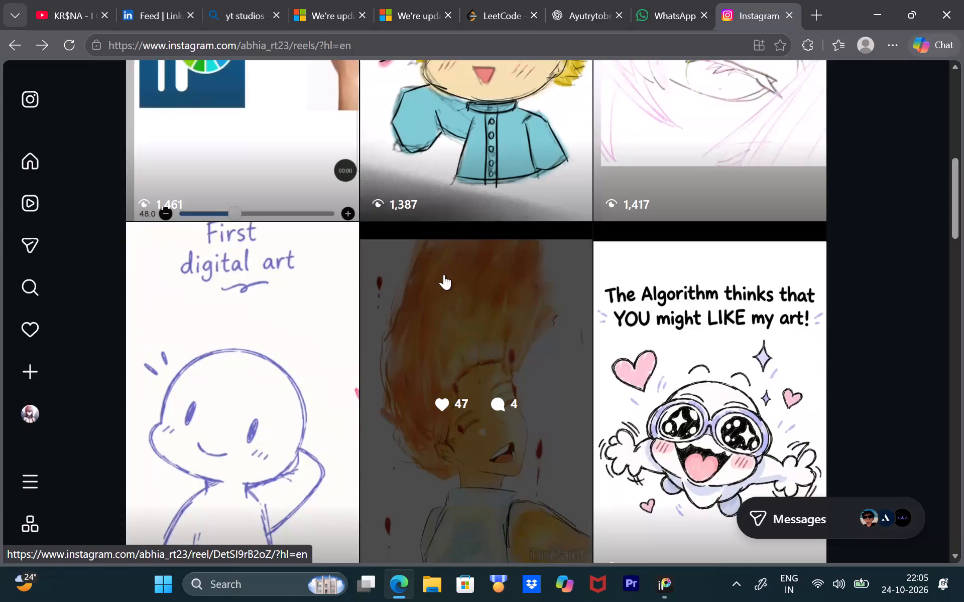
Open the orange-haired character reel, view its post, and close it to return to the reels grid.
scroll(444, 274, "down", 2)
left_click(441, 214)
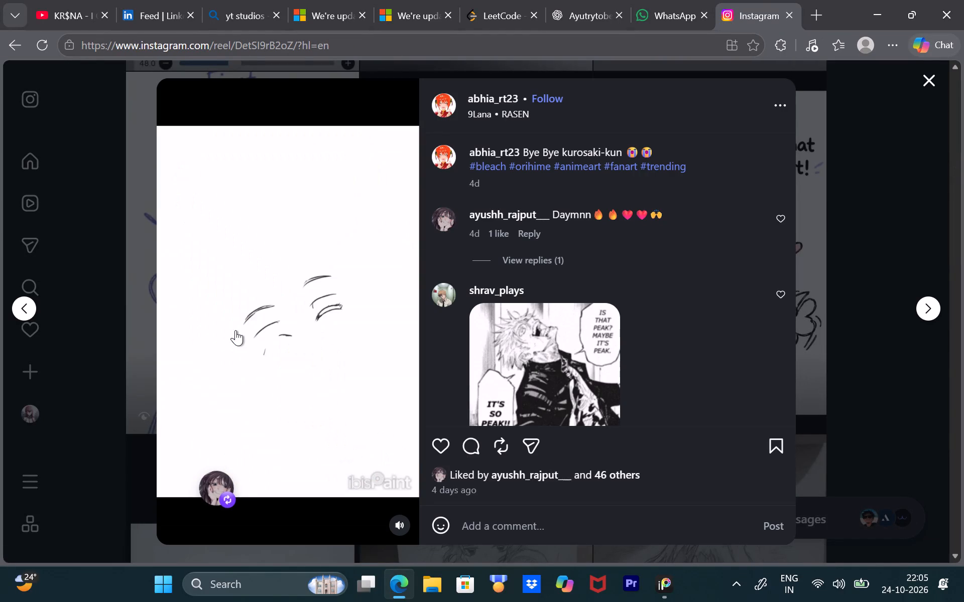
left_click(927, 81)
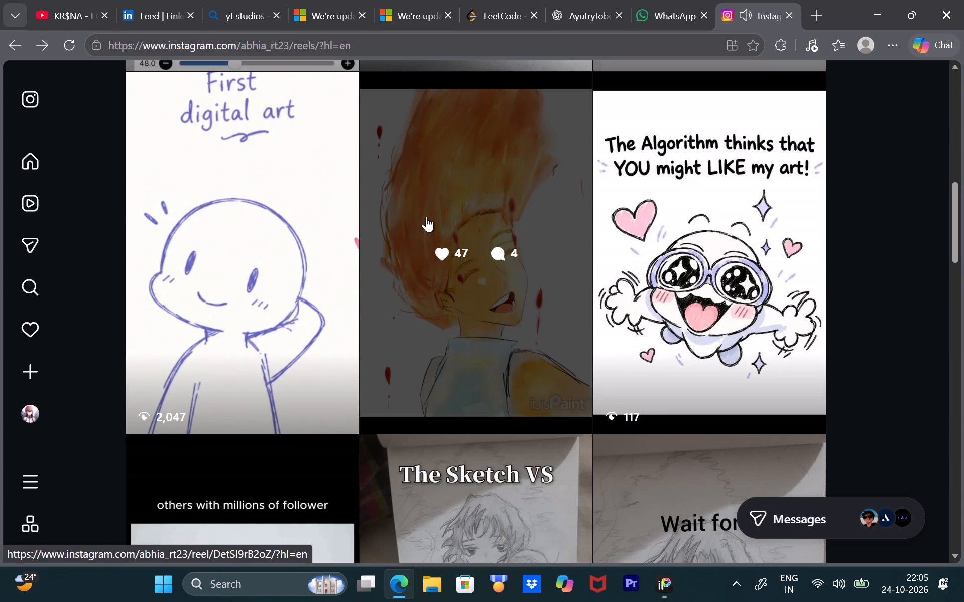
Capture screen snips of the orange-haired character reel's like and comment counts and its view count.
key("Print")
left_click_drag(406, 205, 548, 291)
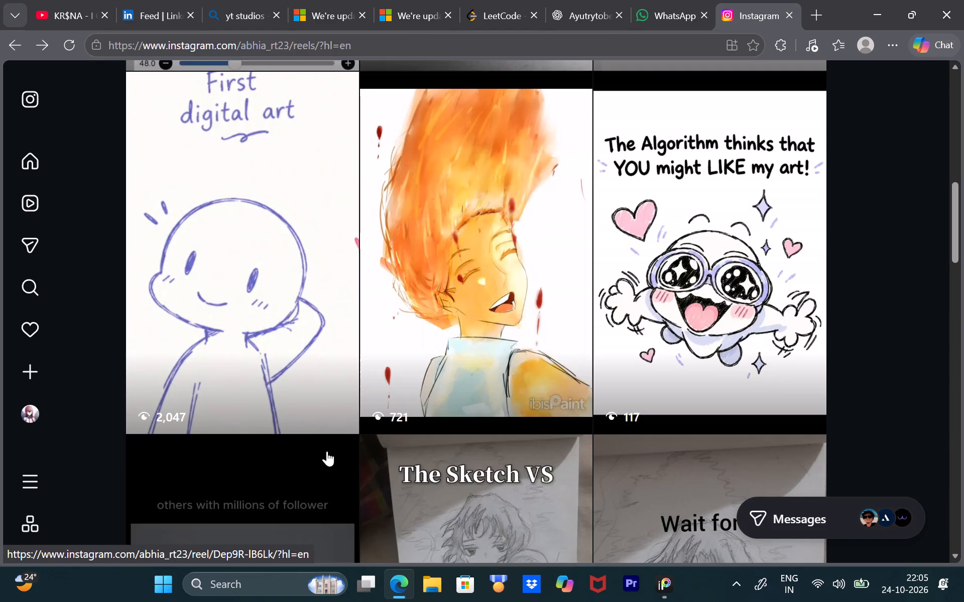
left_click_drag(366, 396, 441, 431)
Capture screen snips of the like and comment counts and the view count of the reel "The Algorithm thinks that YOU might LIKE my art!".
scroll(452, 337, "down", 5)
scroll(452, 337, "up", 3)
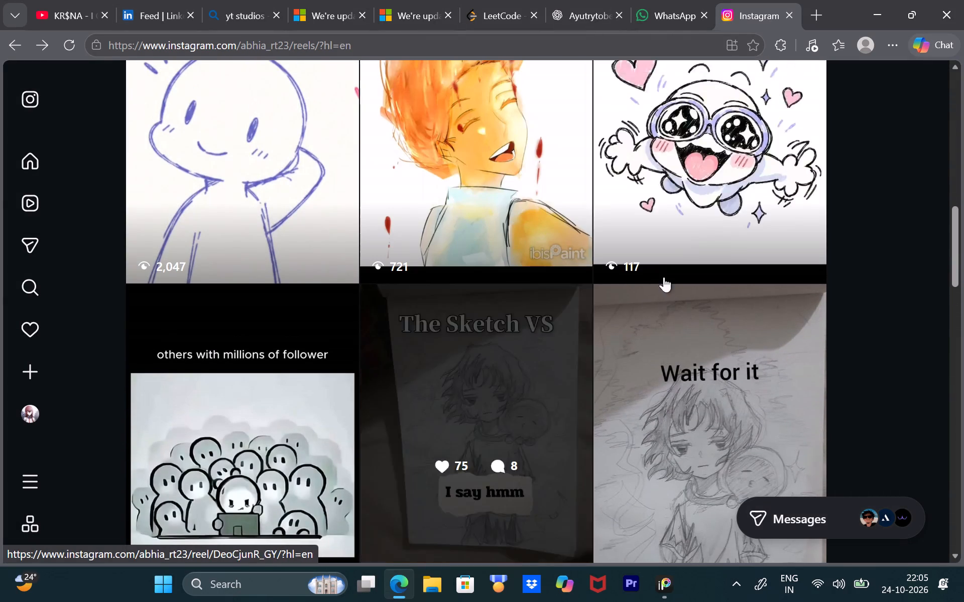
scroll(628, 180, "up", 1)
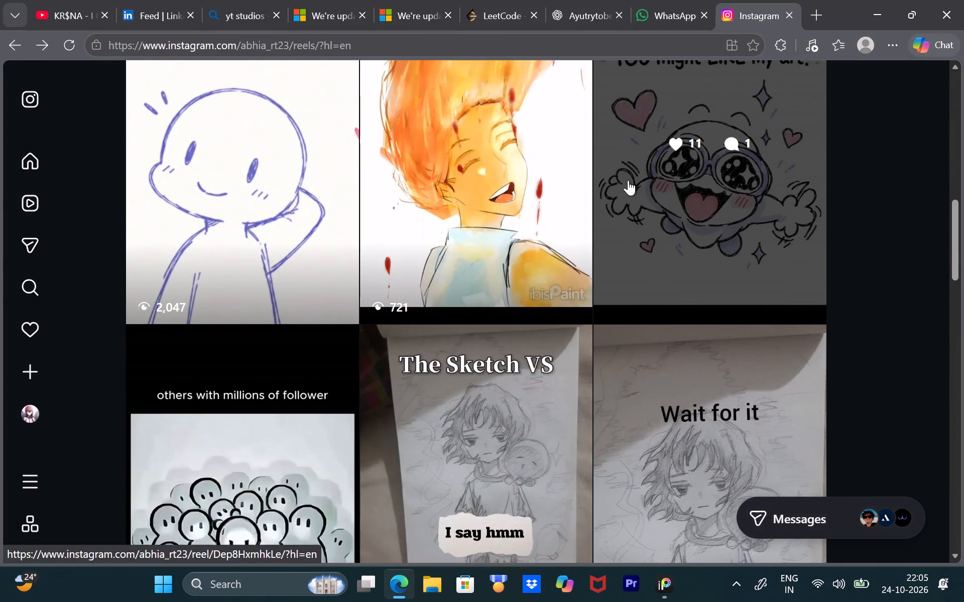
key("Print")
left_click_drag(635, 149, 653, 160)
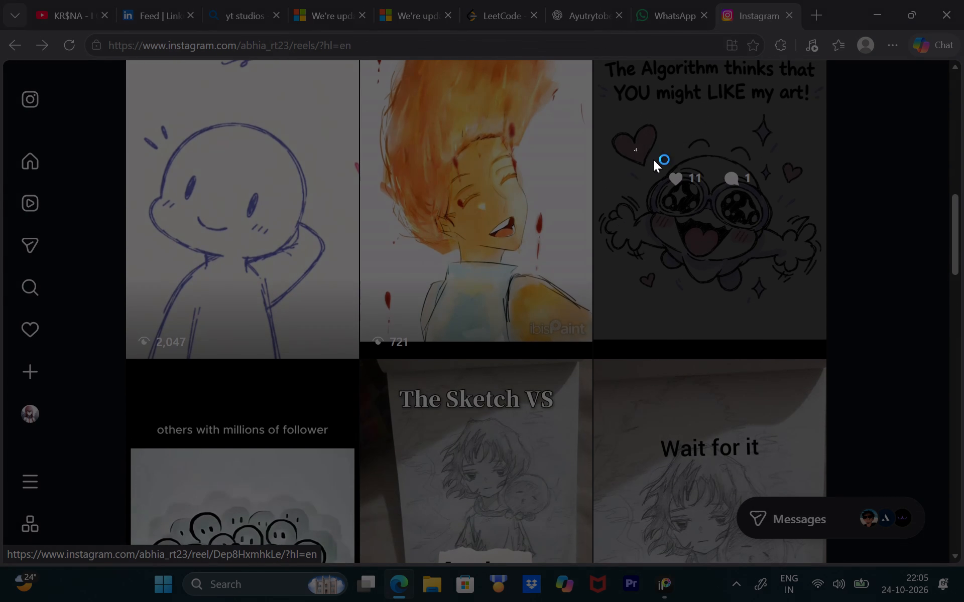
left_click_drag(653, 160, 779, 222)
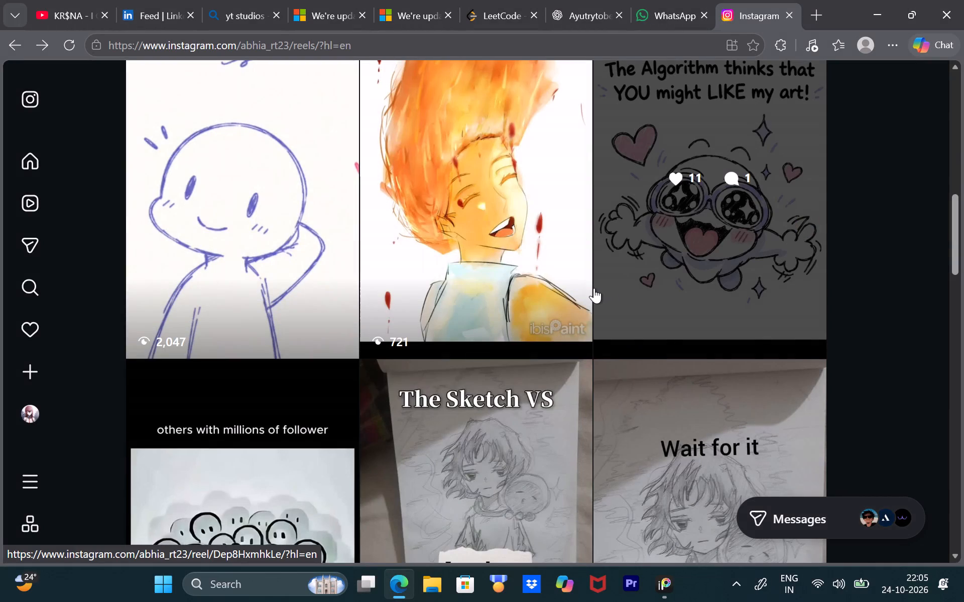
key("Print")
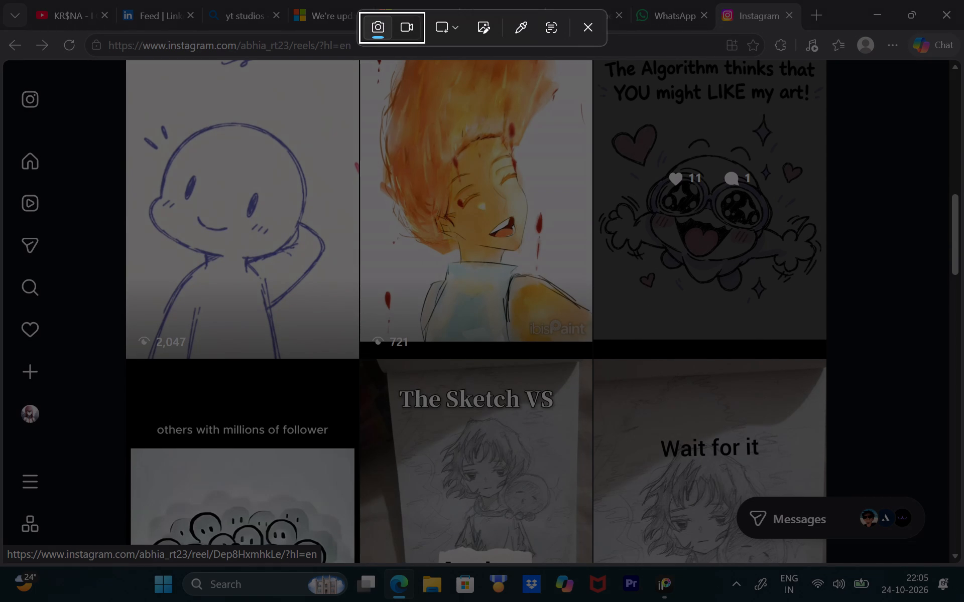
left_click(590, 24)
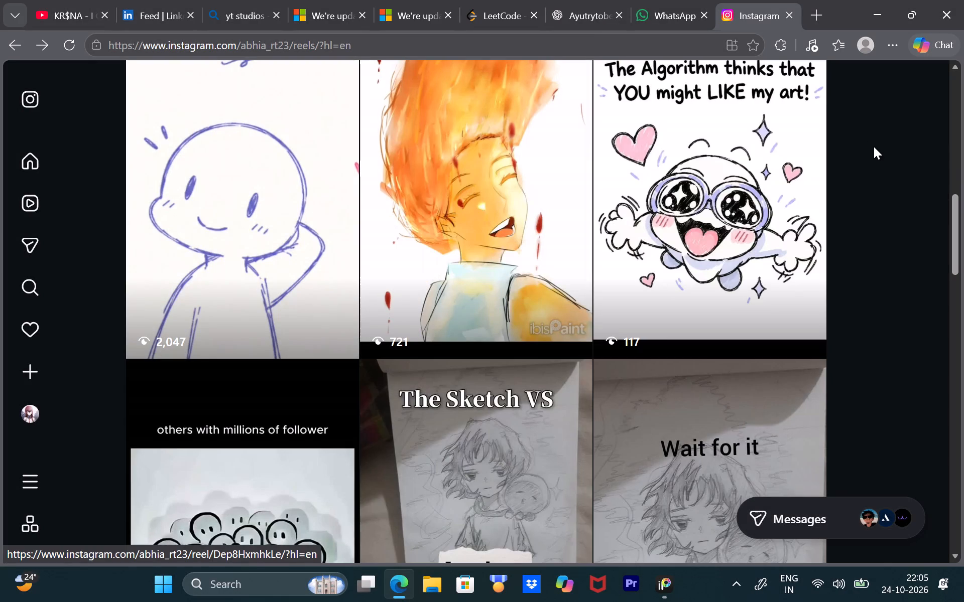
key("Print")
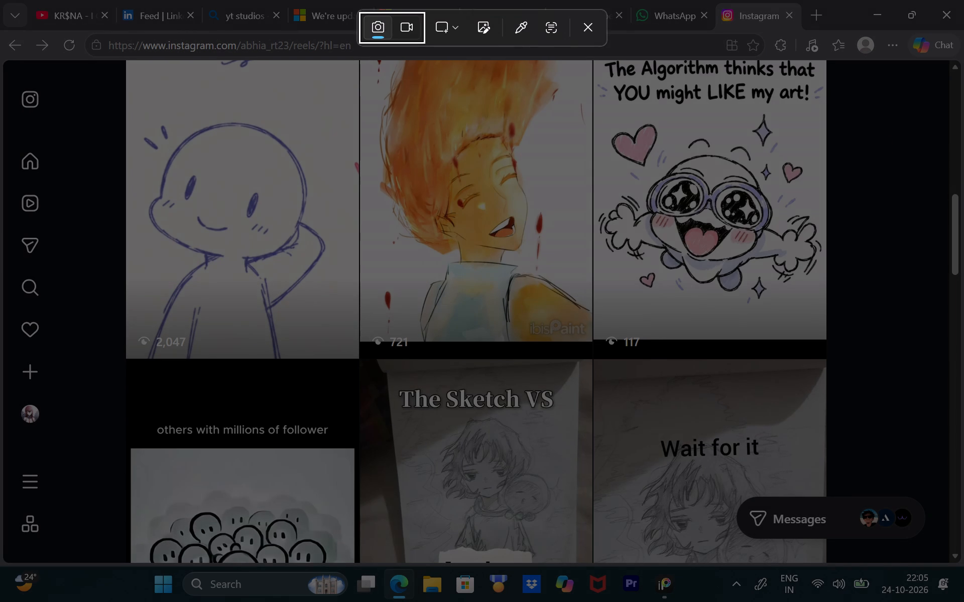
left_click_drag(607, 324, 648, 350)
Capture a screen snip of the like and comment counts on the "finally finished a drawing" reel beside the WISH reel.
scroll(542, 284, "down", 4)
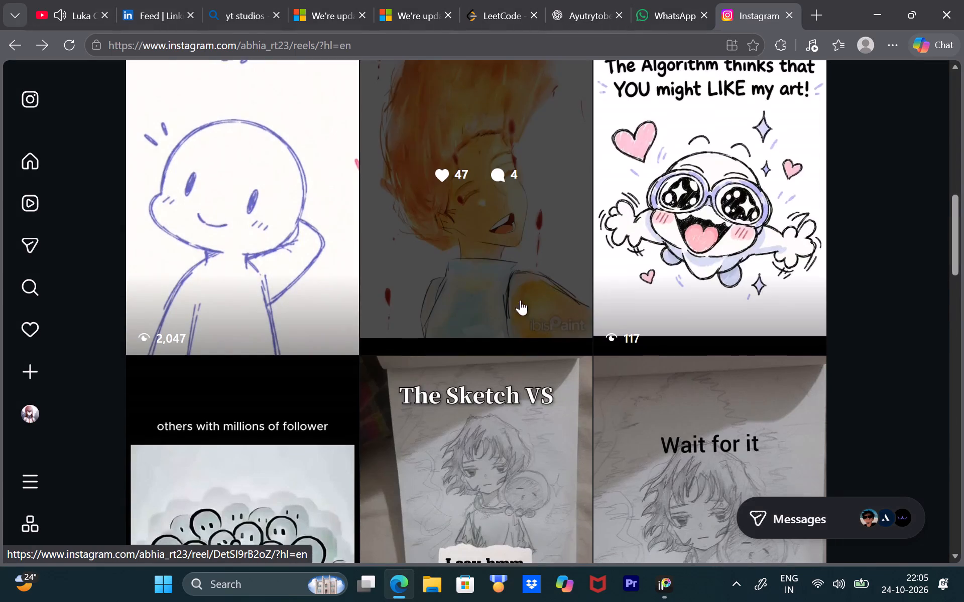
scroll(151, 376, "down", 3)
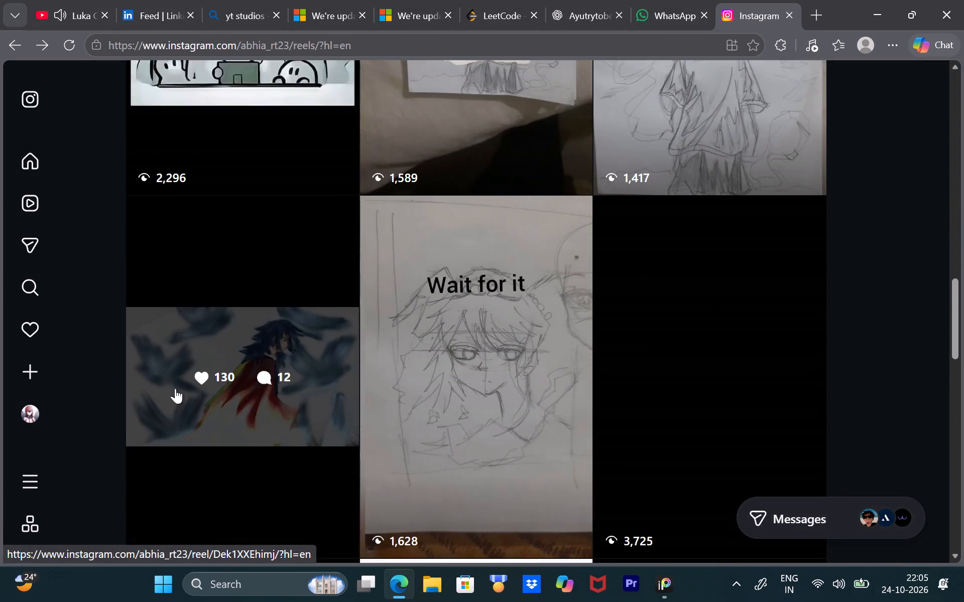
scroll(185, 394, "down", 2)
scroll(395, 396, "down", 5)
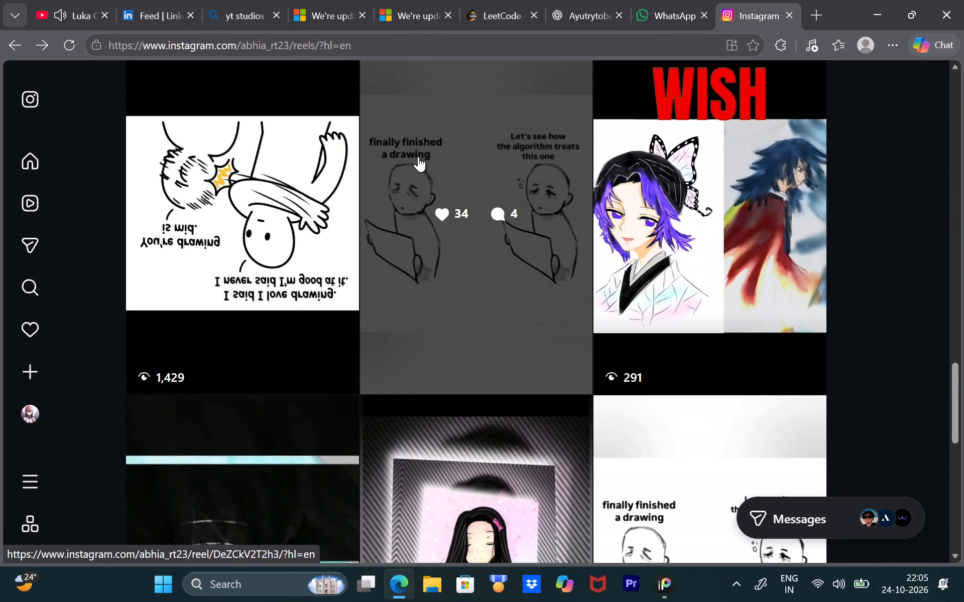
key("Print")
left_click_drag(418, 157, 566, 263)
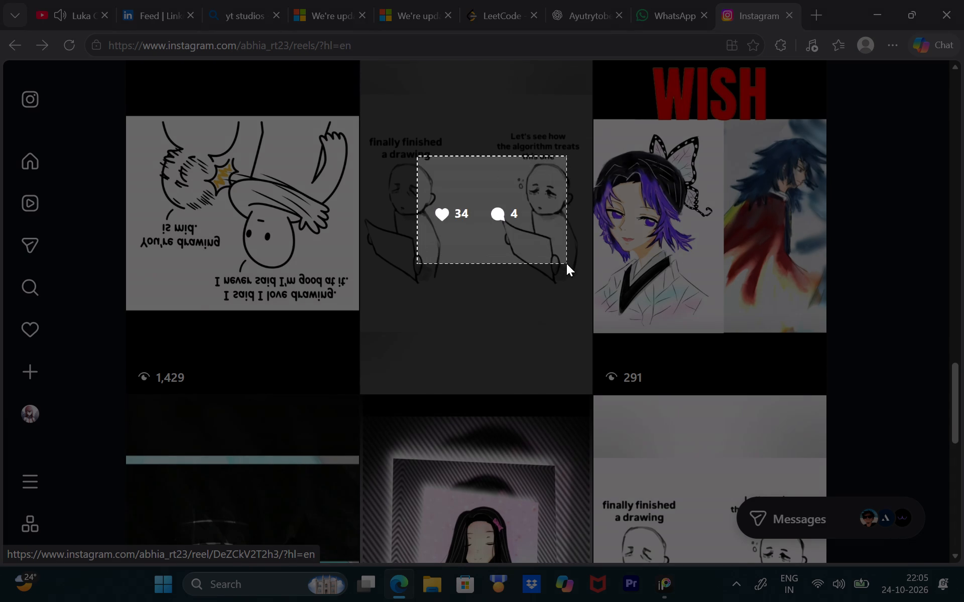
left_click_drag(566, 263, 556, 263)
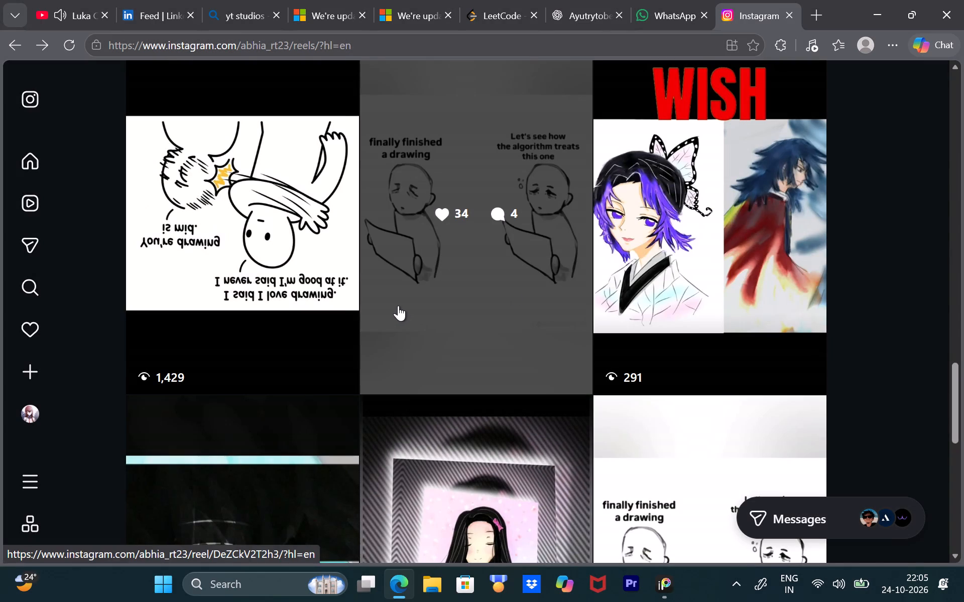
Capture a screen snip of the view count on the WISH reel with the purple-haired character.
key("Print")
left_click(594, 25)
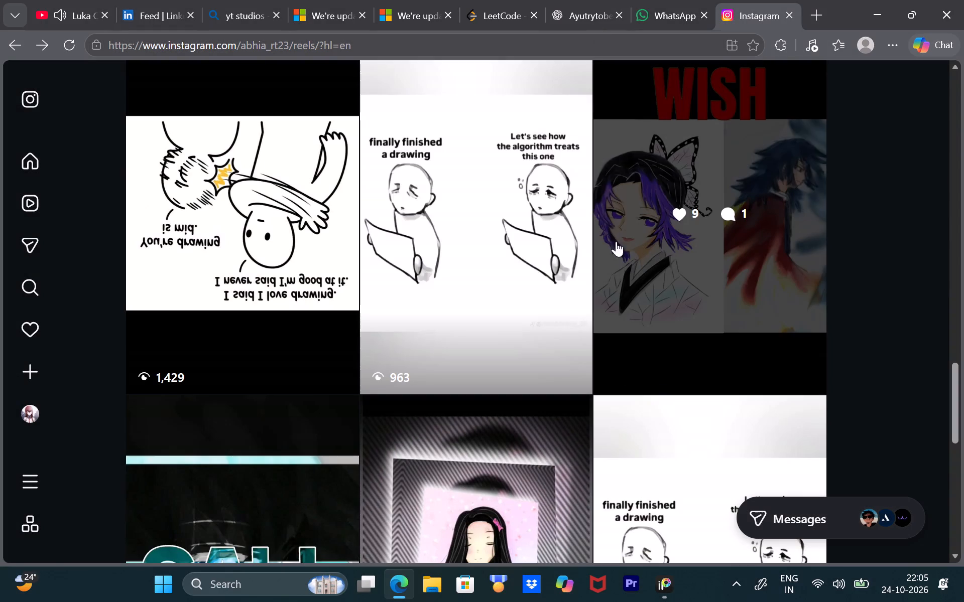
key("Print")
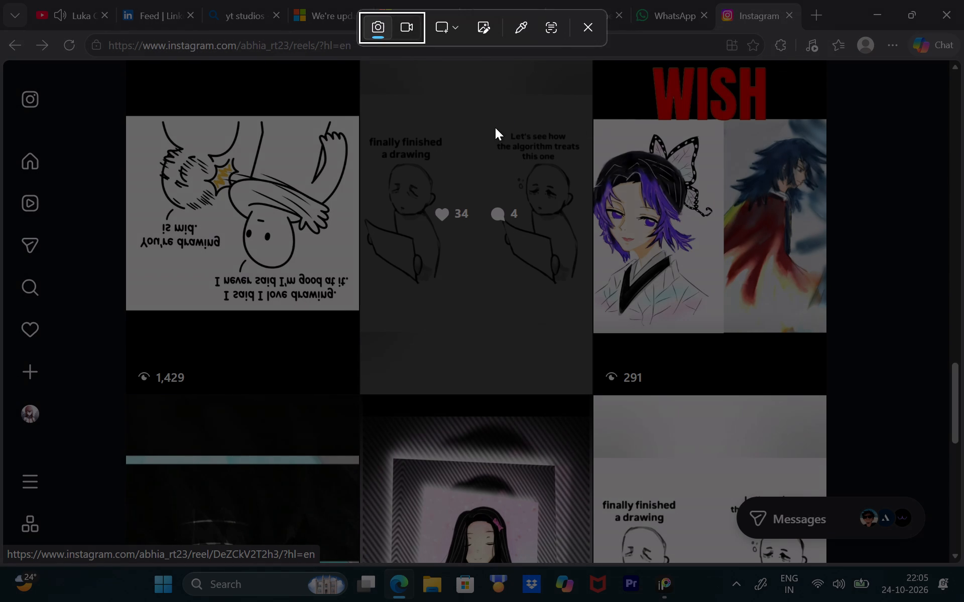
left_click_drag(601, 356, 670, 391)
Capture snips of the like and comment counts and the view count of the "finally finished a drawing" reel beside the flute-player sketch.
scroll(395, 328, "down", 6)
scroll(524, 343, "down", 3)
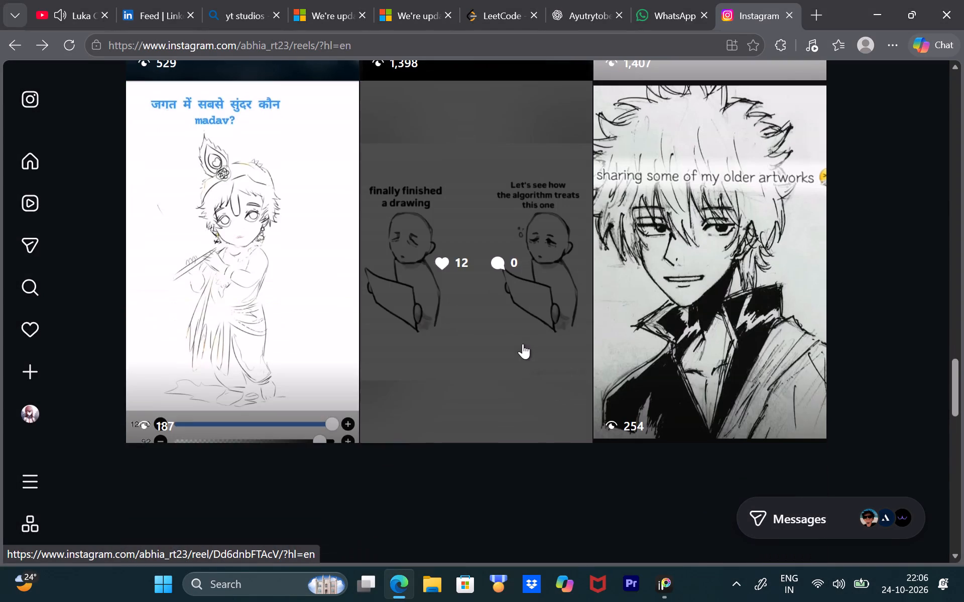
scroll(233, 370, "down", 1)
scroll(233, 370, "up", 1)
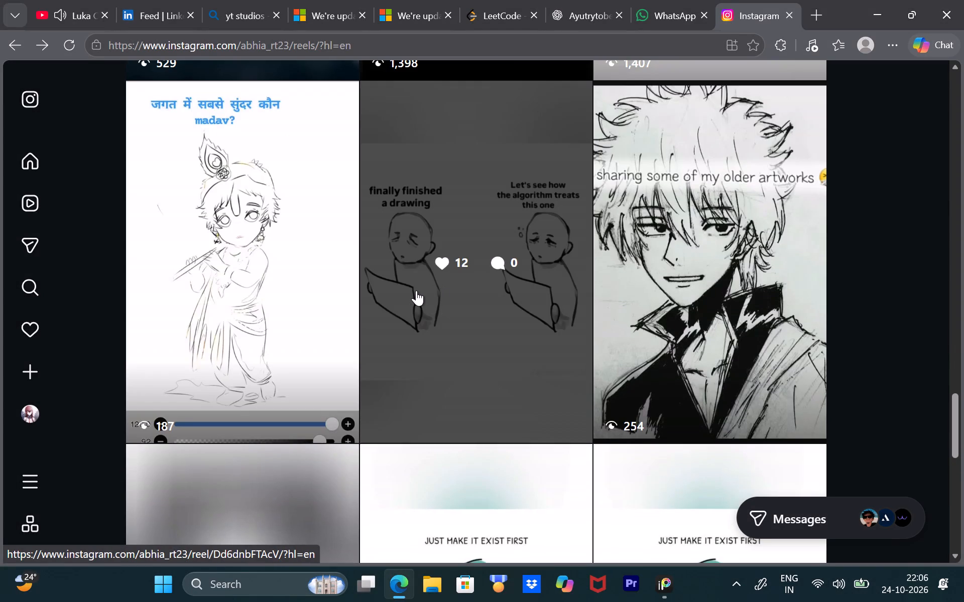
key("Print")
left_click_drag(390, 237, 540, 303)
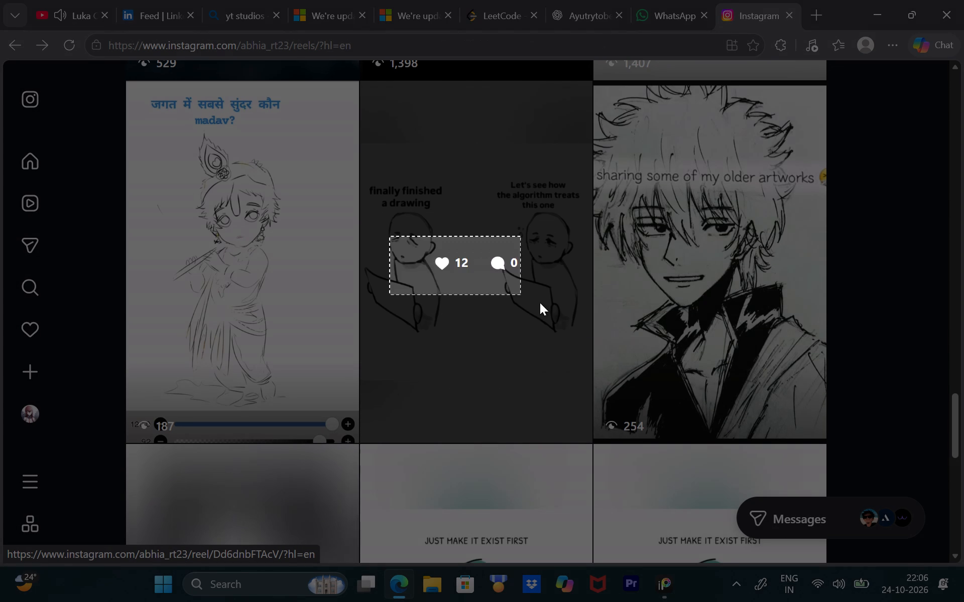
left_click_drag(540, 303, 546, 306)
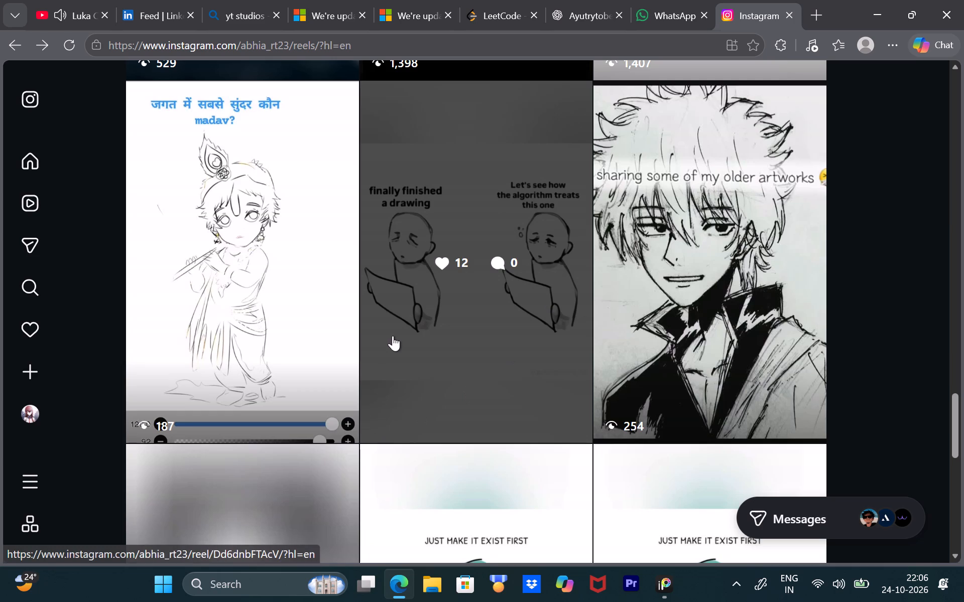
key("Print")
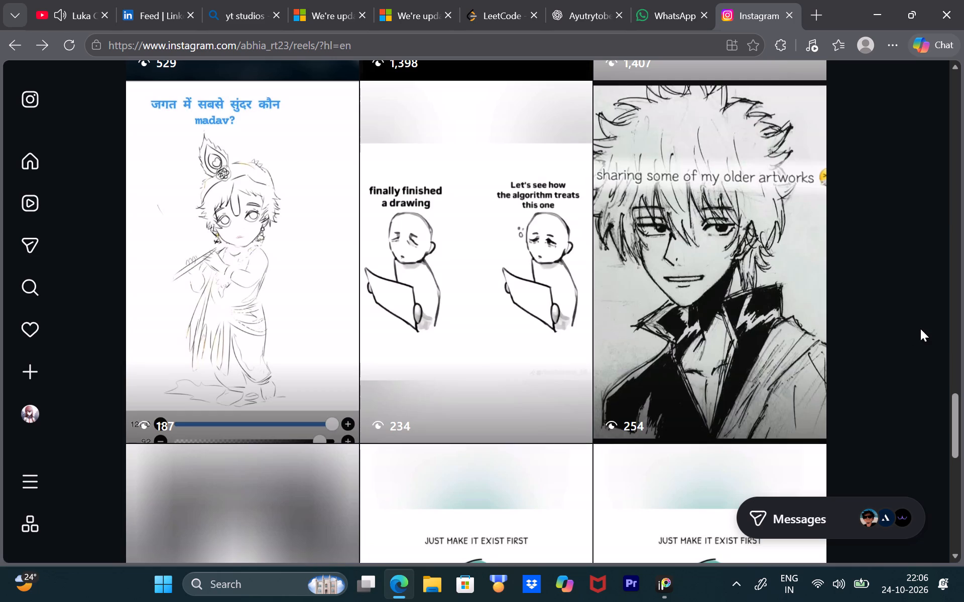
left_click_drag(358, 397, 424, 440)
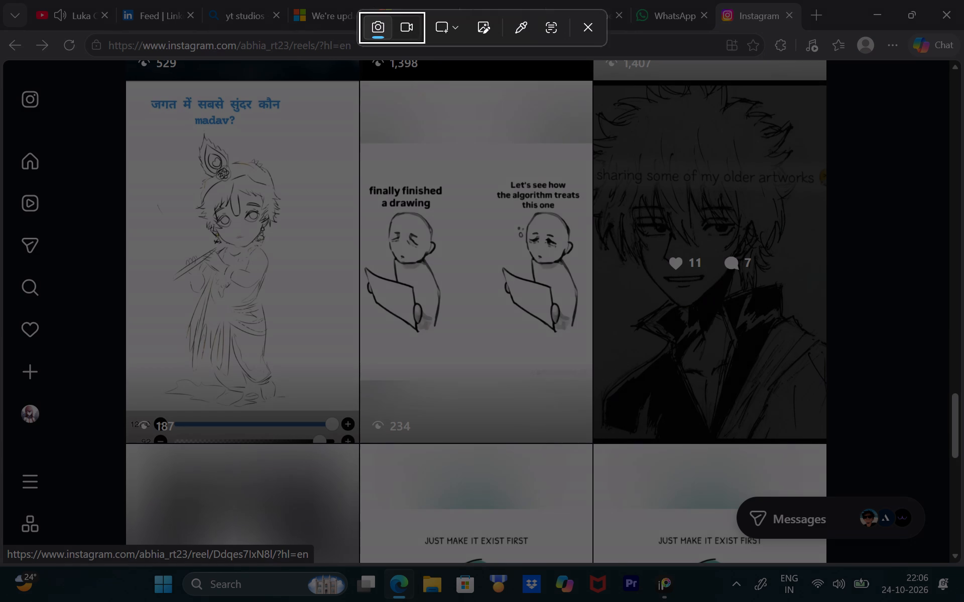
Capture screen snips of the like and comment counts and the view count of the "sharing some of my older artworks" reel.
left_click_drag(649, 229, 777, 289)
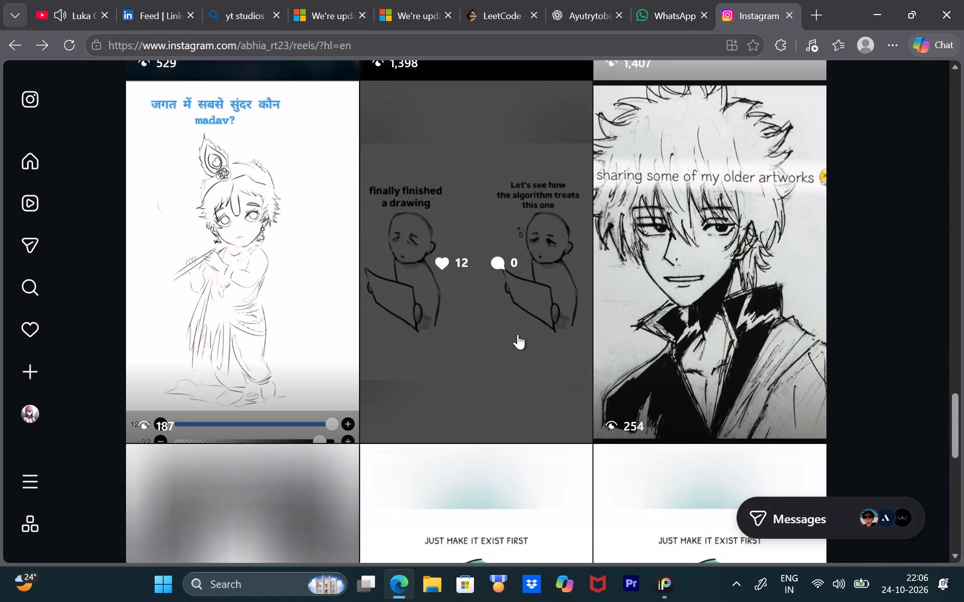
key("Print")
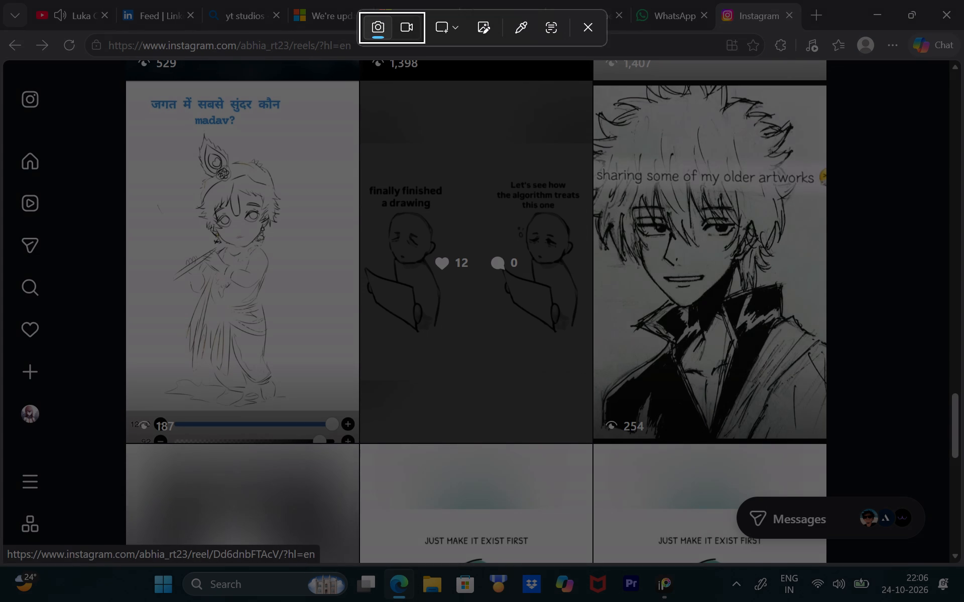
left_click_drag(602, 407, 665, 440)
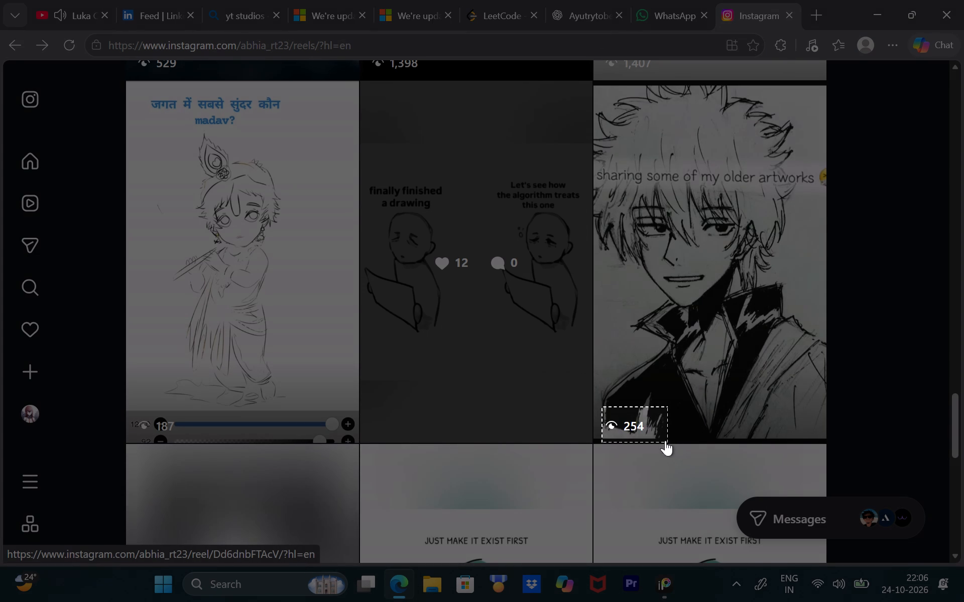
Capture snips of the like and comment counts and the view count of the middle-column "JUST MAKE IT EXIST FIRST" reel in its topmost row.
scroll(466, 389, "down", 5)
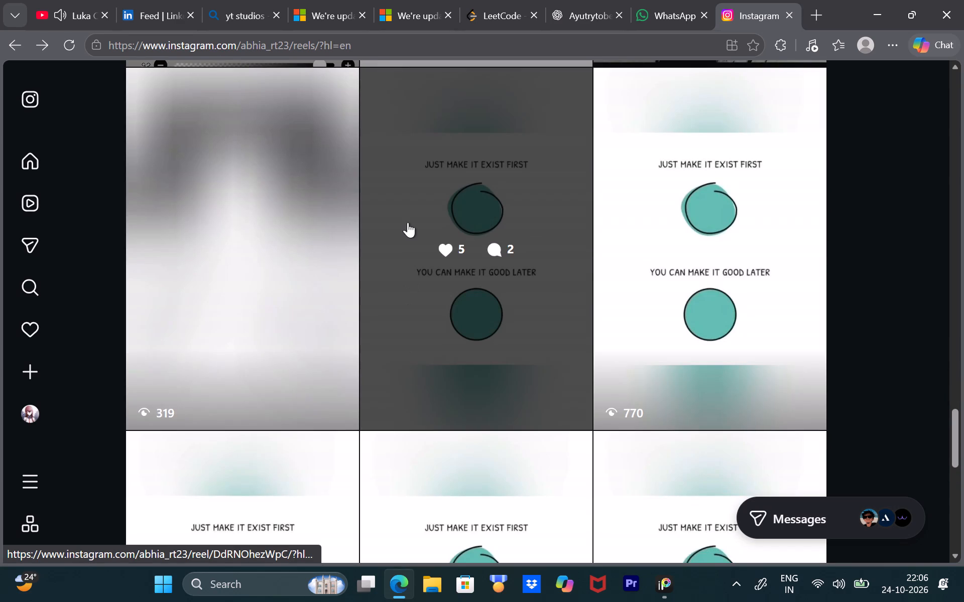
key("Print")
key("Print")
left_click_drag(419, 204, 540, 304)
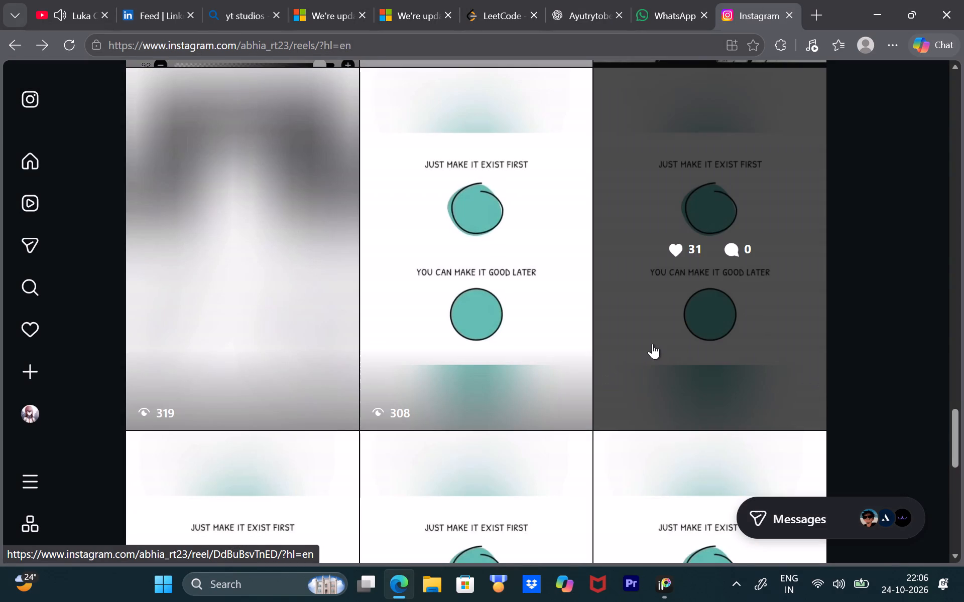
key("Print")
left_click_drag(366, 390, 444, 435)
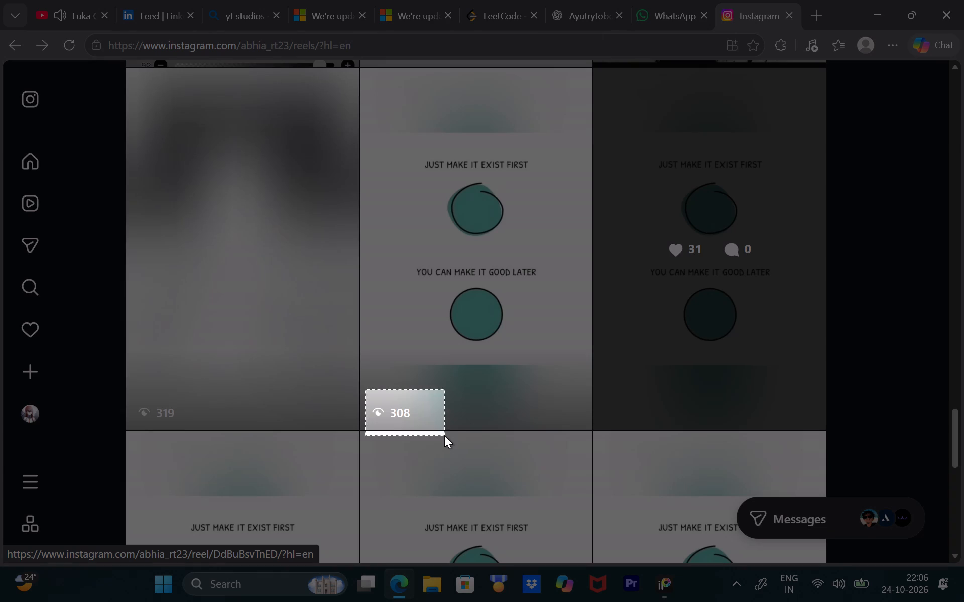
left_click_drag(444, 435, 444, 427)
Capture a screen snip of nearly the whole thumbnail of the dark-blue-haired chibi reel, including its view count.
scroll(412, 420, "down", 7)
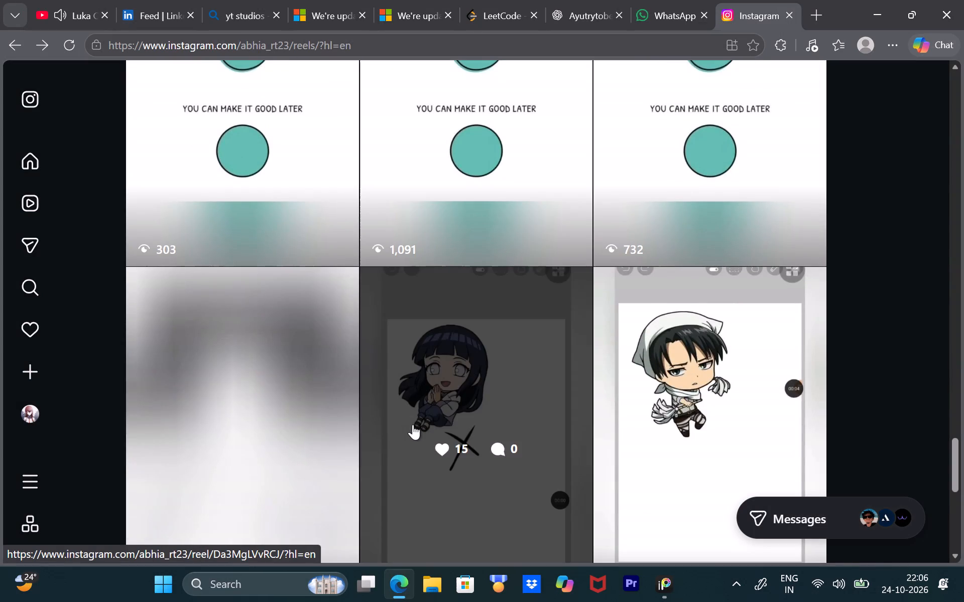
scroll(269, 419, "down", 4)
scroll(251, 241, "up", 2)
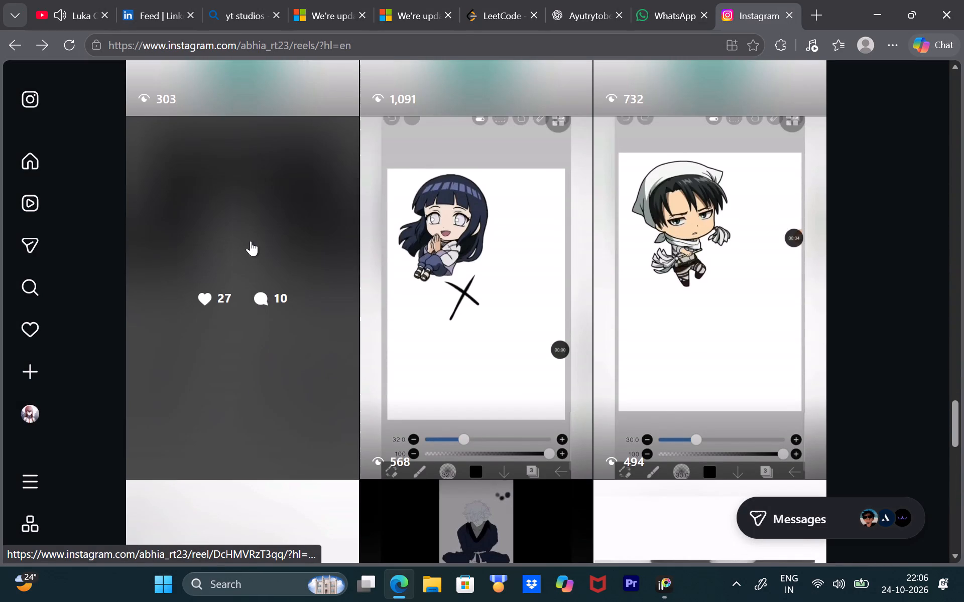
key("Print")
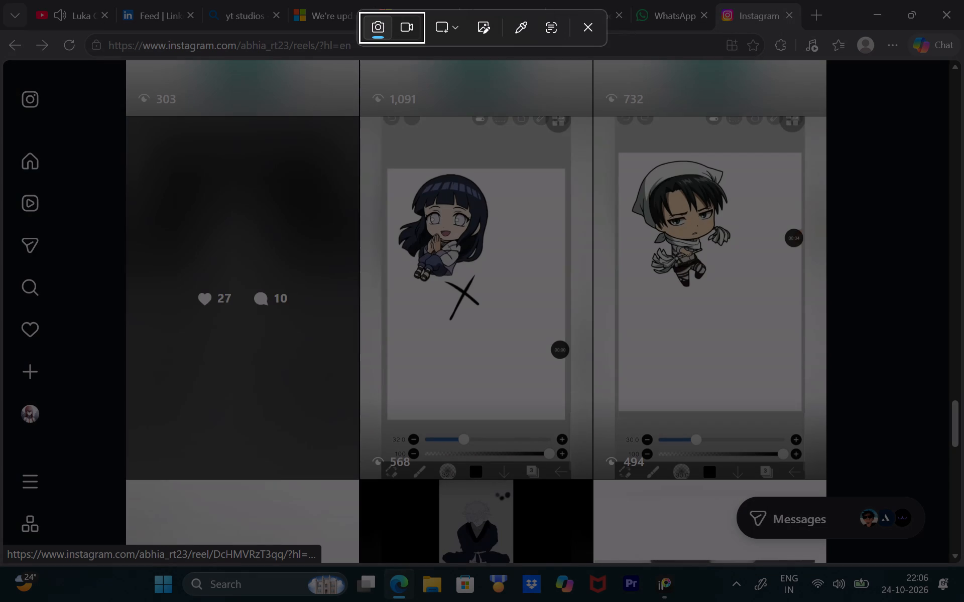
left_click_drag(368, 123, 580, 471)
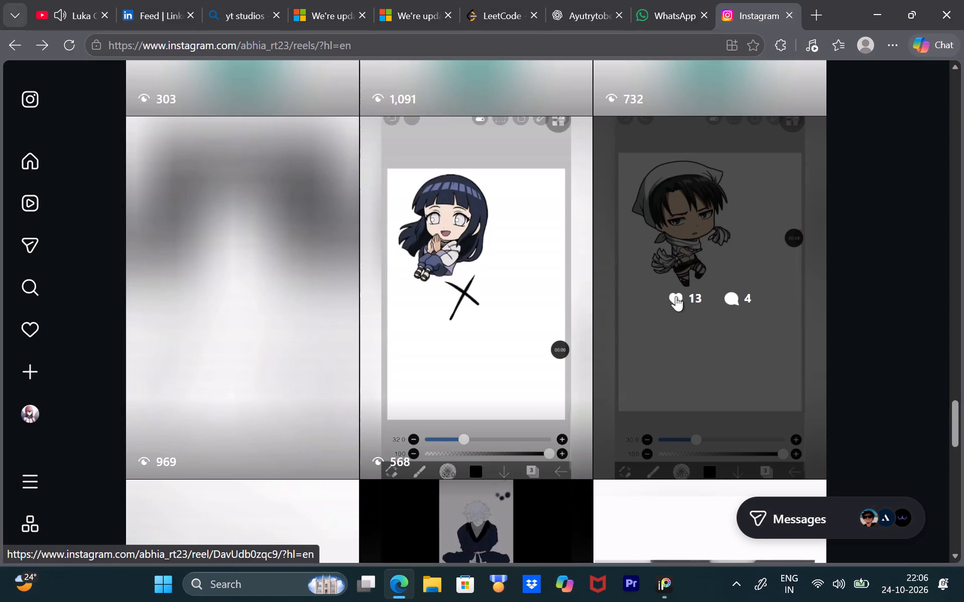
Capture a screen snip on the thumbnail of the chibi reel with the white headscarf.
key("Print")
key("Print")
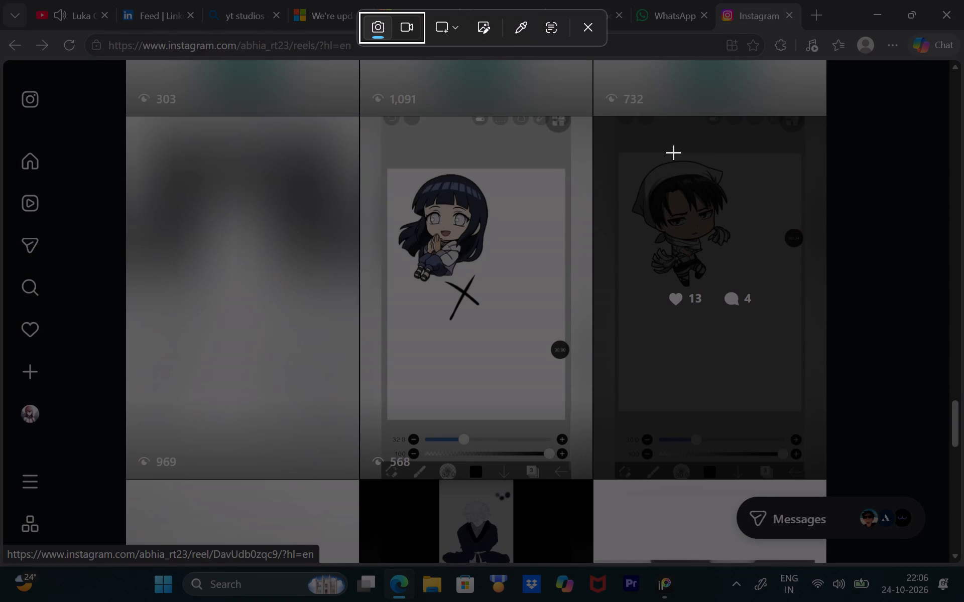
left_click_drag(638, 136, 687, 211)
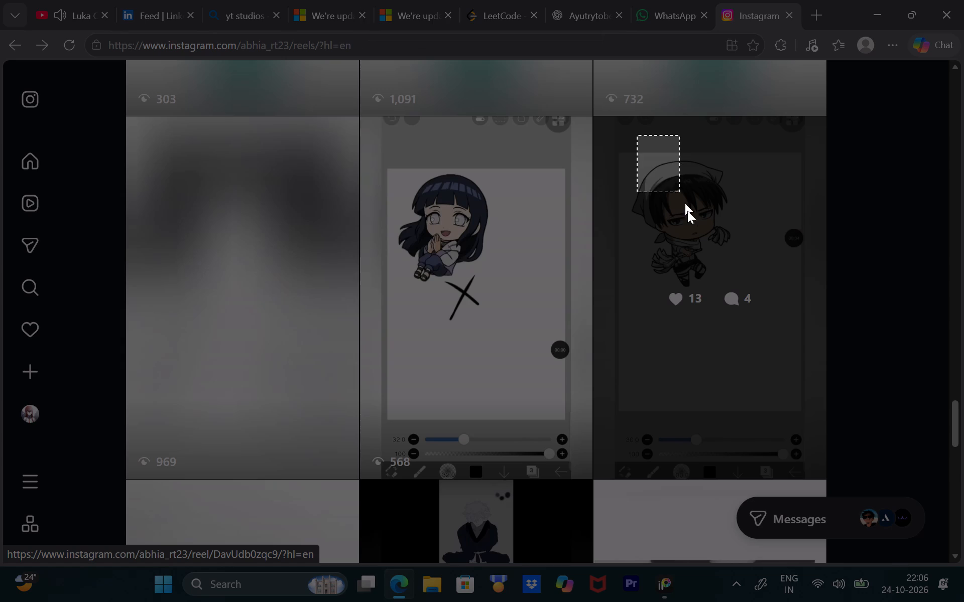
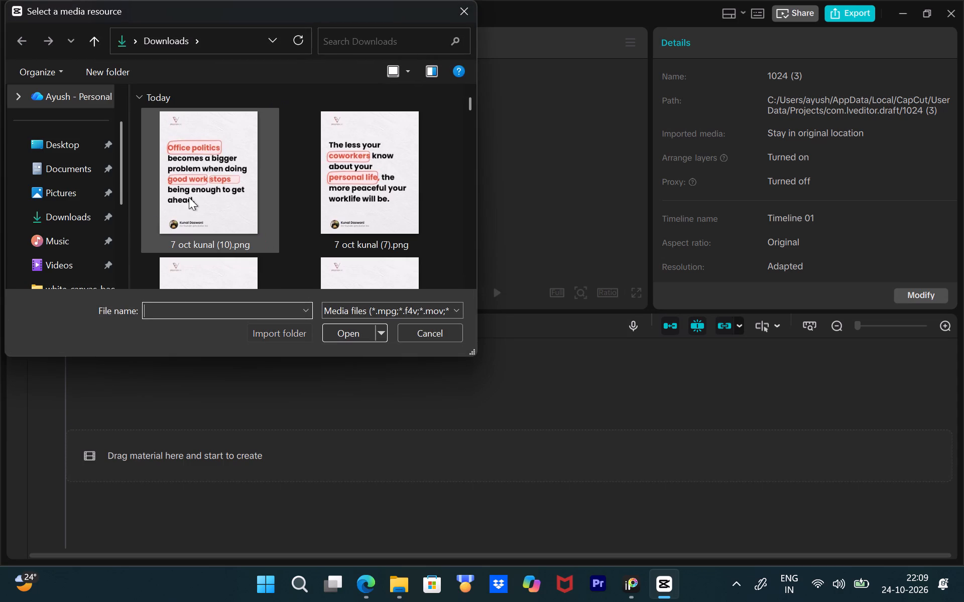
Import the SaveInta "POV: You're a Small Artist" video from the Downloads folder into the project media.
left_click(57, 211)
scroll(198, 200, "up", 4)
scroll(198, 200, "down", 4)
scroll(198, 200, "up", 4)
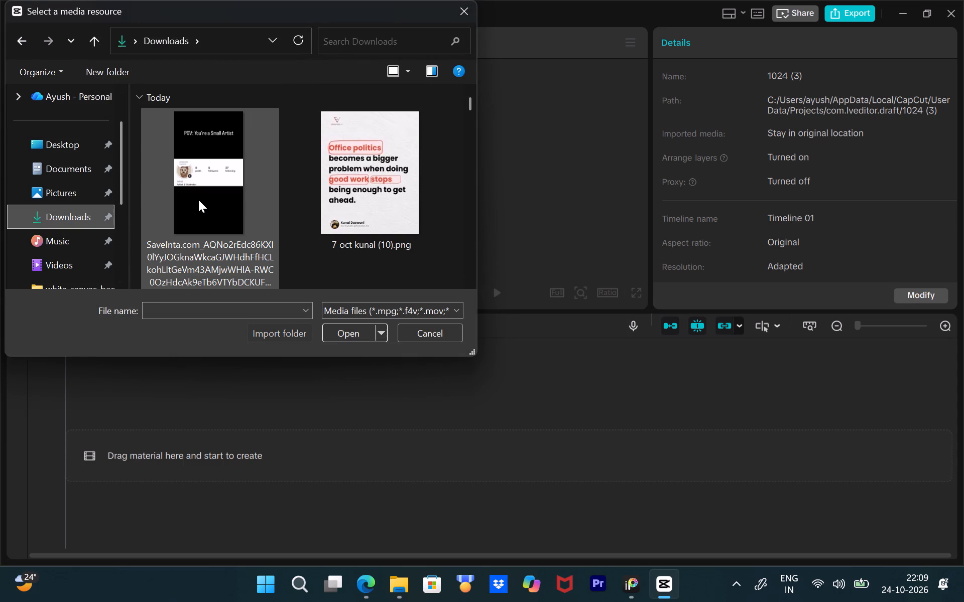
scroll(198, 200, "up", 4)
left_click(199, 196)
left_click(345, 325)
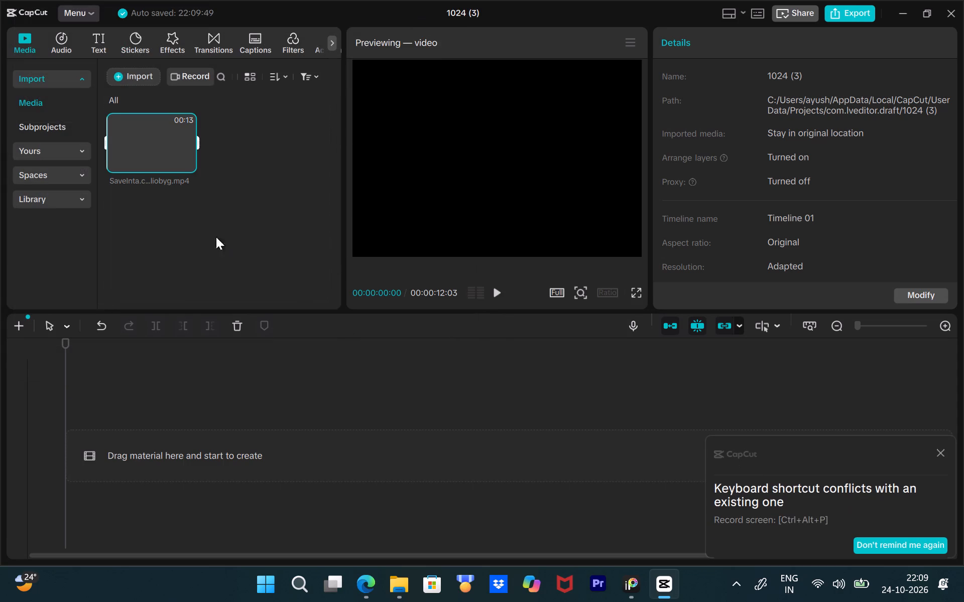
Place the imported SaveInta video at the start of the empty timeline.
left_click_drag(164, 144, 142, 456)
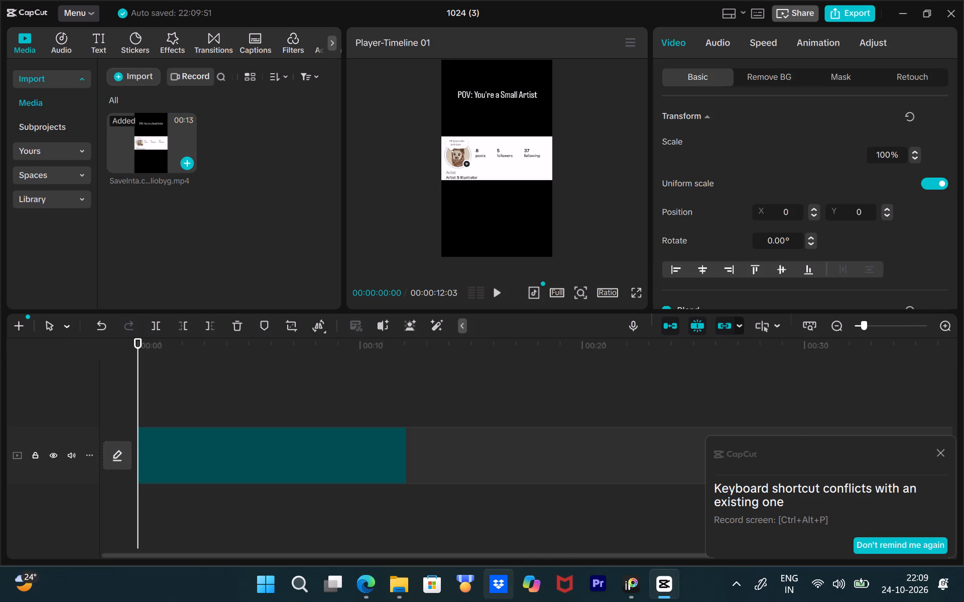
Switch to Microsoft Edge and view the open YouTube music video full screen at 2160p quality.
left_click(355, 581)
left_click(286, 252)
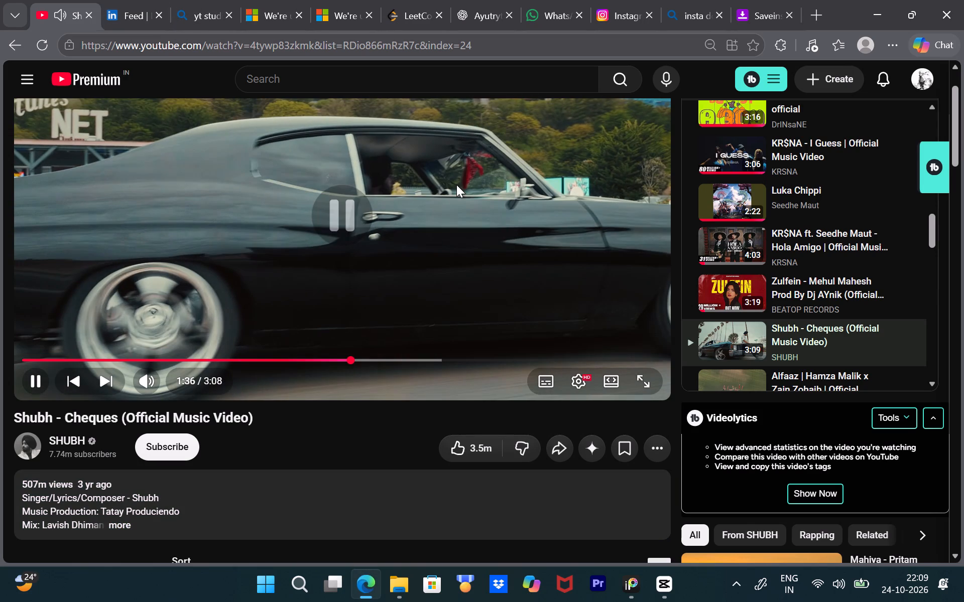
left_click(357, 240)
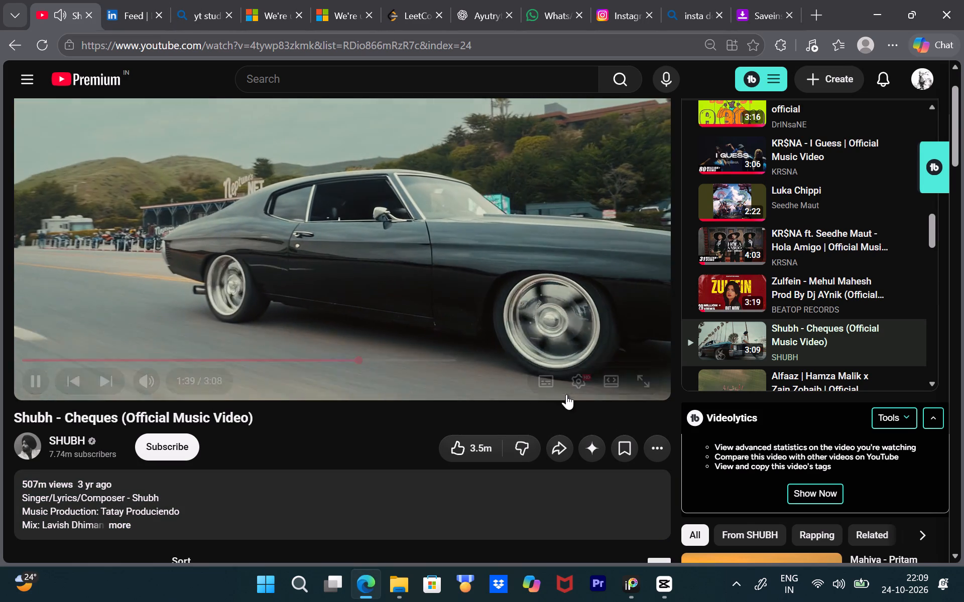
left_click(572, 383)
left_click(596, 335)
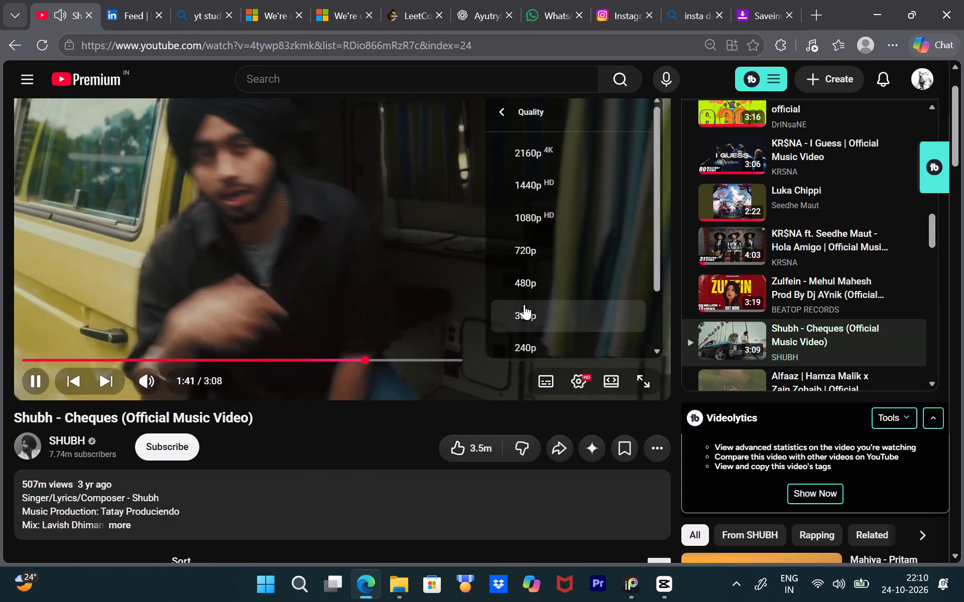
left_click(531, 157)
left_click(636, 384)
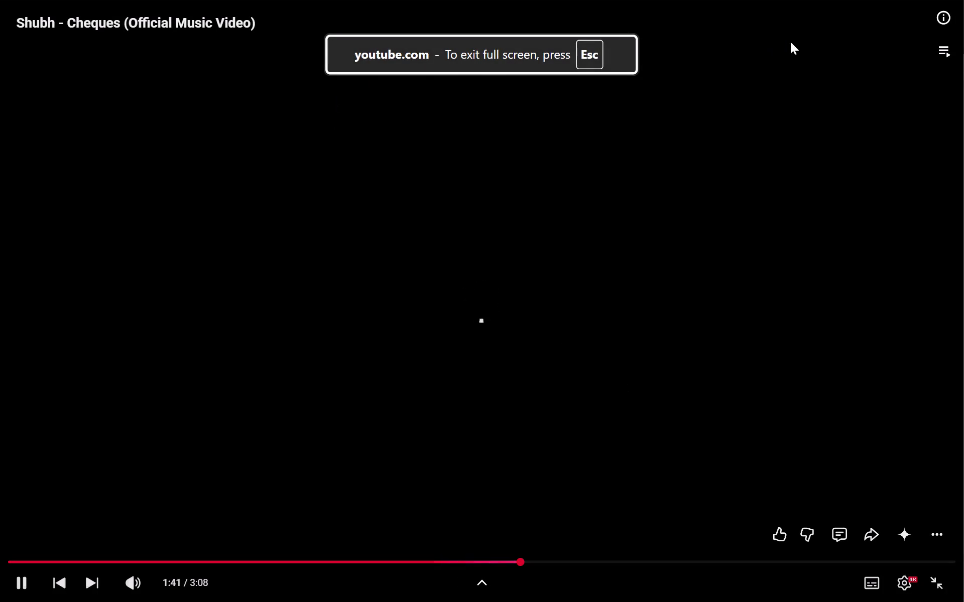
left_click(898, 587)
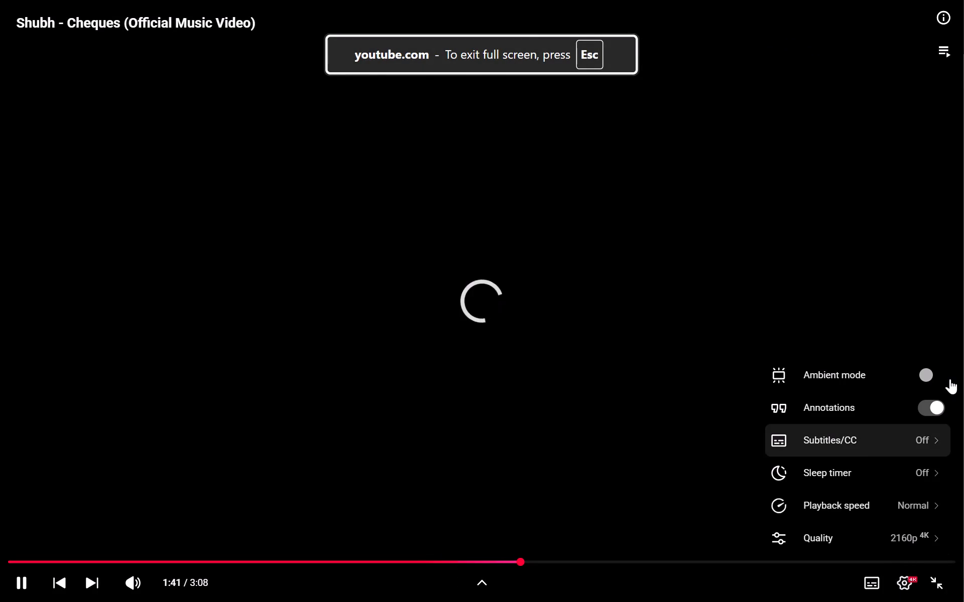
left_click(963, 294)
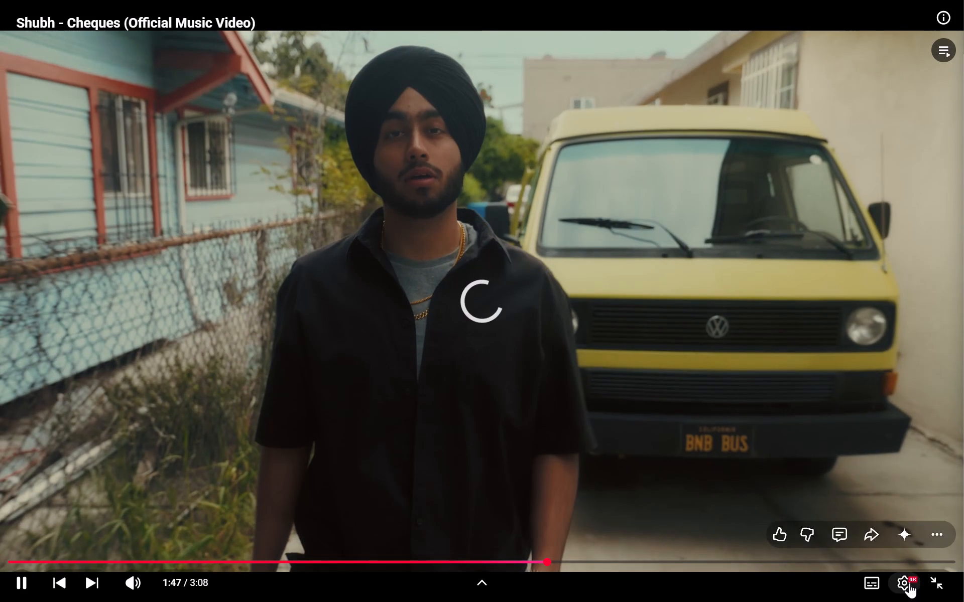
Set the YouTube video's playback quality to 1080p, then leave full screen and pause it.
left_click(909, 583)
left_click(900, 544)
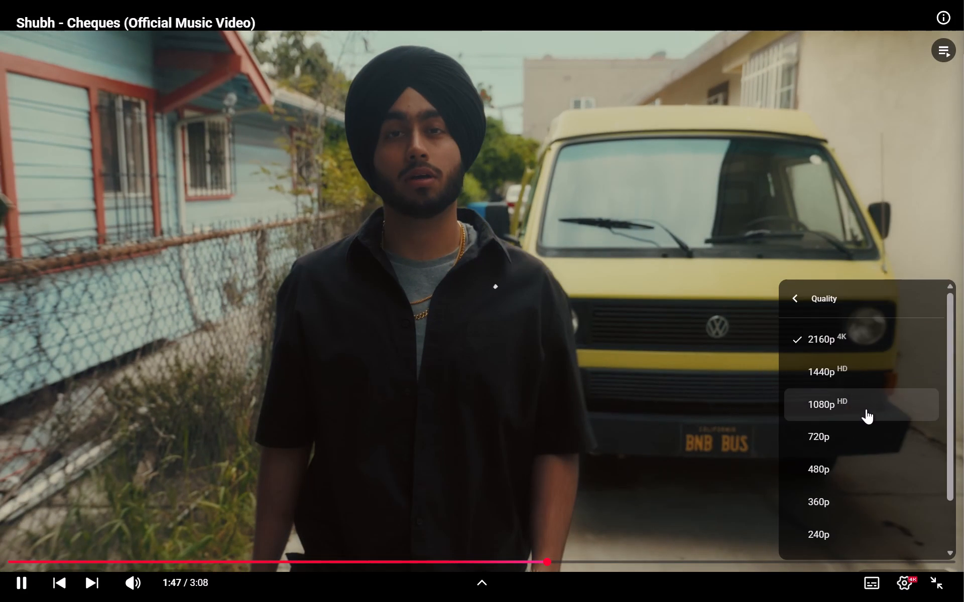
left_click(866, 409)
left_click(936, 588)
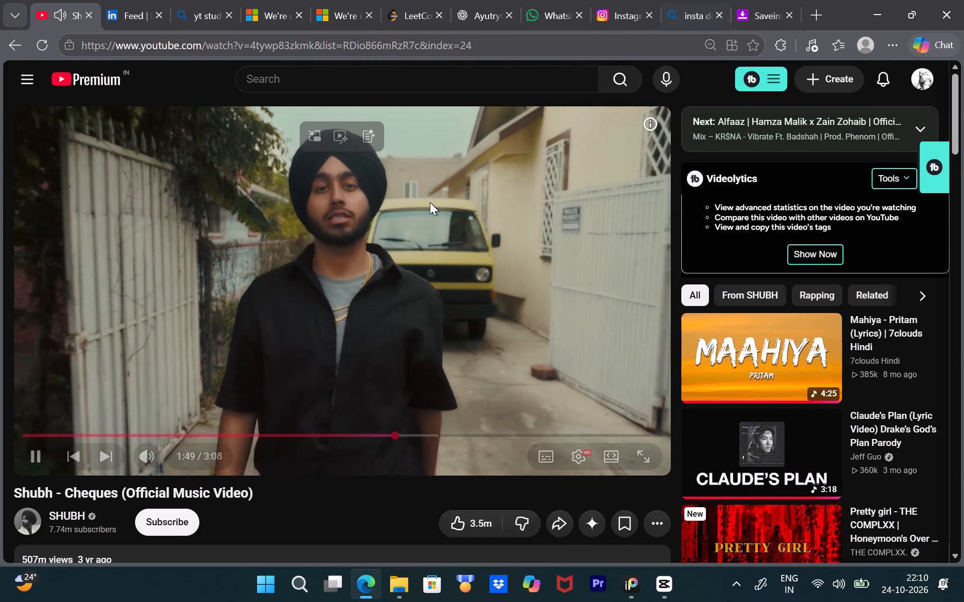
left_click(356, 310)
Switch back to CapCut, start a media import and look through the Downloads folder for the files to import.
left_click(662, 588)
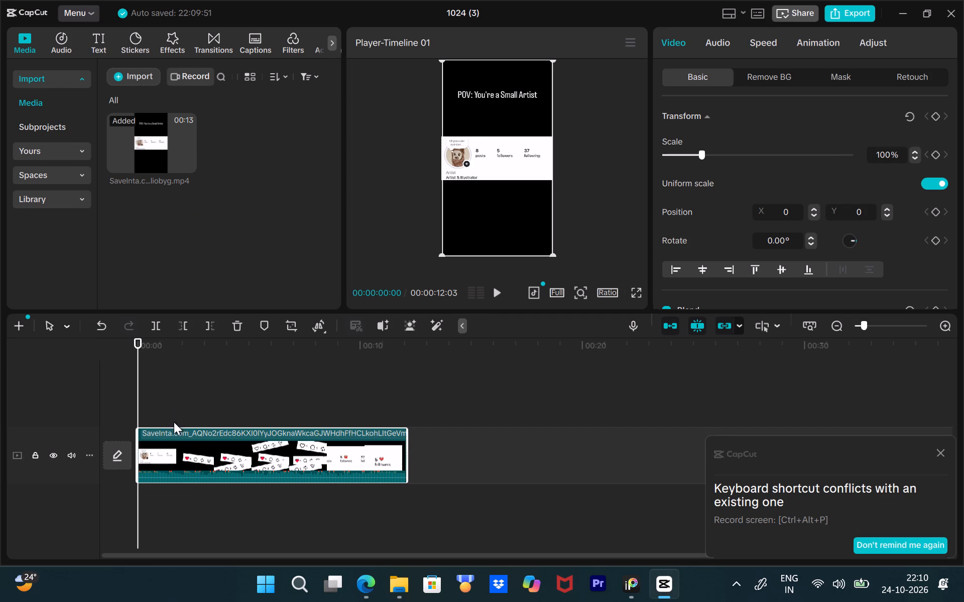
left_click(116, 80)
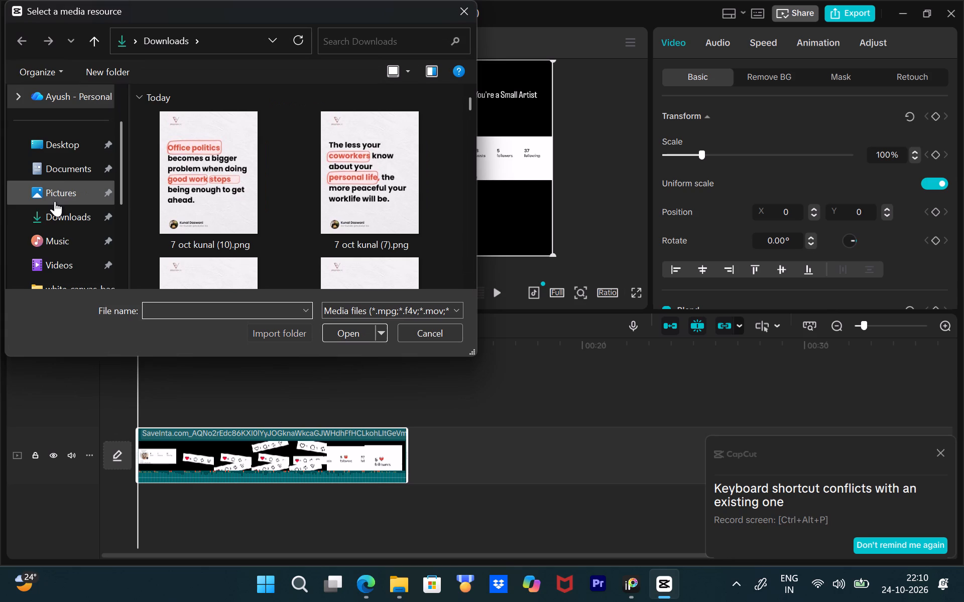
left_click(67, 223)
scroll(185, 176, "up", 4)
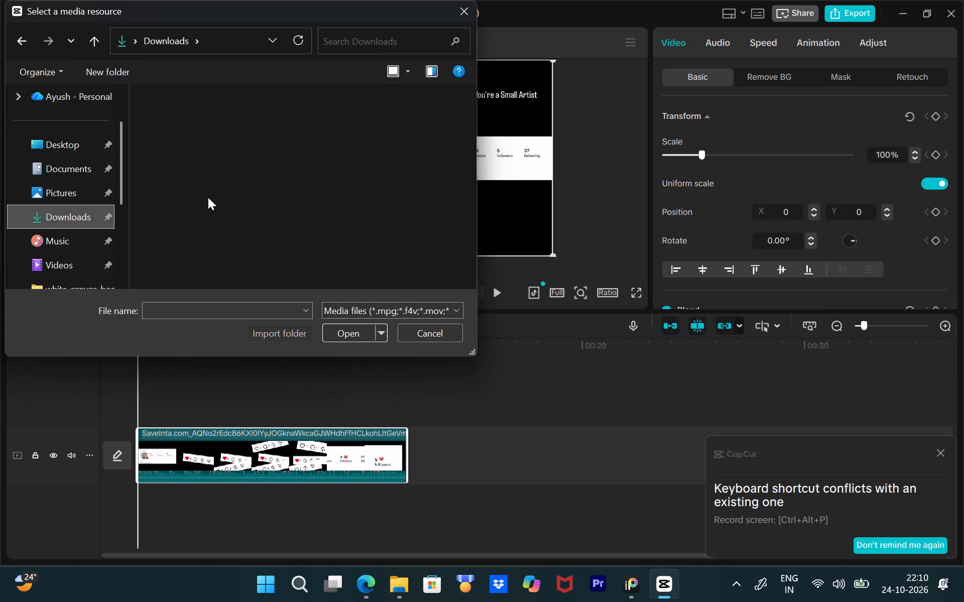
scroll(208, 197, "up", 5)
scroll(198, 158, "up", 4)
scroll(198, 158, "down", 5)
scroll(198, 158, "up", 7)
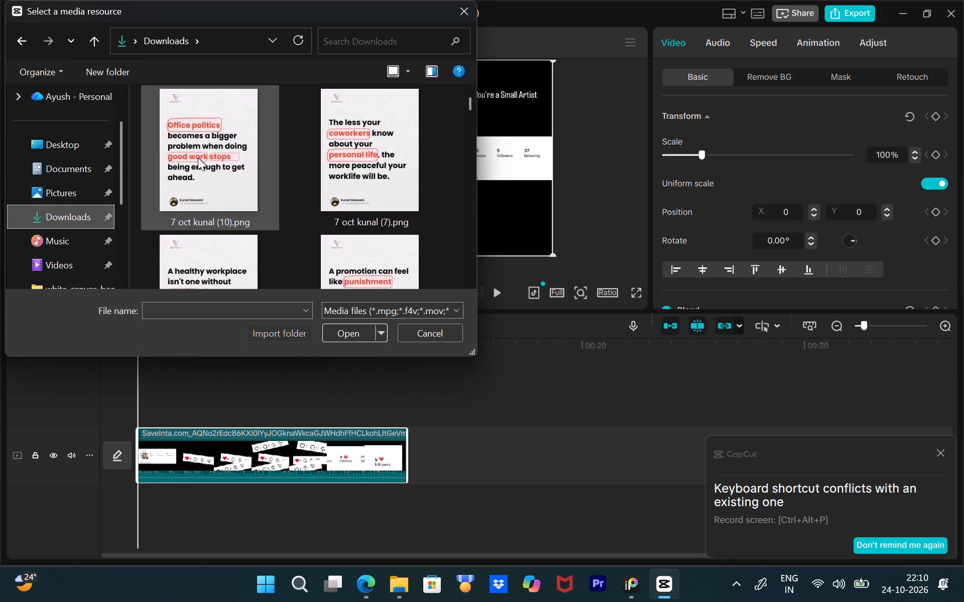
scroll(198, 158, "up", 2)
scroll(198, 158, "down", 5)
scroll(198, 158, "up", 9)
scroll(63, 141, "up", 4)
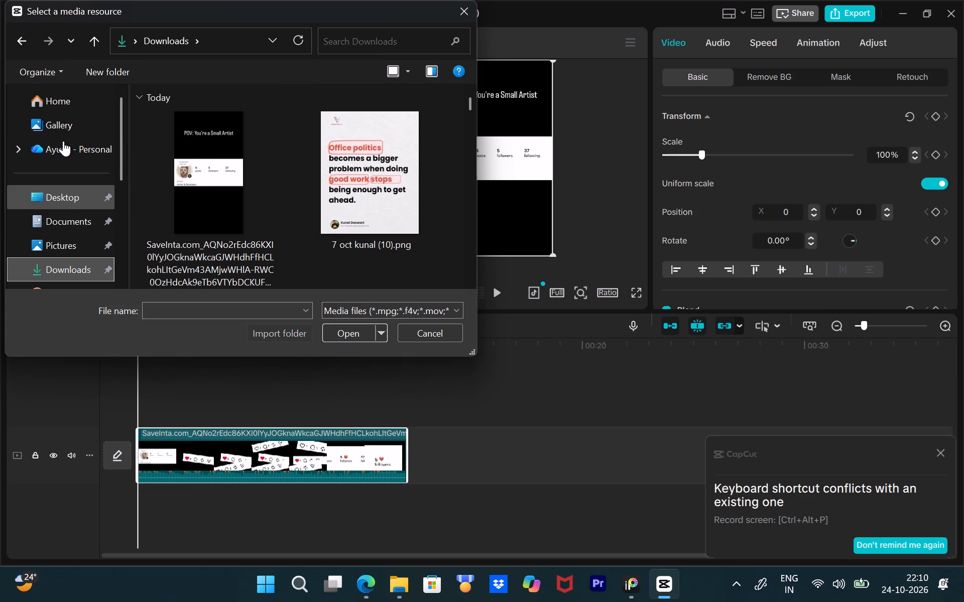
left_click(55, 123)
scroll(187, 131, "up", 4)
scroll(187, 131, "down", 5)
scroll(187, 131, "up", 10)
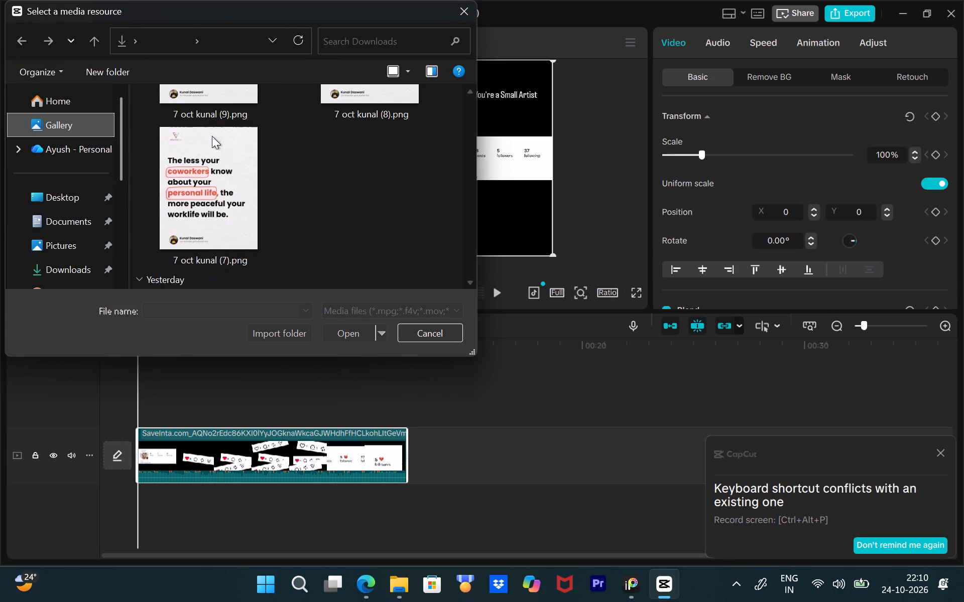
scroll(212, 136, "down", 1)
scroll(213, 137, "up", 4)
scroll(213, 140, "down", 5)
scroll(213, 142, "up", 10)
scroll(221, 157, "down", 6)
scroll(221, 157, "up", 6)
scroll(220, 158, "down", 1)
scroll(219, 158, "up", 5)
scroll(218, 158, "down", 5)
scroll(218, 161, "up", 8)
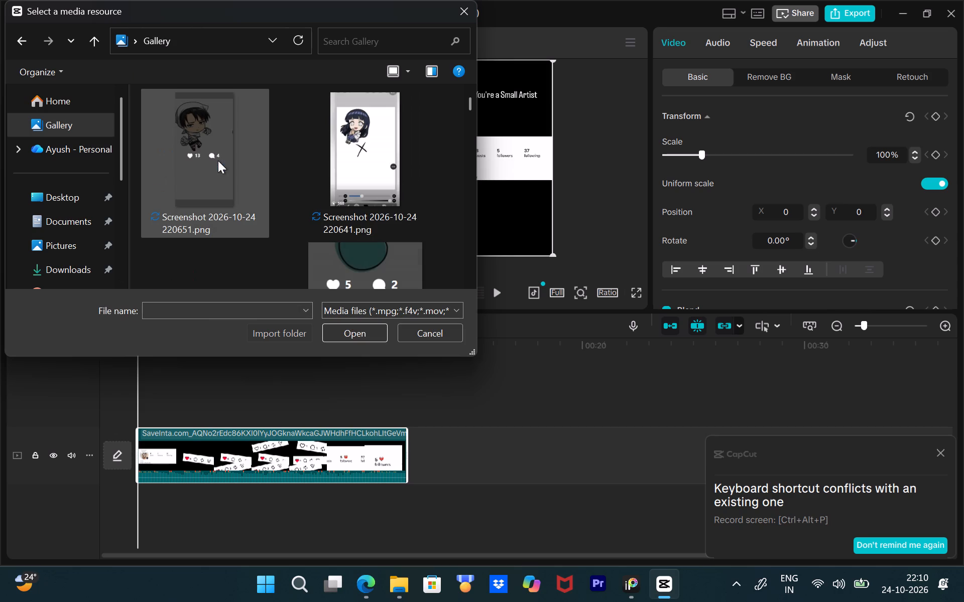
scroll(218, 161, "up", 2)
left_click(208, 155)
left_click(346, 154, "ctrl")
scroll(346, 154, "down", 1)
left_click(342, 207, "ctrl")
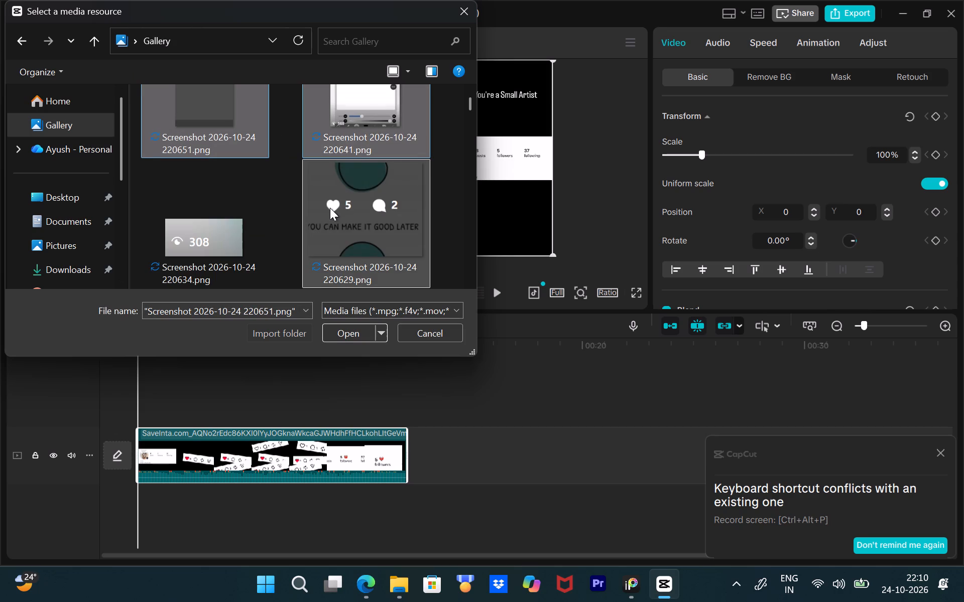
left_click(240, 220, "ctrl")
scroll(240, 220, "down", 1)
left_click(231, 224, "ctrl")
left_click(379, 221, "ctrl")
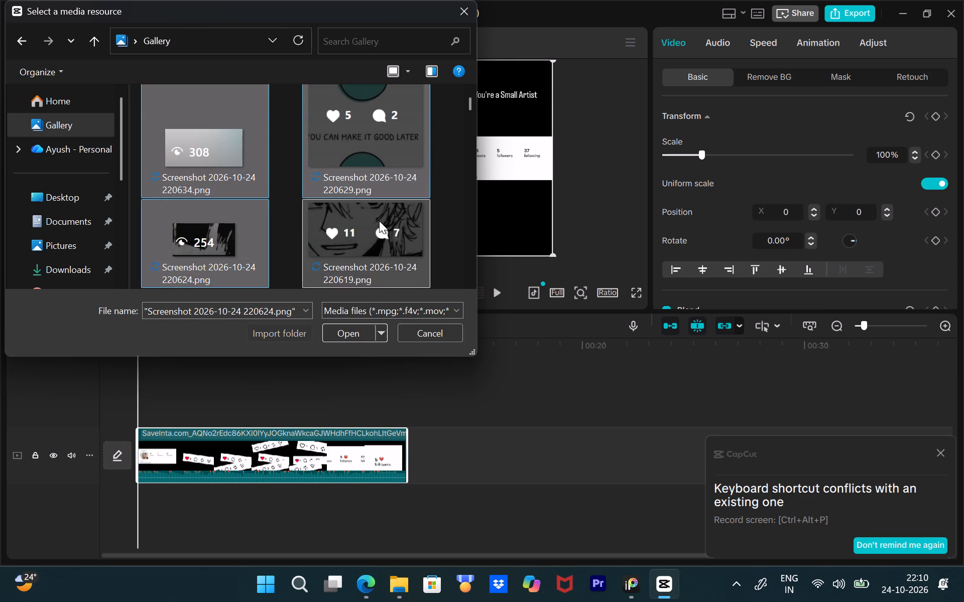
scroll(379, 221, "down", 1)
left_click(352, 221, "ctrl")
left_click(197, 237, "ctrl")
scroll(197, 237, "down", 2)
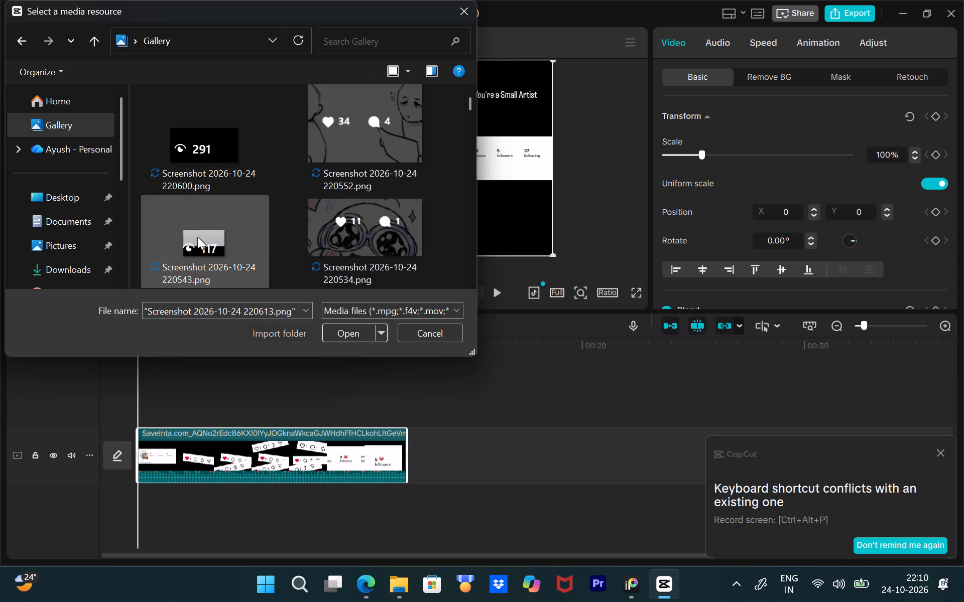
Review which Gallery screenshots are already selected for import.
scroll(209, 209, "up", 3)
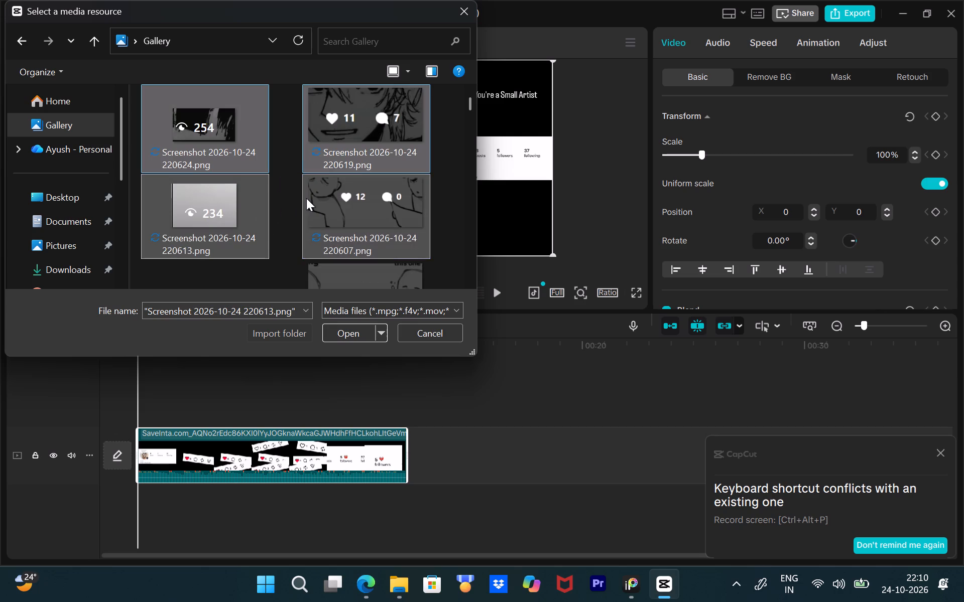
scroll(306, 198, "down", 1)
scroll(290, 201, "up", 1)
scroll(247, 213, "up", 2)
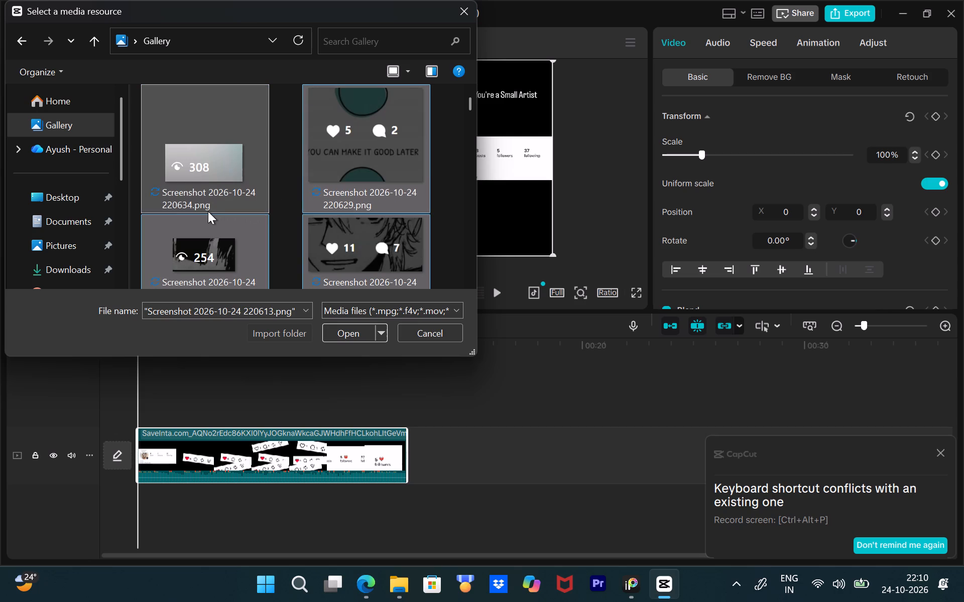
scroll(208, 211, "down", 2)
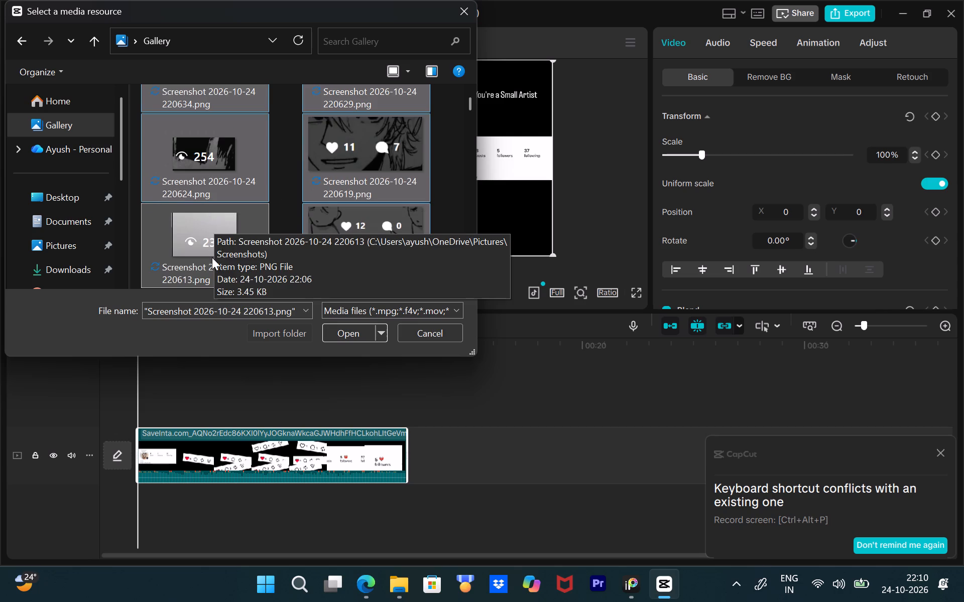
scroll(357, 203, "down", 2)
scroll(223, 183, "up", 1)
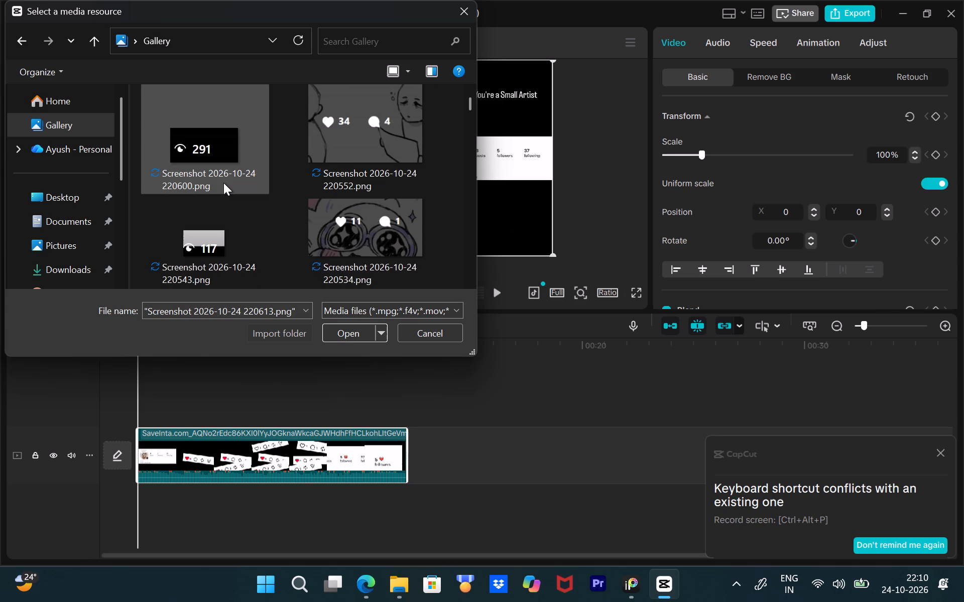
Add screenshots 220600, 220552, 220543, 220534 and 220528 to the selection and import all selected images.
left_click(218, 181, "ctrl")
left_click(342, 179, "ctrl")
left_click(347, 238, "ctrl")
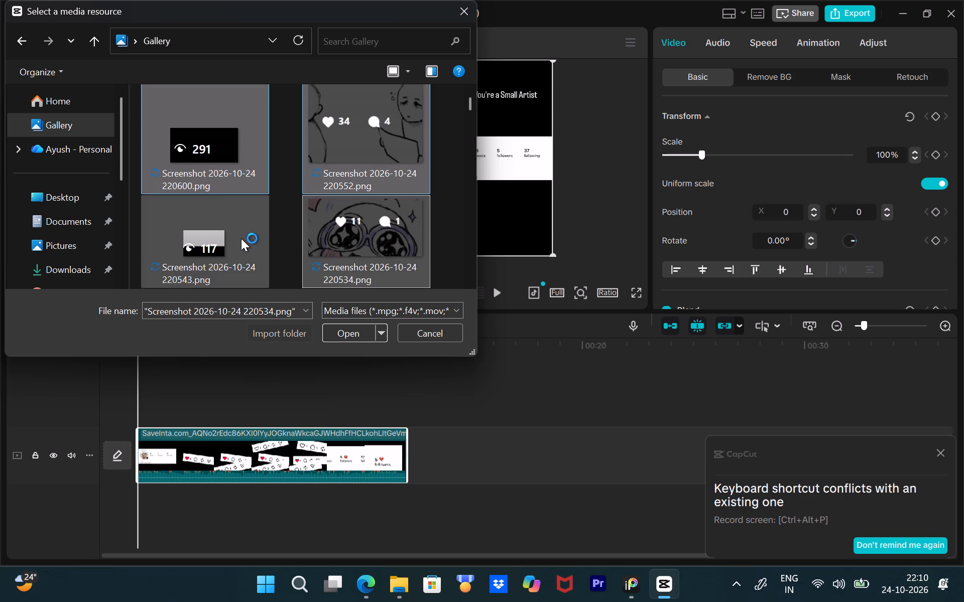
left_click(240, 238, "ctrl")
scroll(240, 238, "down", 1)
left_click(226, 227, "ctrl")
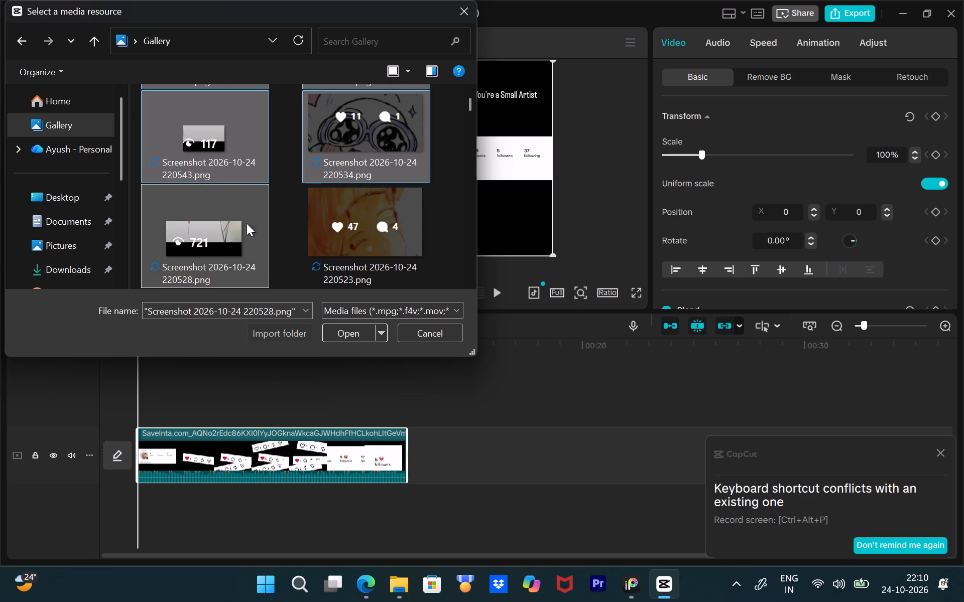
left_click(356, 333)
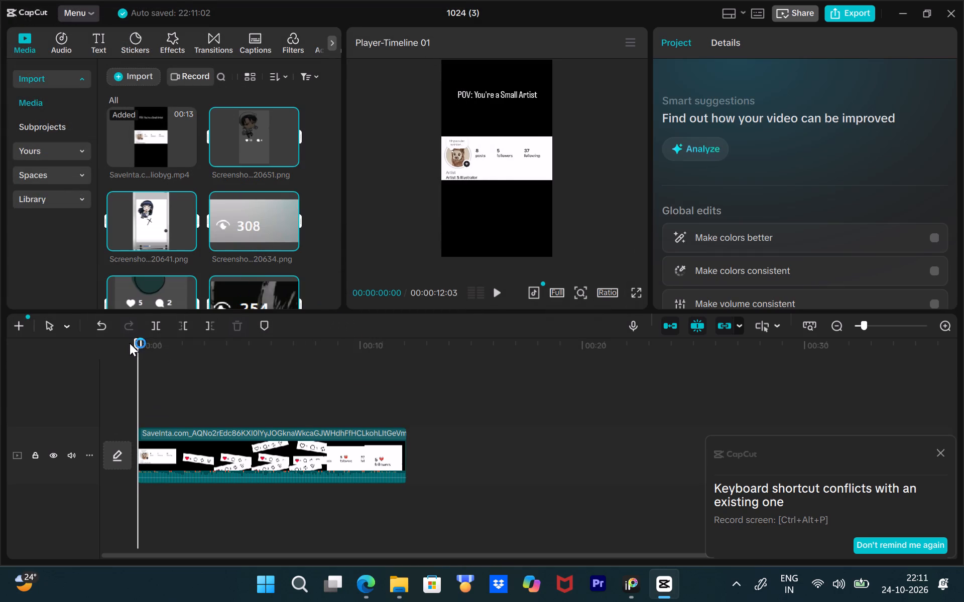
Place a second copy of the SaveInta video on a new track above the first, starting at 00:00.
left_click_drag(142, 350, 123, 344)
scroll(164, 197, "up", 3)
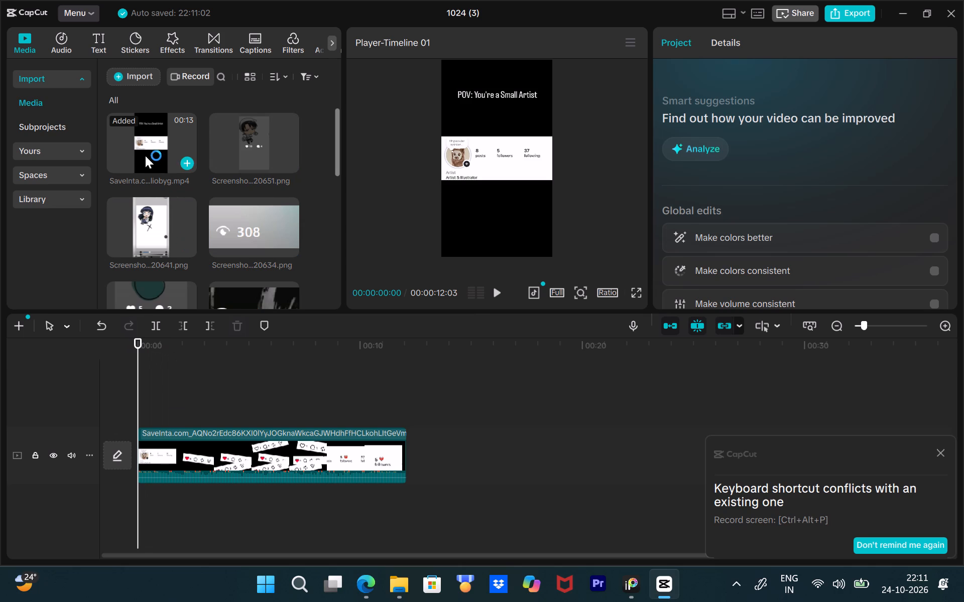
left_click_drag(145, 156, 127, 402)
Briefly play the timeline from the start and extract the upper video clip's audio onto its own track.
left_click_drag(136, 350, 114, 350)
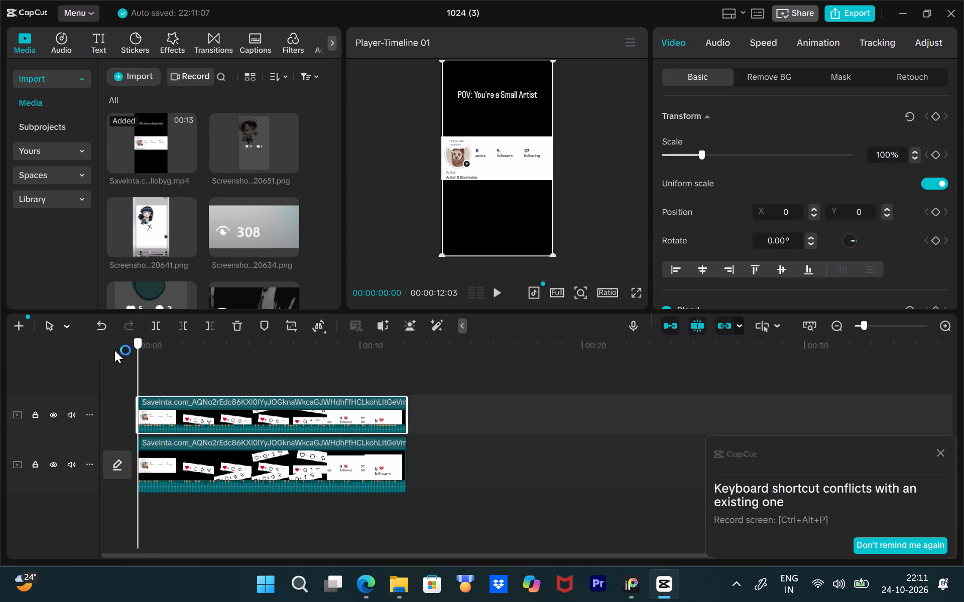
left_click_drag(114, 350, 96, 350)
key("space")
key("space")
right_click(206, 412)
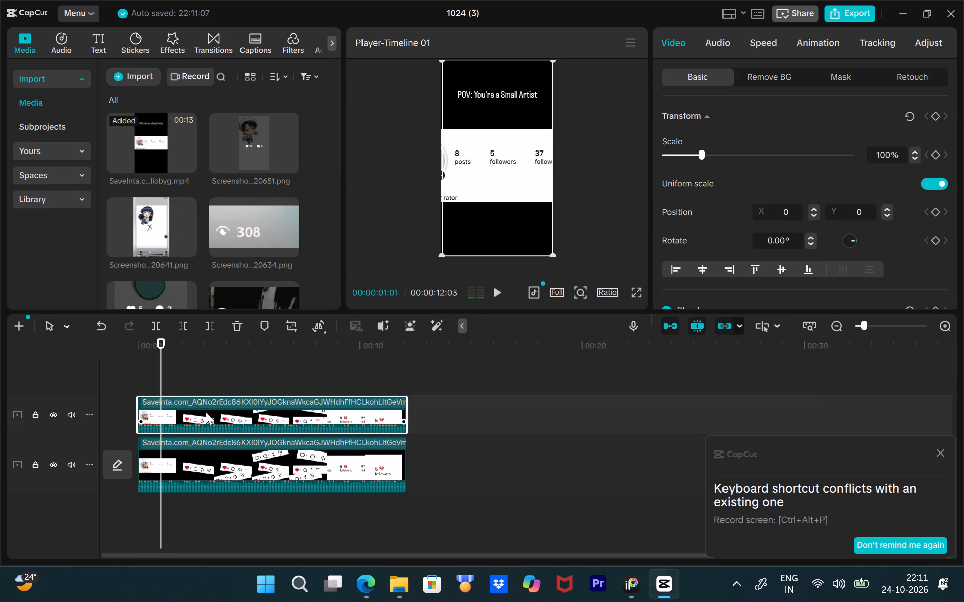
left_click(256, 228)
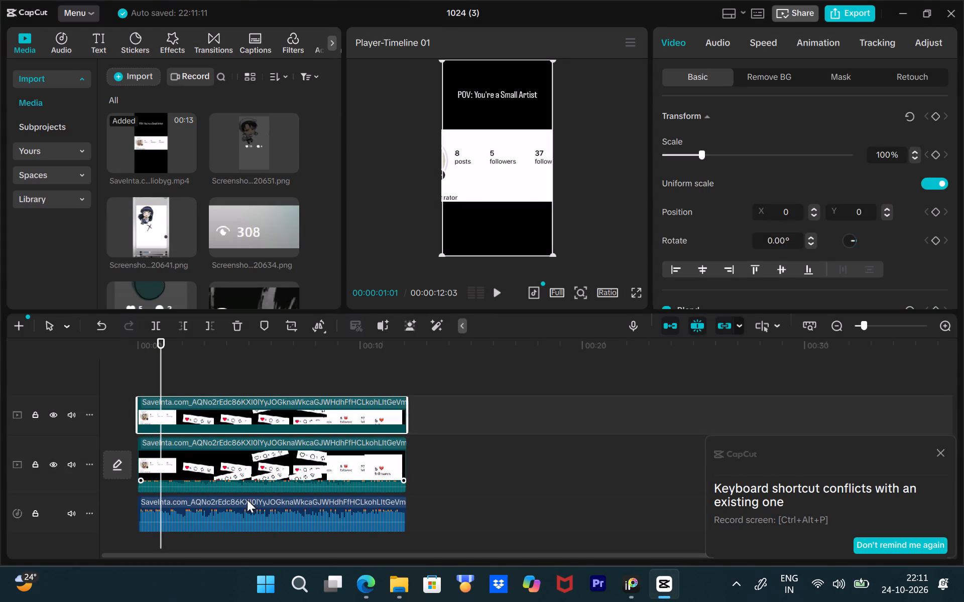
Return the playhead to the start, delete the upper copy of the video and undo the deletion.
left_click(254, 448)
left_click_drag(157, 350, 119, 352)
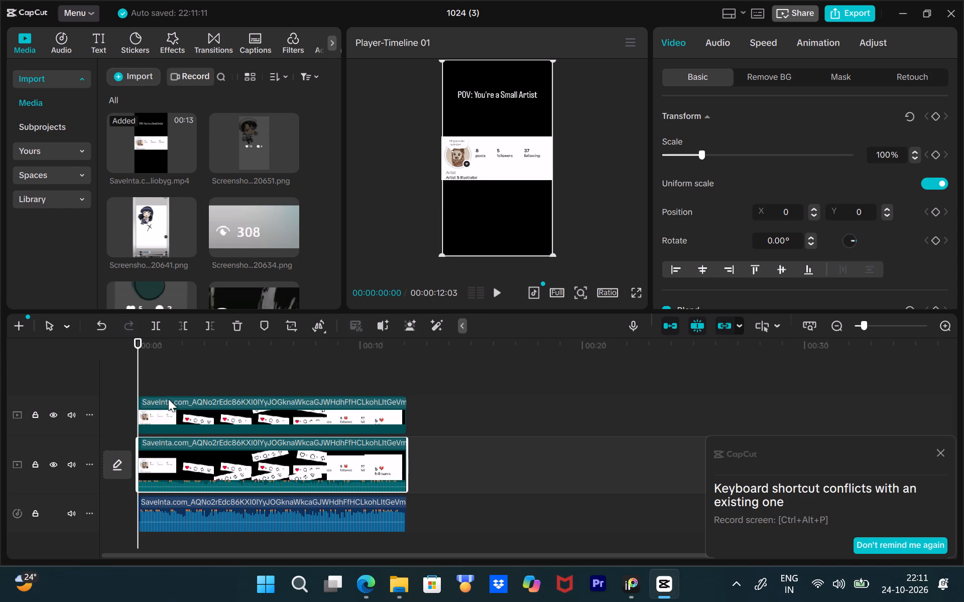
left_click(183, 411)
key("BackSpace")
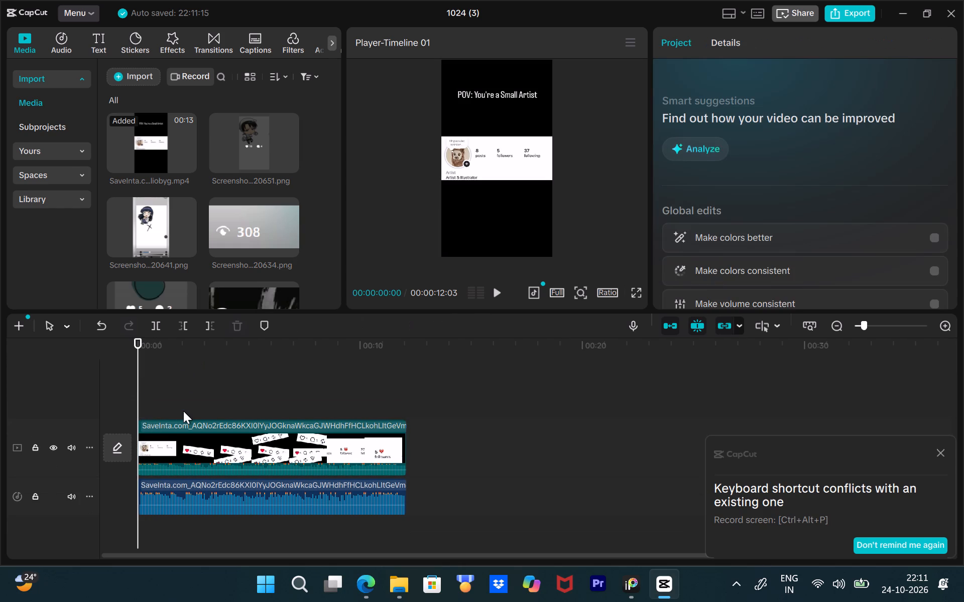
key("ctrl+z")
Delete the lower copy of the SaveInta video and move the upper copy down onto the main track at 00:00.
right_click(188, 464)
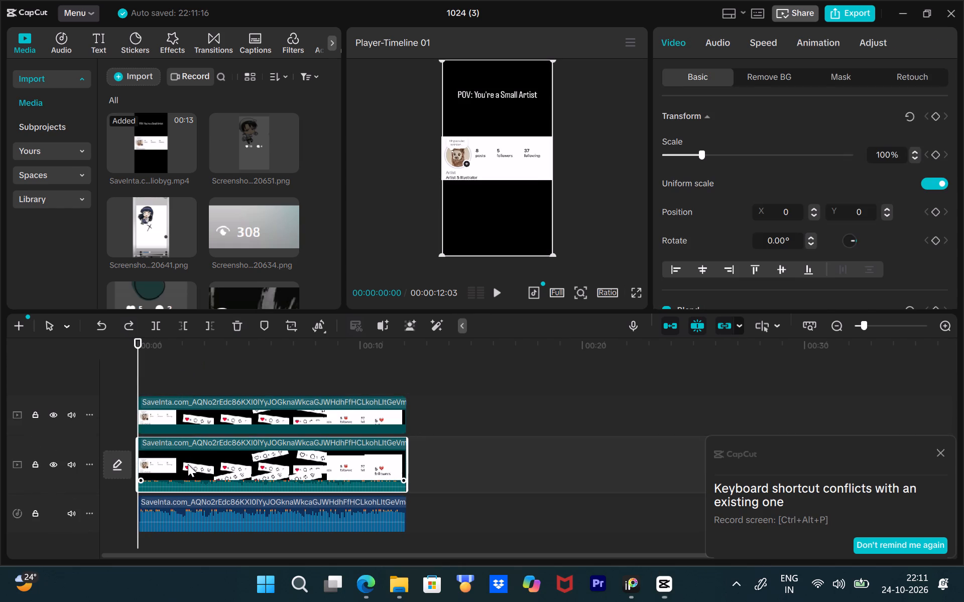
left_click(164, 452)
key("BackSpace")
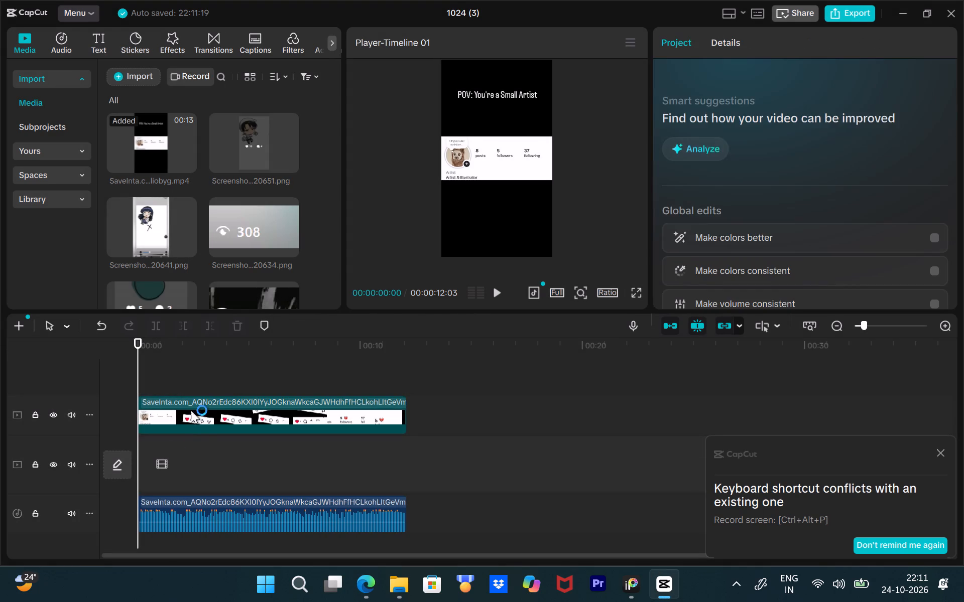
left_click_drag(192, 412, 190, 472)
key("space")
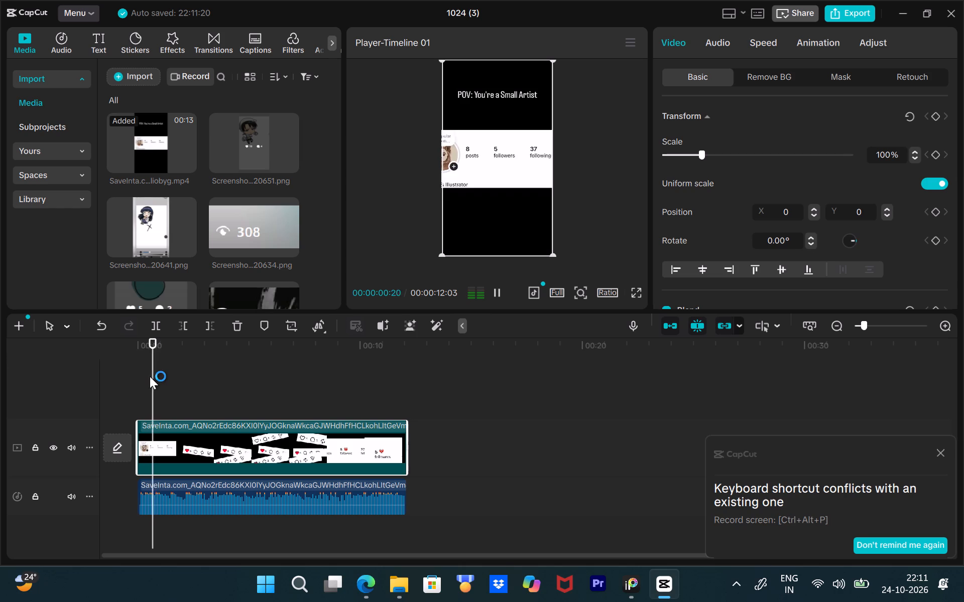
key("space")
Import the profile screenshot Screenshot 2026-10-24 220456.png from the Gallery folder.
scroll(219, 219, "down", 3)
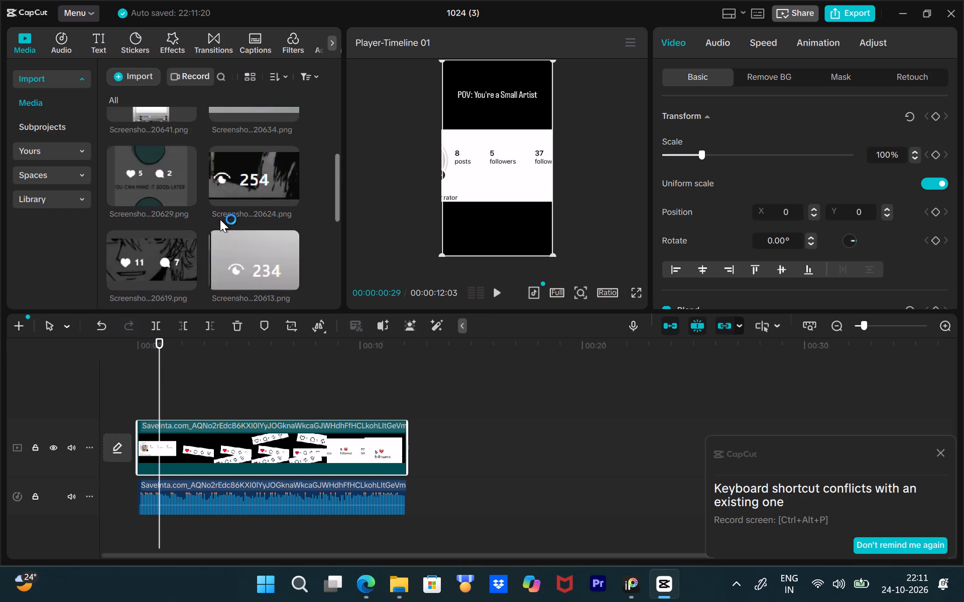
scroll(220, 219, "down", 11)
scroll(182, 161, "up", 9)
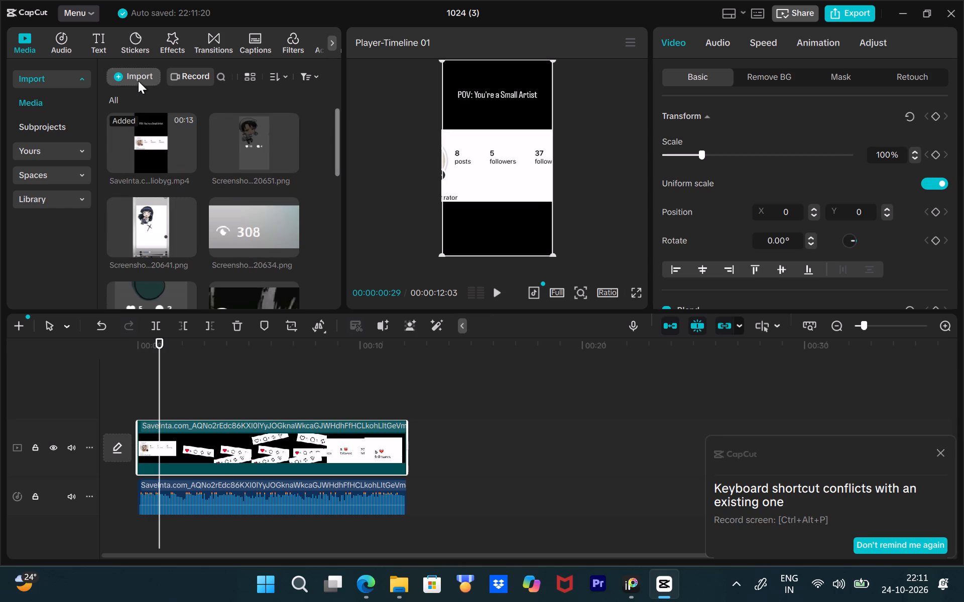
left_click(138, 80)
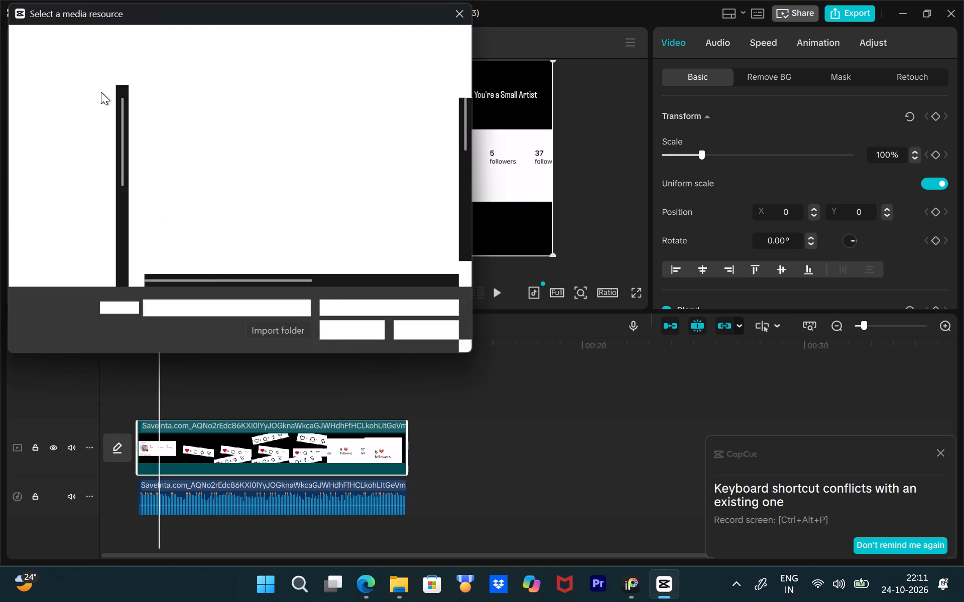
scroll(69, 125, "up", 3)
left_click(69, 125)
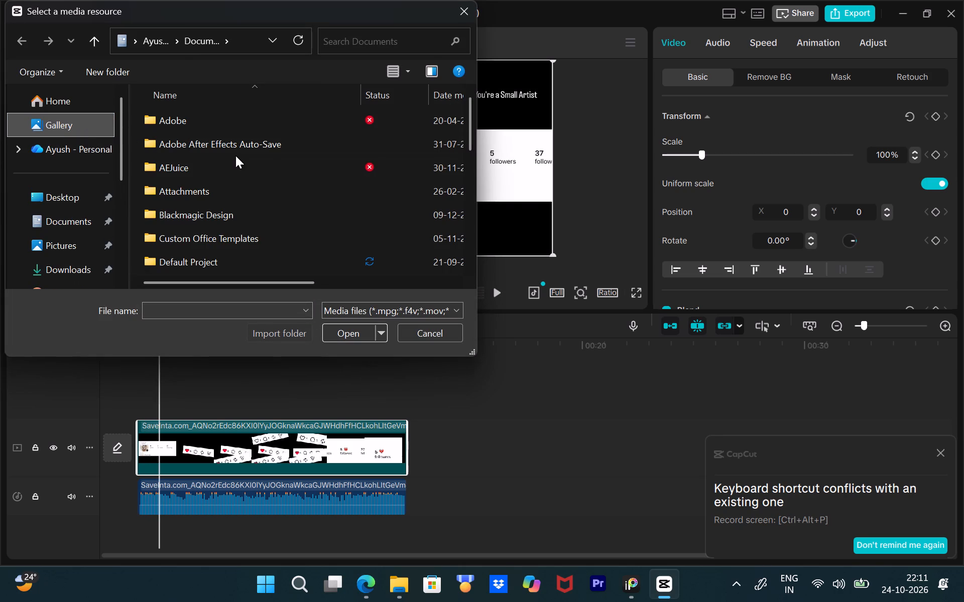
scroll(235, 156, "down", 4)
scroll(235, 157, "up", 4)
scroll(235, 157, "down", 4)
scroll(235, 157, "up", 4)
scroll(235, 157, "down", 4)
scroll(235, 157, "up", 4)
scroll(173, 168, "down", 4)
scroll(181, 174, "up", 4)
scroll(181, 174, "down", 4)
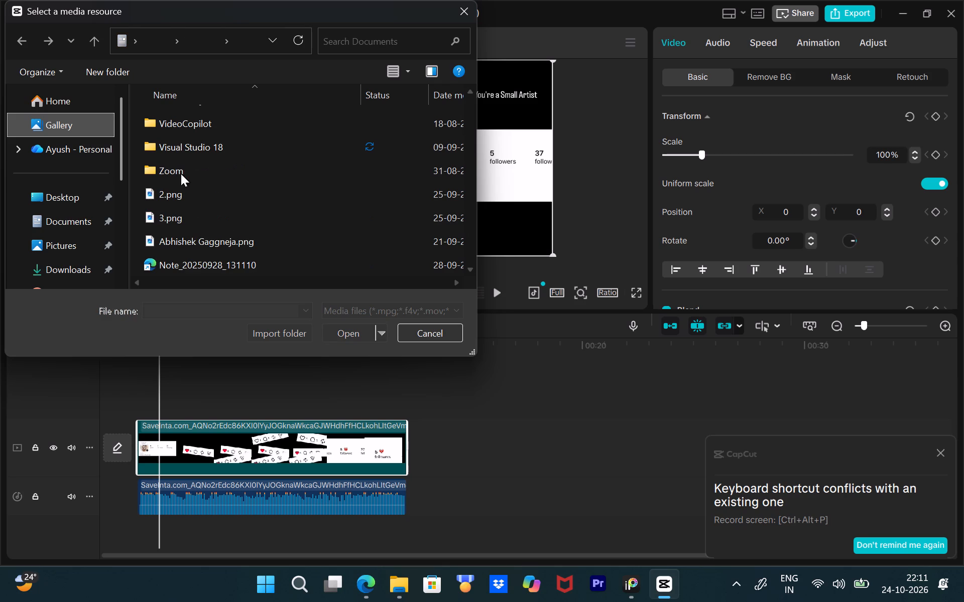
scroll(188, 177, "up", 3)
scroll(191, 179, "down", 5)
scroll(194, 181, "up", 5)
scroll(194, 181, "down", 5)
scroll(194, 181, "up", 4)
scroll(196, 181, "down", 5)
scroll(196, 181, "up", 4)
scroll(196, 181, "down", 4)
scroll(175, 232, "down", 2)
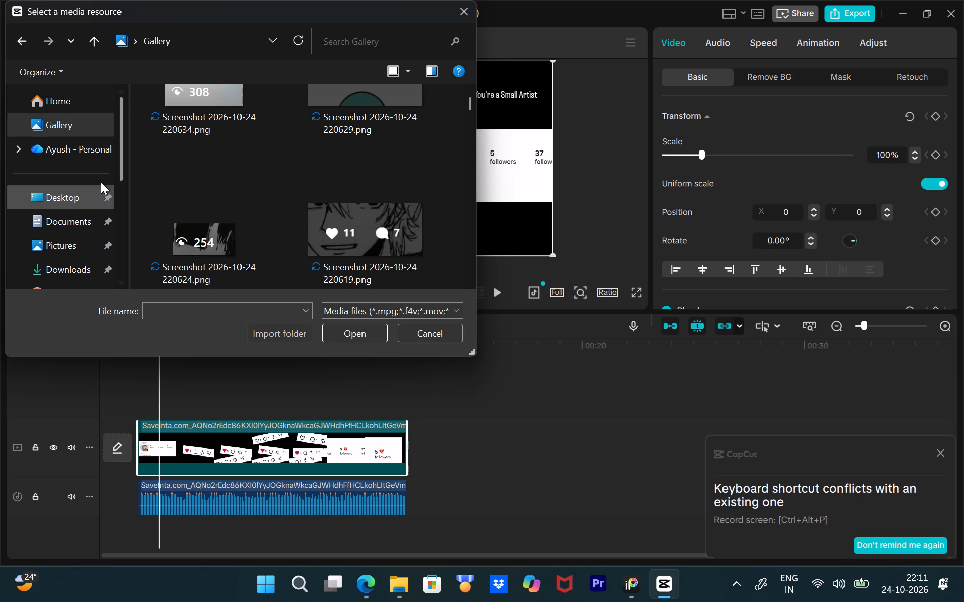
scroll(274, 185, "down", 9)
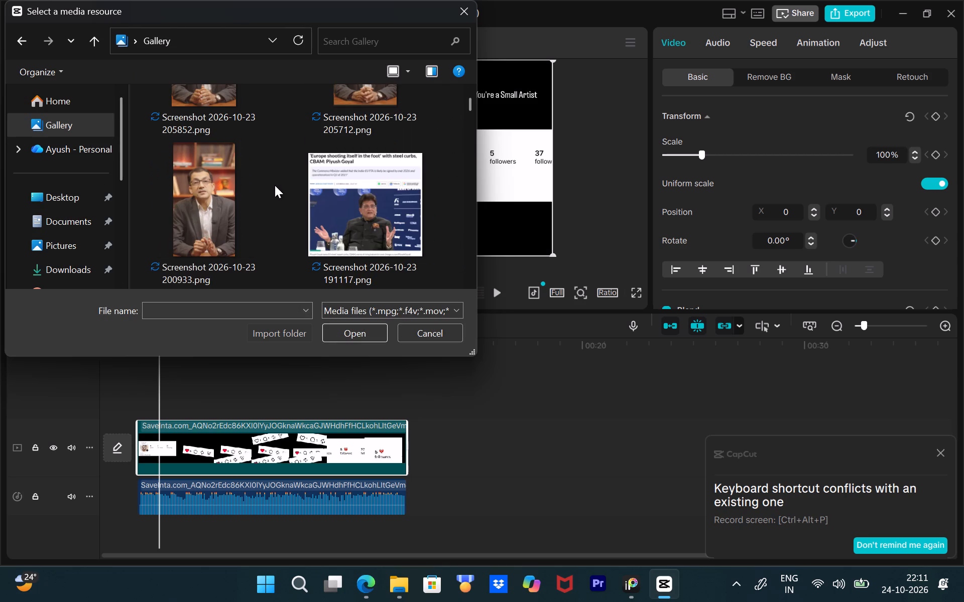
scroll(275, 185, "down", 5)
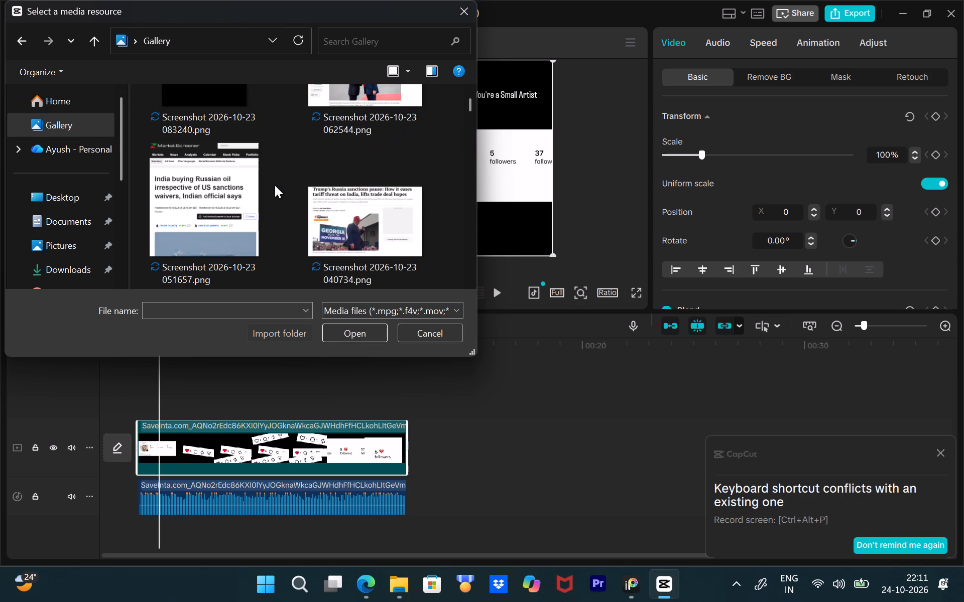
scroll(275, 185, "down", 2)
scroll(275, 185, "up", 13)
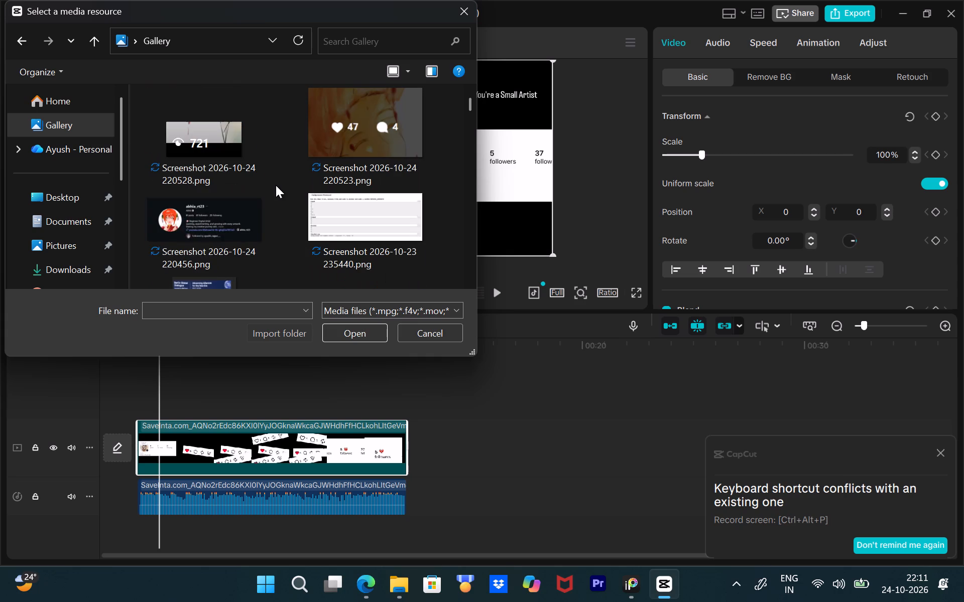
left_click(214, 236)
left_click(347, 331)
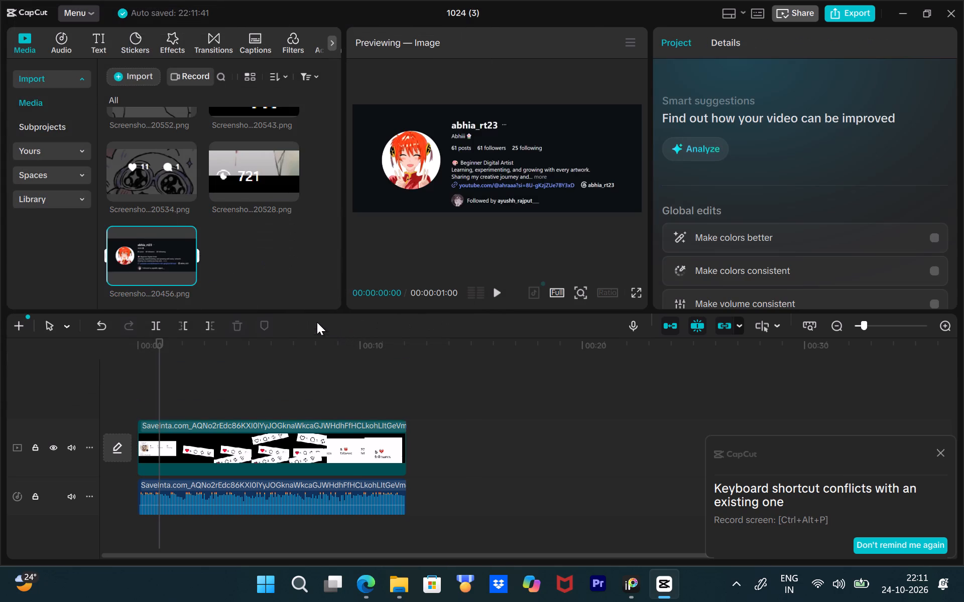
left_click_drag(156, 251, 143, 401)
left_click_drag(162, 344, 159, 344)
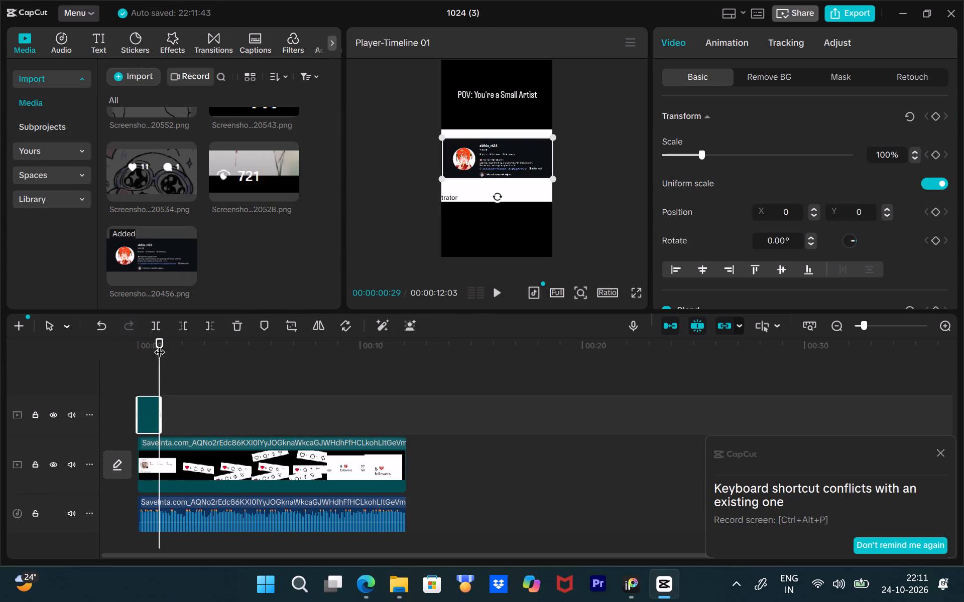
left_click_drag(159, 344, 109, 344)
key("ctrl+equal")
key("ctrl+equal")
key("ctrl+equal")
key("ctrl+equal")
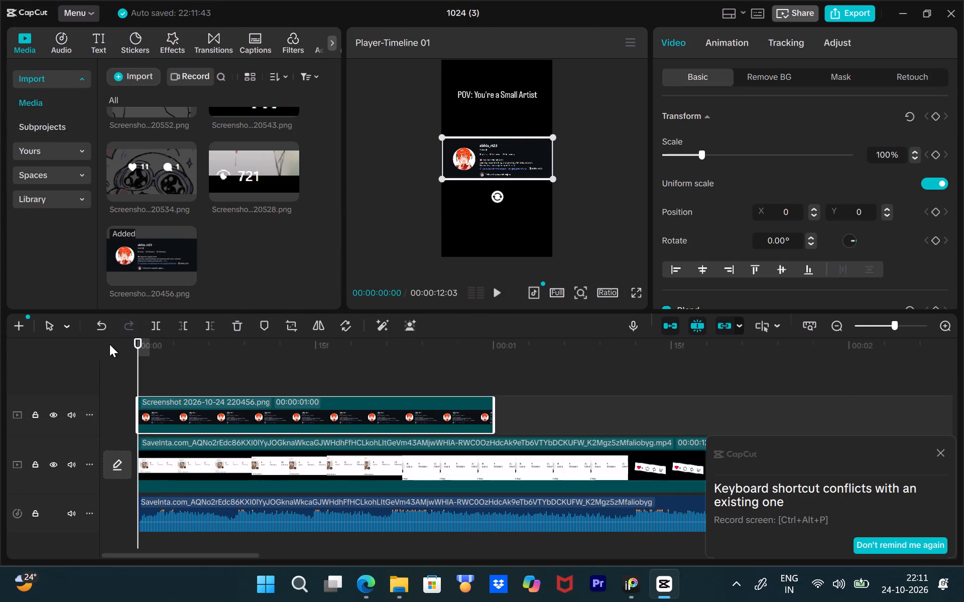
key("ctrl+equal")
key("space")
key("space")
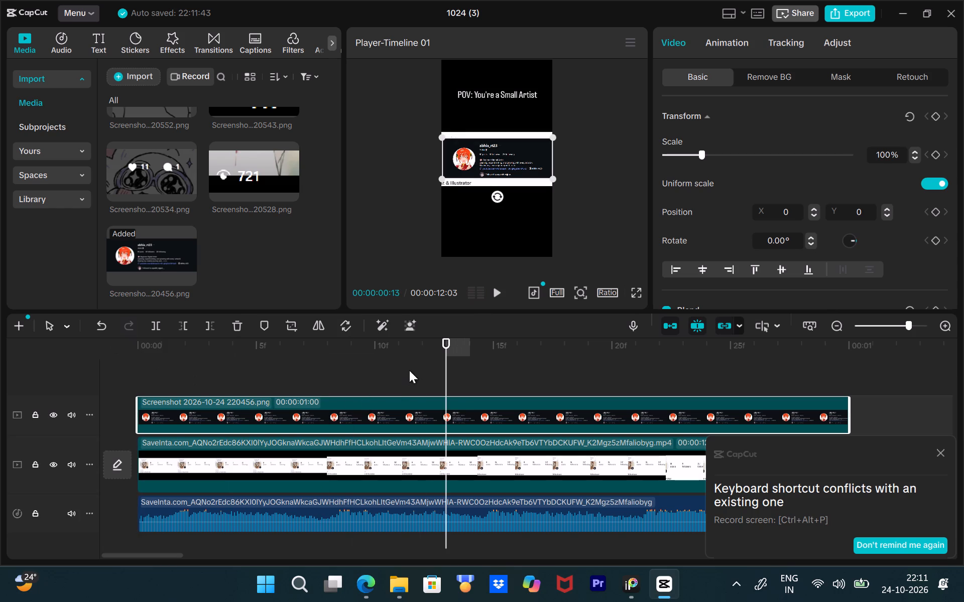
Scale the profile screenshot up to about 114% and preview it from the start.
left_click_drag(445, 349, 161, 396)
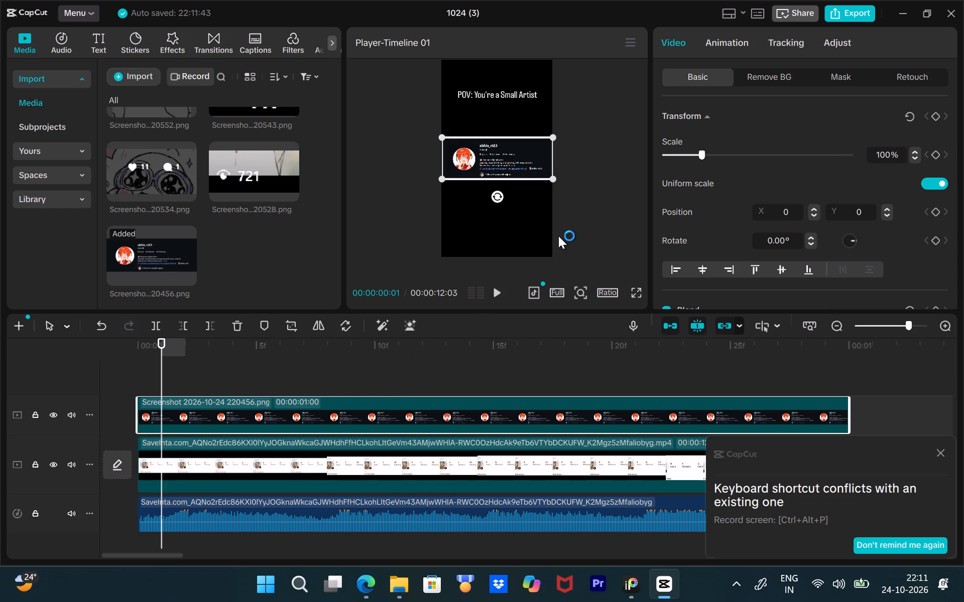
left_click_drag(551, 181, 562, 188)
left_click_drag(156, 354, 113, 354)
key("space")
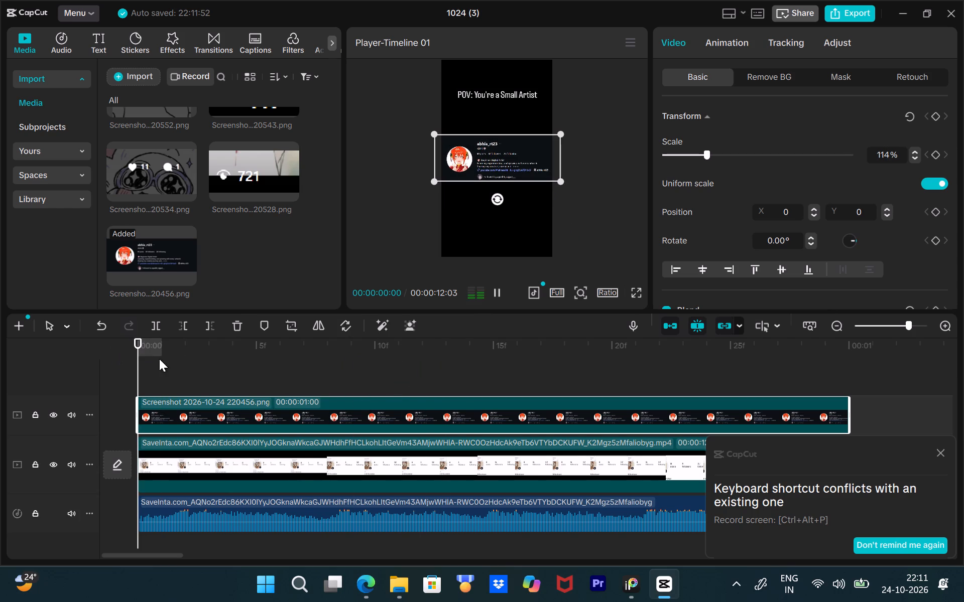
key("space")
left_click_drag(306, 346, 148, 364)
Split the profile screenshot clip at frames 2, 8, 14 and 21, matching the zoom jumps of the reference video.
left_click_drag(148, 364, 186, 391)
left_click(152, 330)
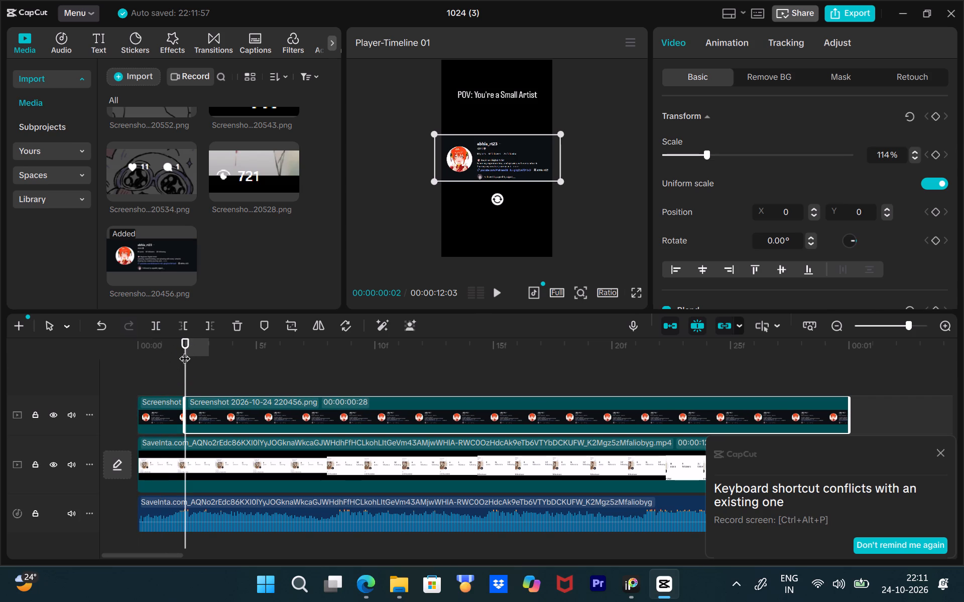
key("space")
key("space")
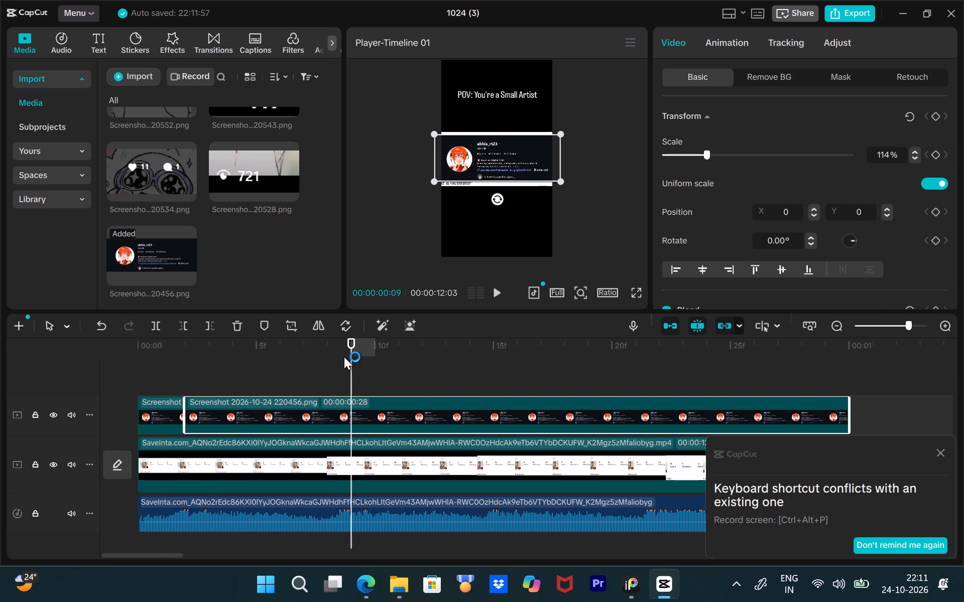
left_click_drag(344, 356, 323, 359)
left_click(154, 327)
key("space")
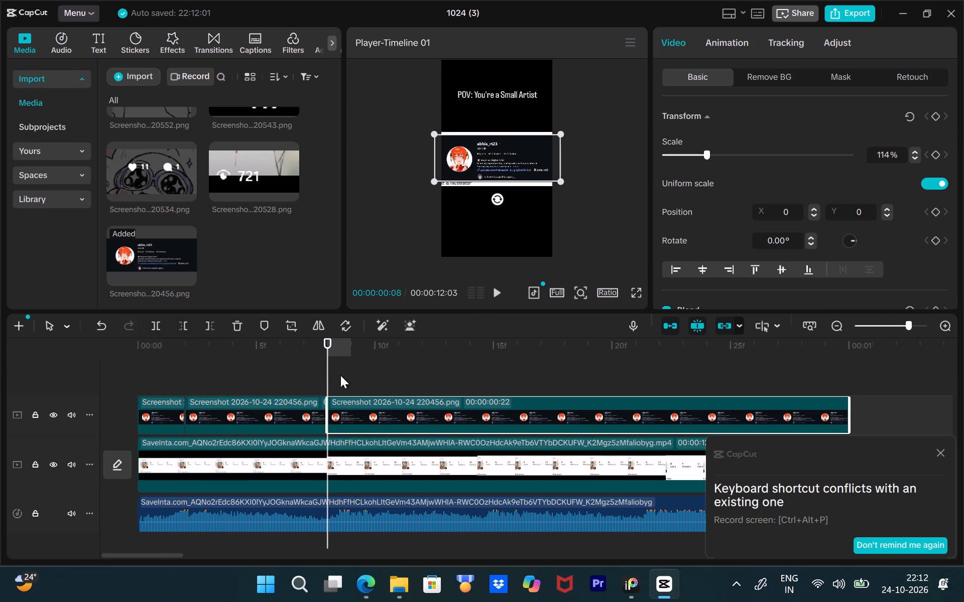
key("space")
left_click_drag(522, 342, 483, 348)
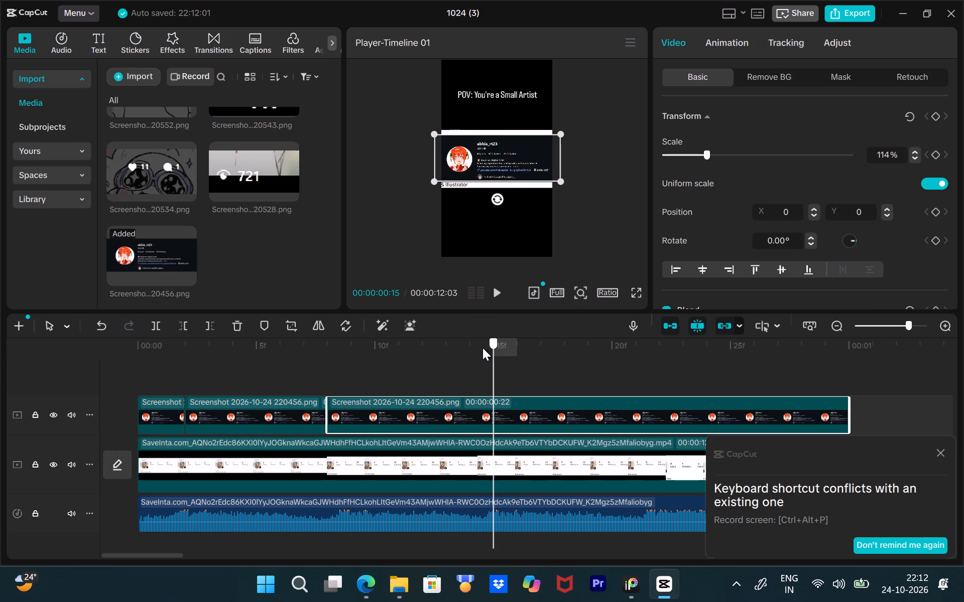
left_click_drag(483, 348, 480, 350)
left_click(154, 328)
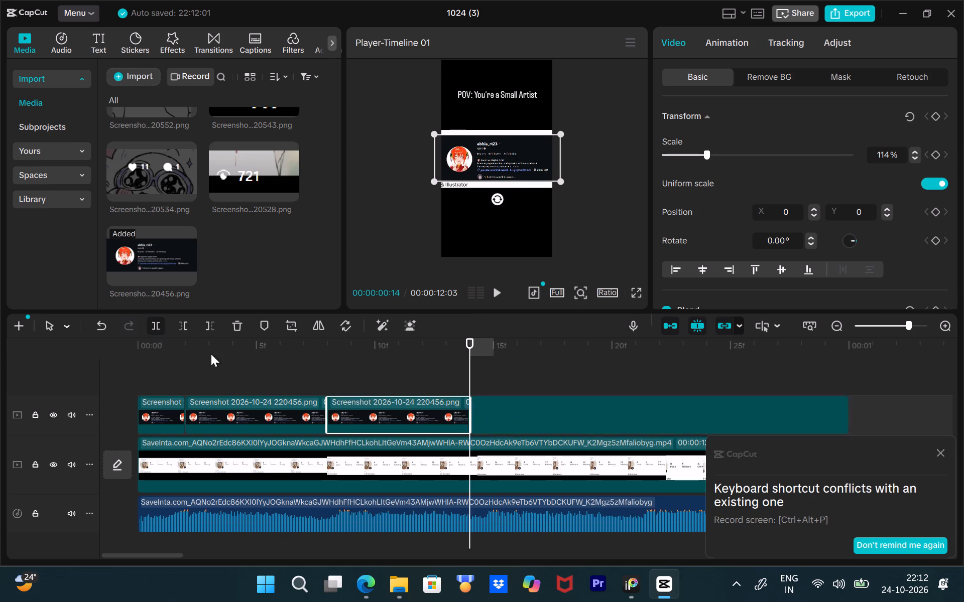
left_click_drag(467, 350, 633, 443)
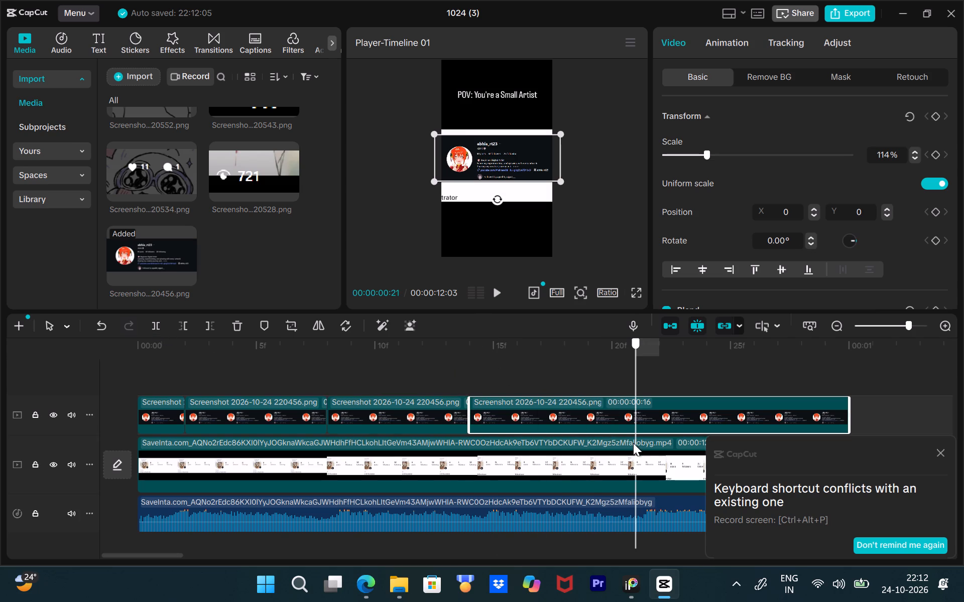
left_click_drag(633, 443, 634, 445)
left_click(160, 327)
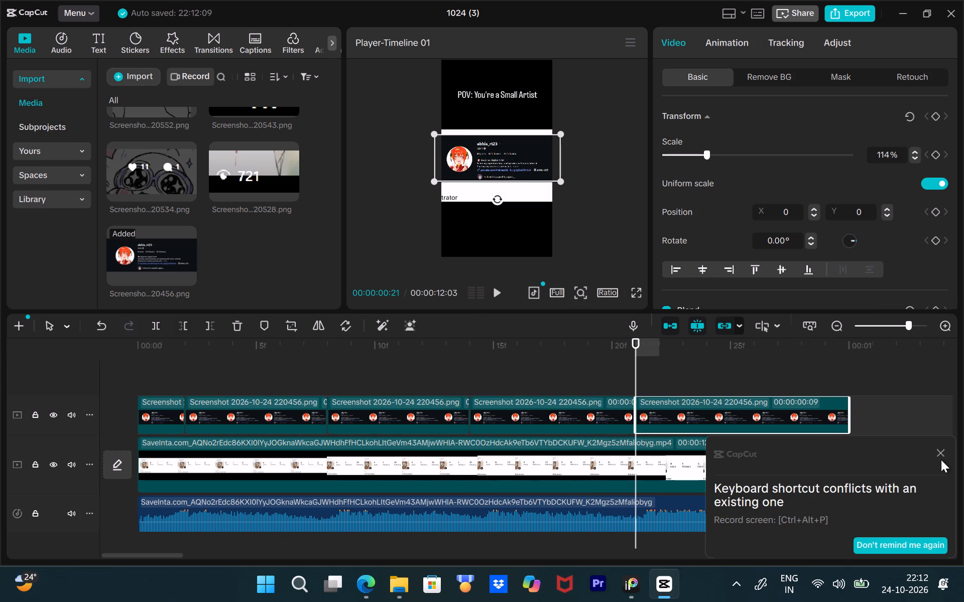
Dismiss the keyboard shortcut conflict notification.
left_click(944, 447)
left_click(946, 456)
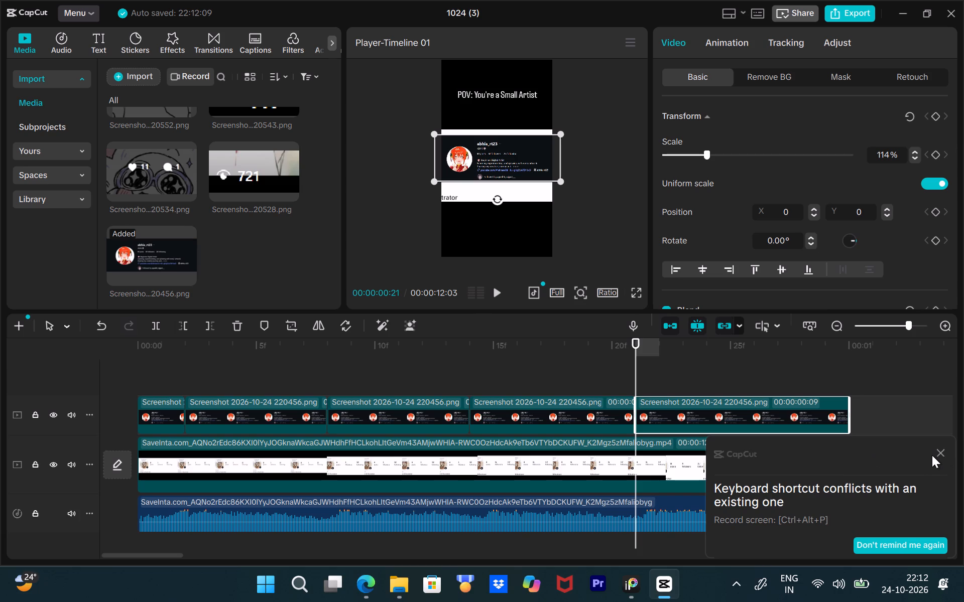
left_click(937, 452)
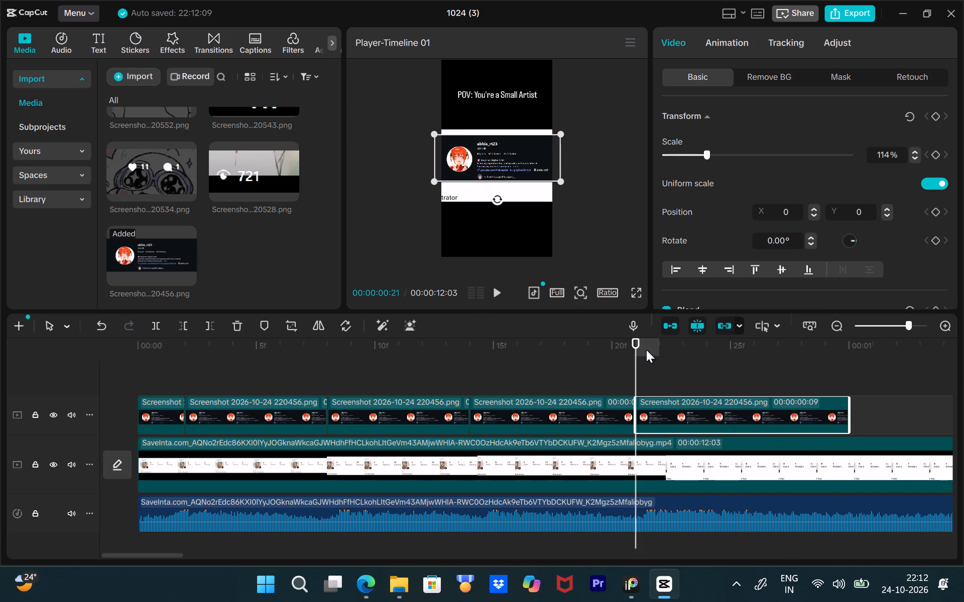
Scale the second piece of the profile screenshot, starting at frame 2, to about 132% and replay from the start.
left_click_drag(641, 345, 787, 433)
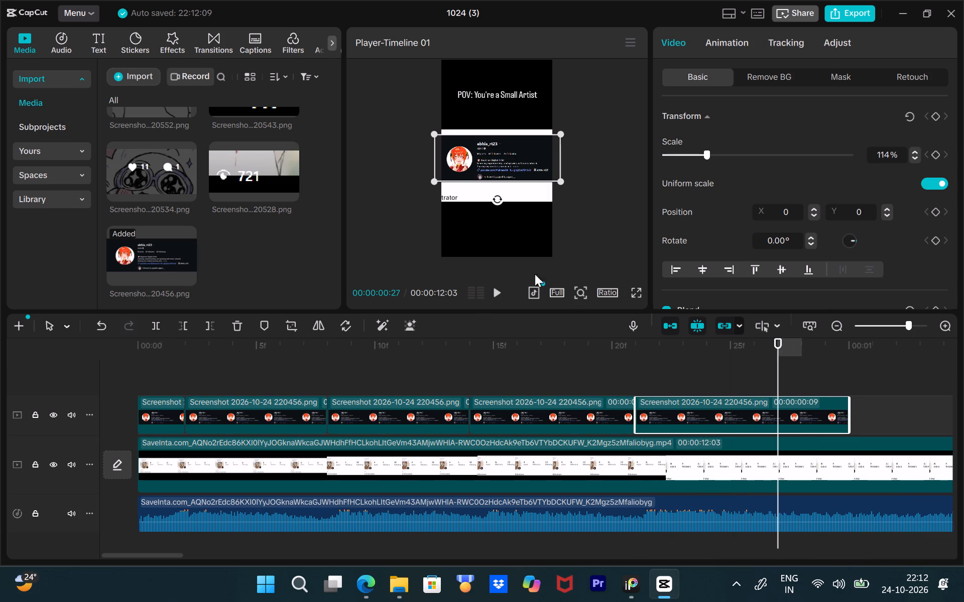
left_click_drag(780, 353, 90, 397)
key("space")
key("space")
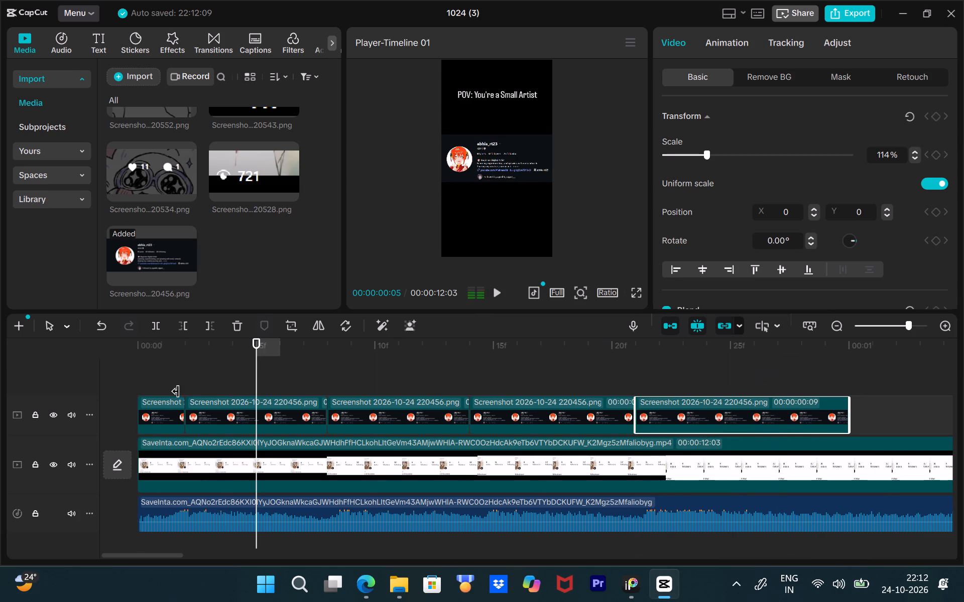
left_click(257, 400)
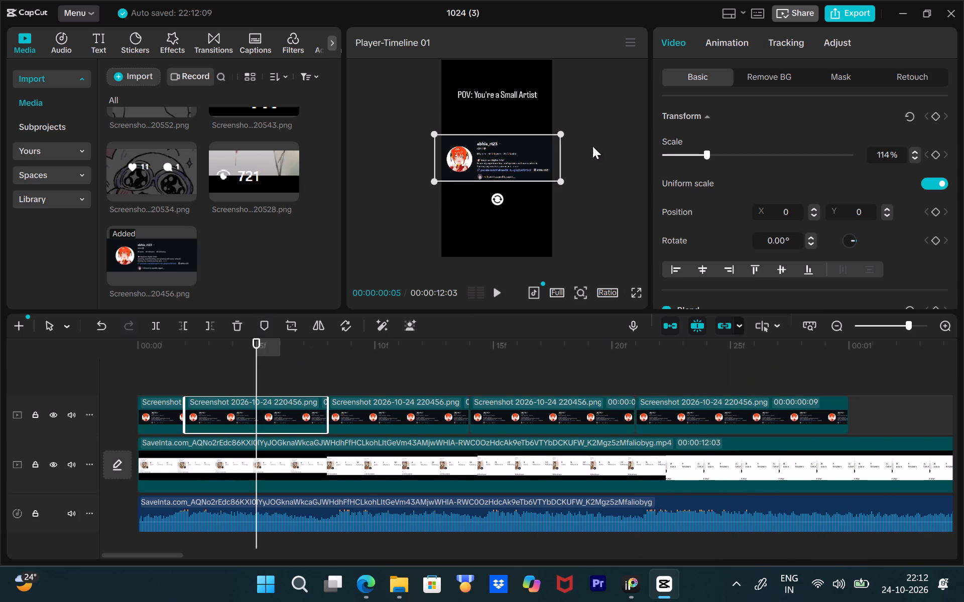
left_click_drag(558, 185, 571, 195)
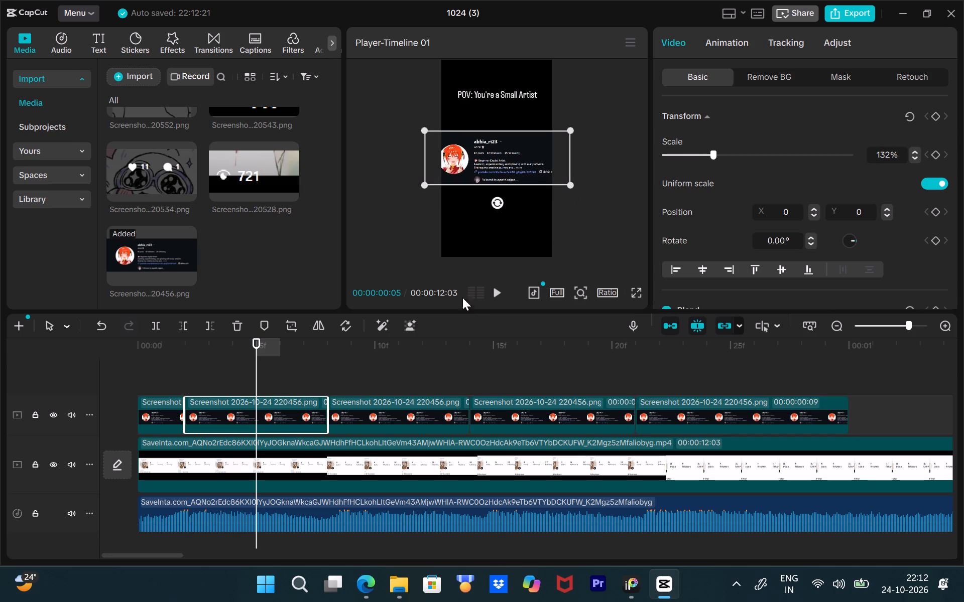
left_click_drag(257, 361, 152, 370)
key("space")
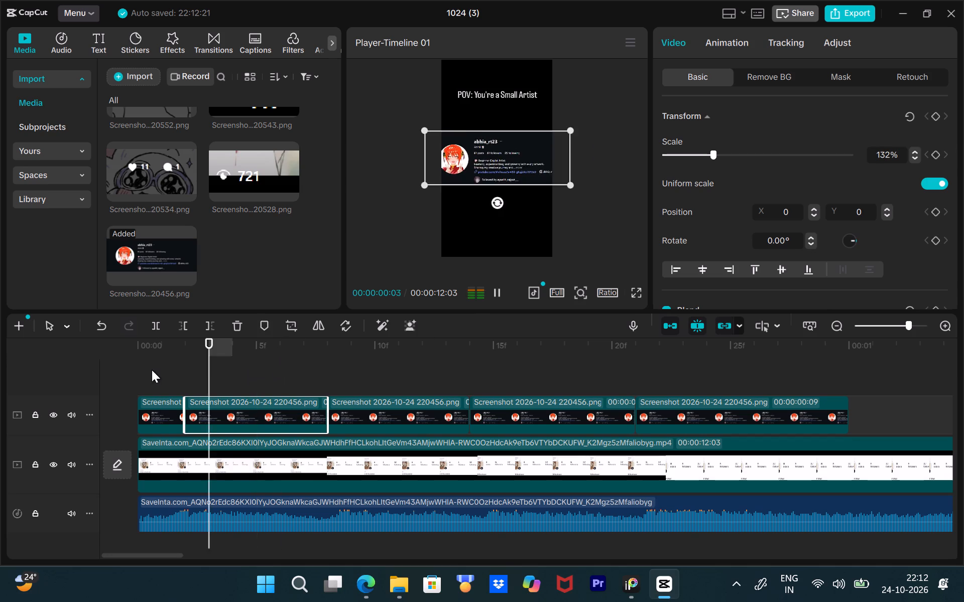
key("space")
Scale the third piece of the profile screenshot, starting at frame 8, to about 220%.
left_click(354, 357)
left_click(366, 418)
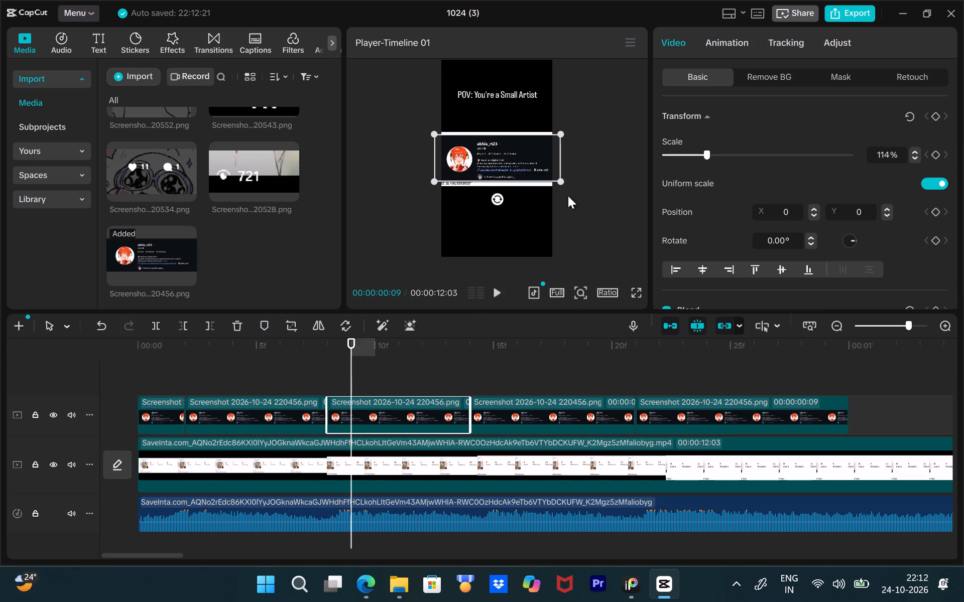
left_click_drag(561, 180, 646, 234)
left_click_drag(353, 347, 232, 368)
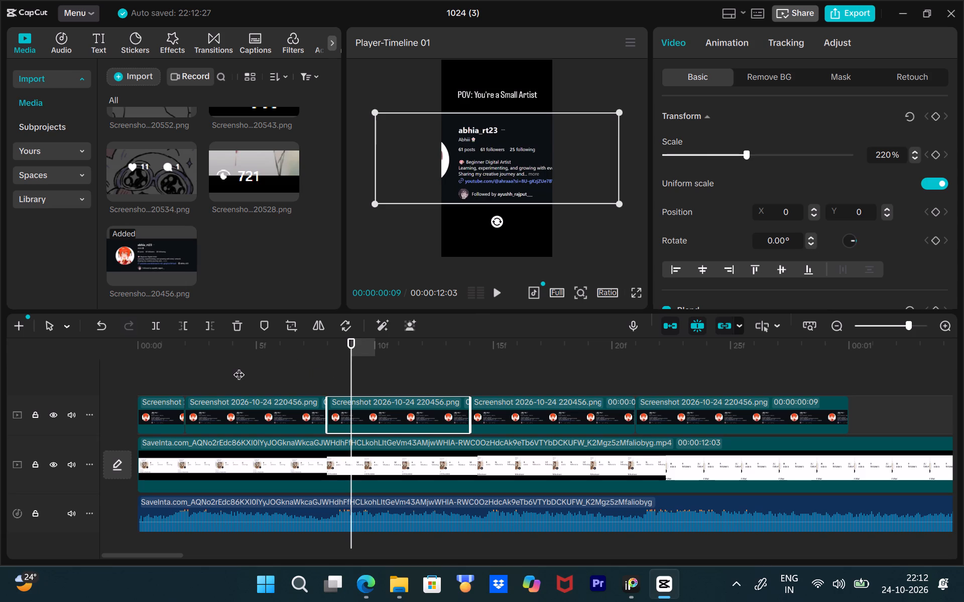
Scale the fourth piece of the profile screenshot, starting at frame 14, to about 152%.
left_click_drag(350, 349, 29, 394)
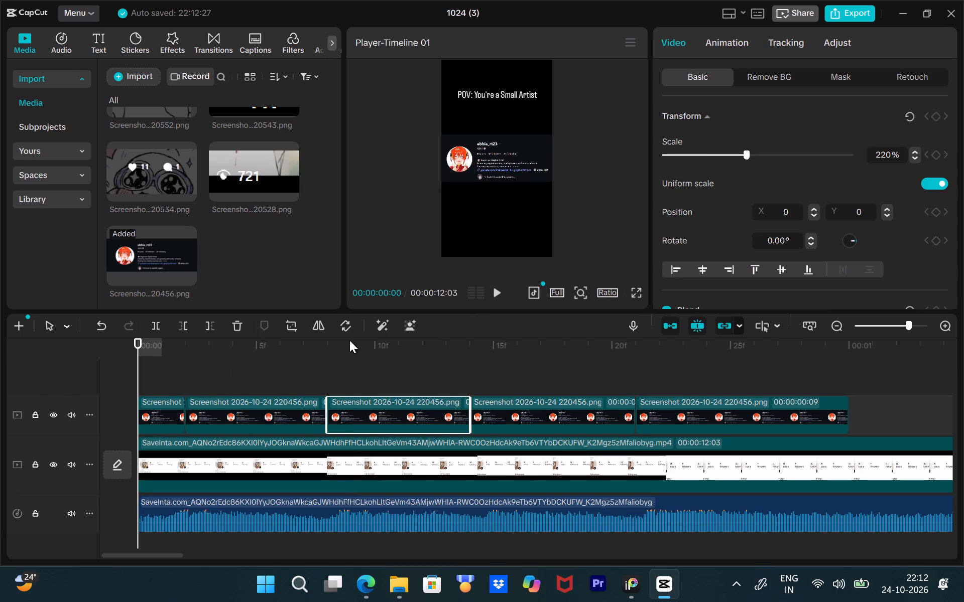
key("space")
key("space")
left_click(509, 407)
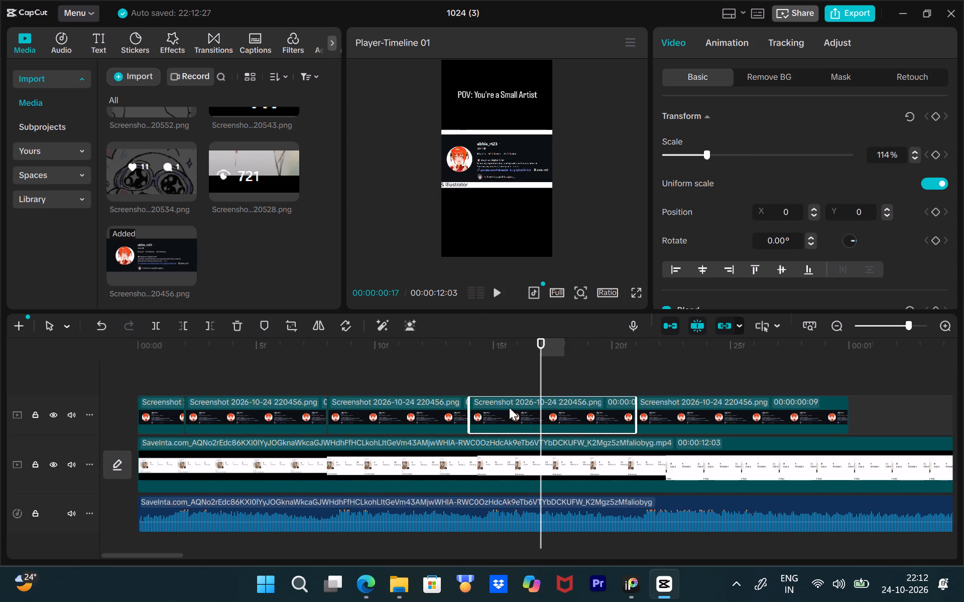
left_click_drag(561, 181, 707, 266)
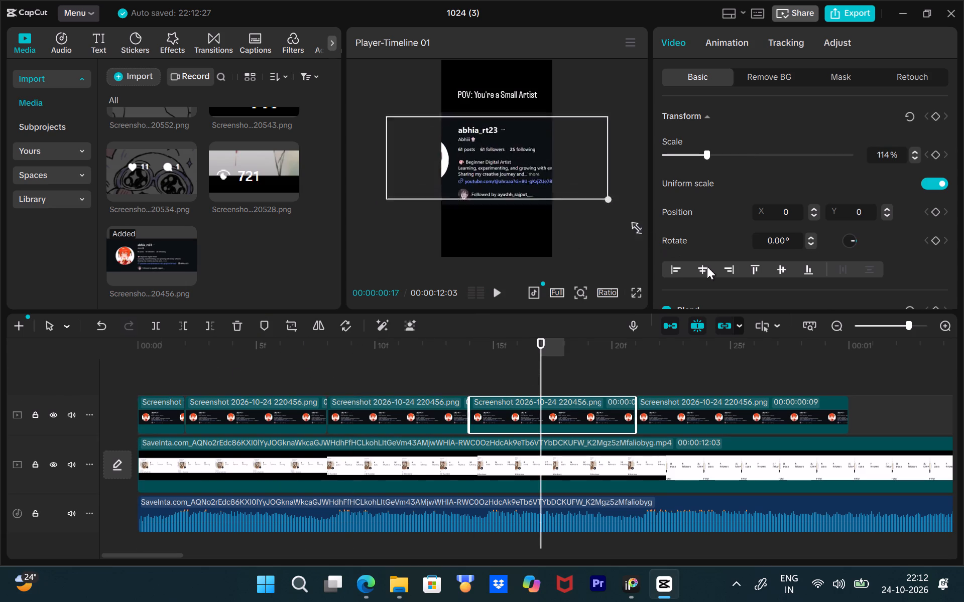
left_click_drag(707, 266, 644, 250)
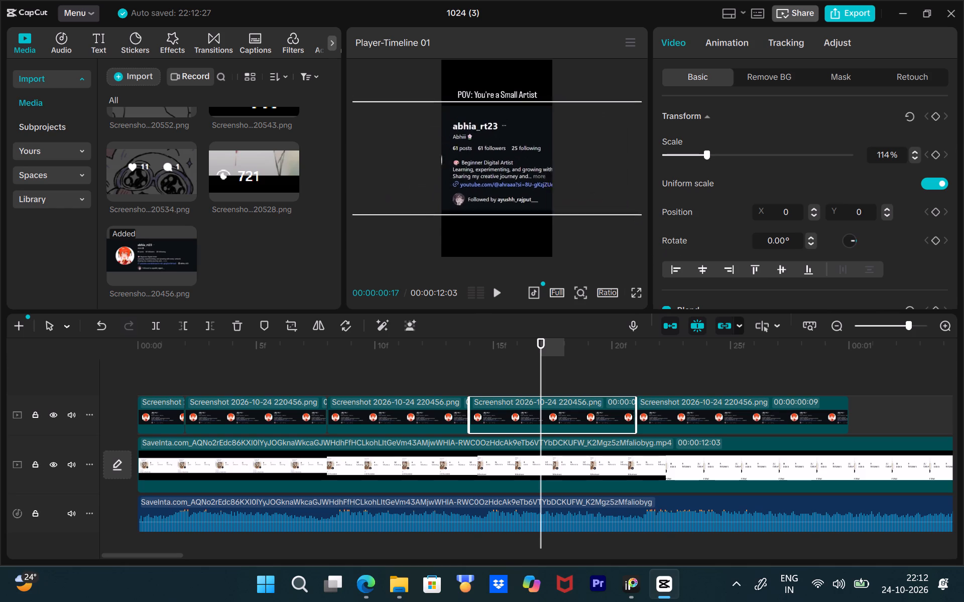
left_click_drag(644, 250, 575, 223)
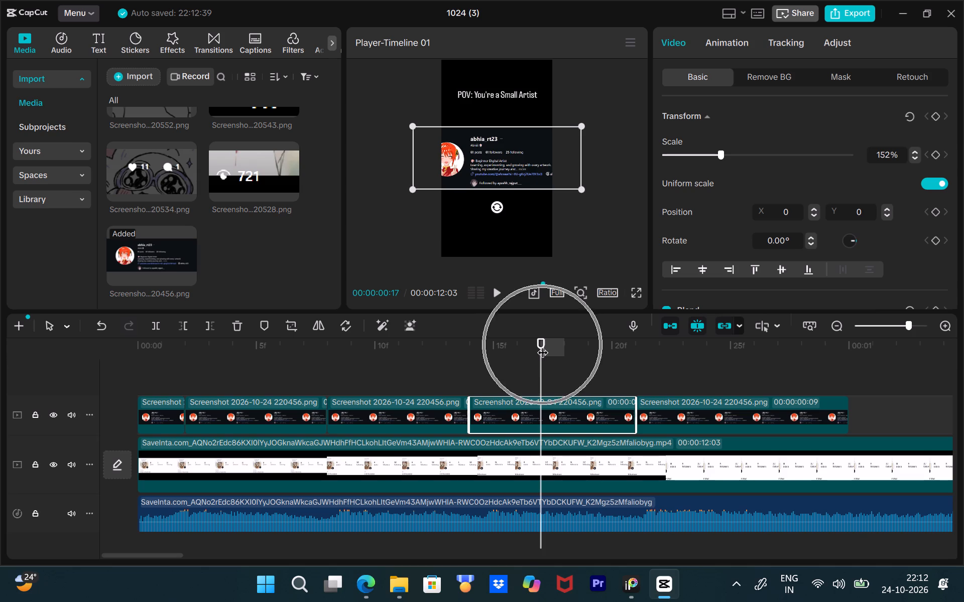
Replay the opening from the start to check the zoom jumps of the profile screenshot pieces against the music.
left_click_drag(542, 345, 53, 388)
key("space")
key("space")
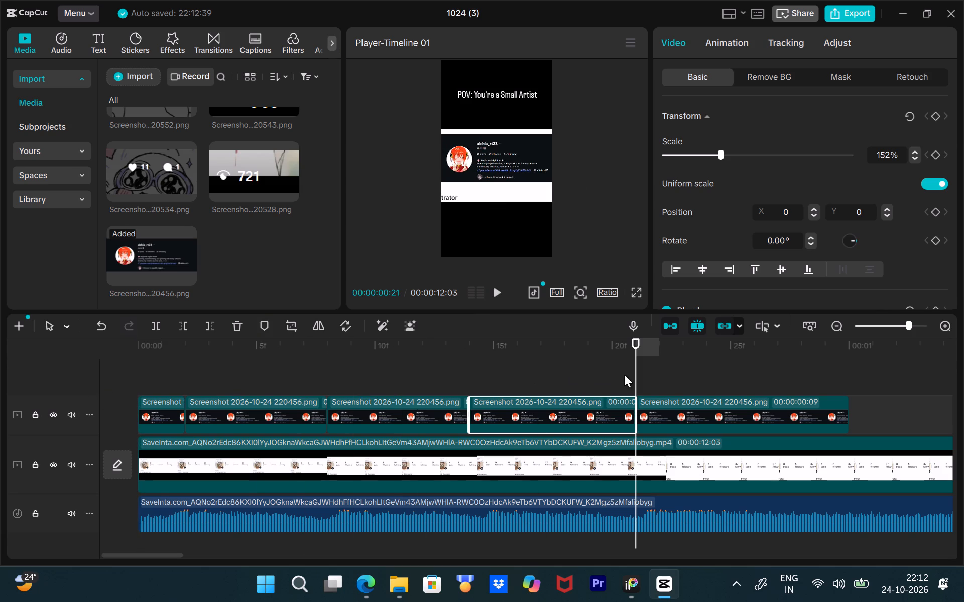
left_click_drag(635, 352, 144, 367)
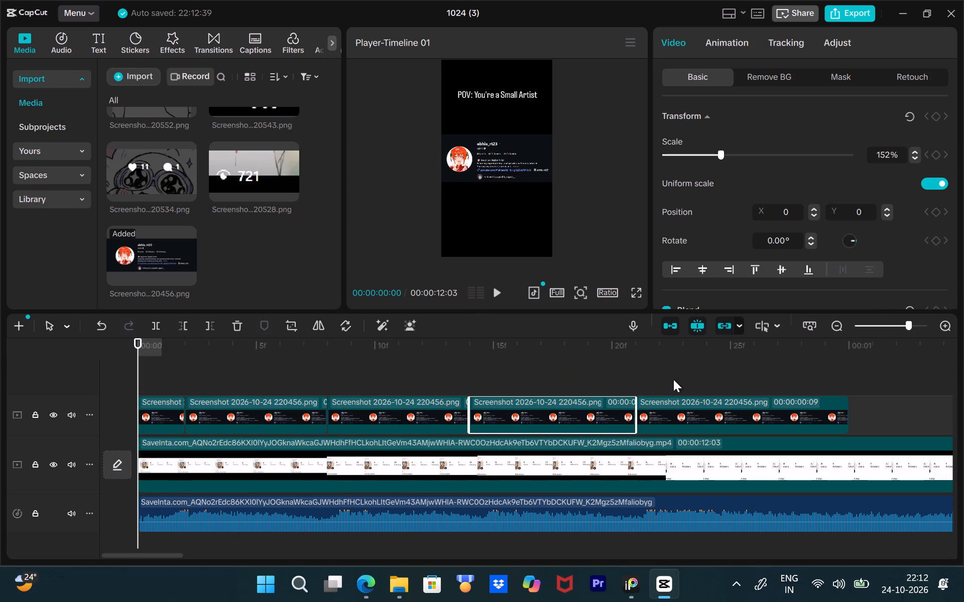
key("space")
key("space")
left_click(566, 413)
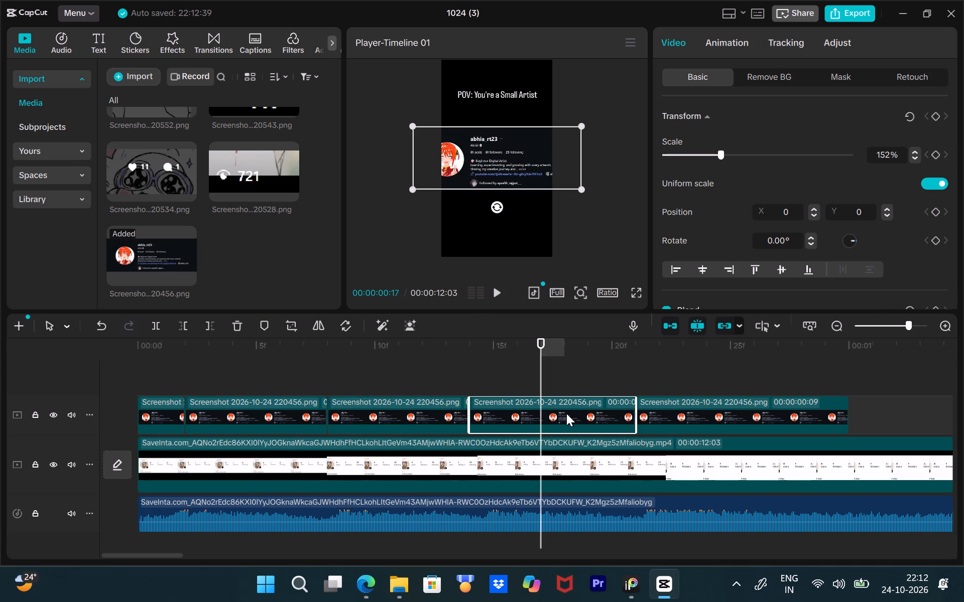
key("space")
key("space")
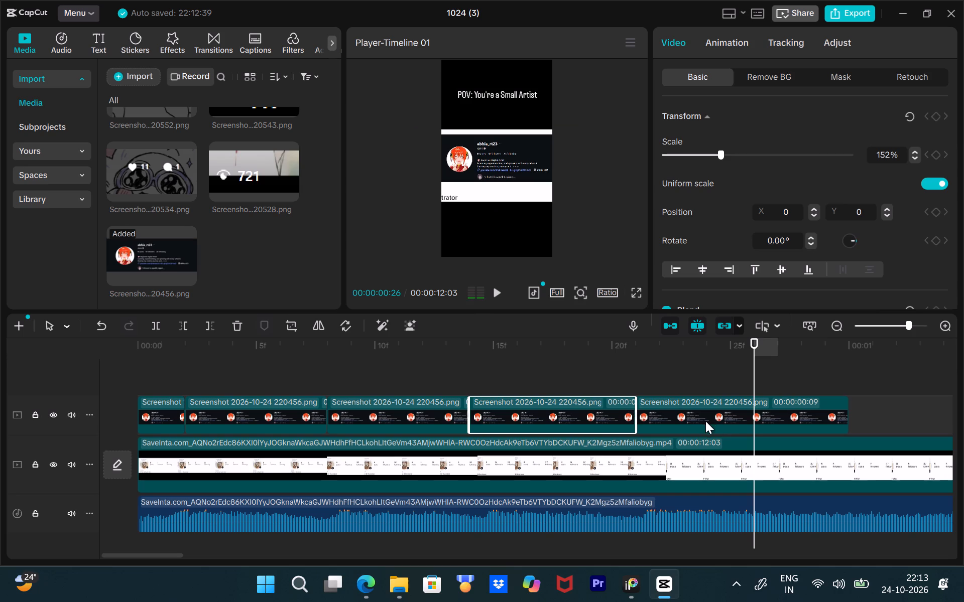
Scale the fifth piece of the profile screenshot, starting at frame 21, to about 376%, keeping it centred.
left_click(719, 423)
left_click_drag(555, 178, 759, 289)
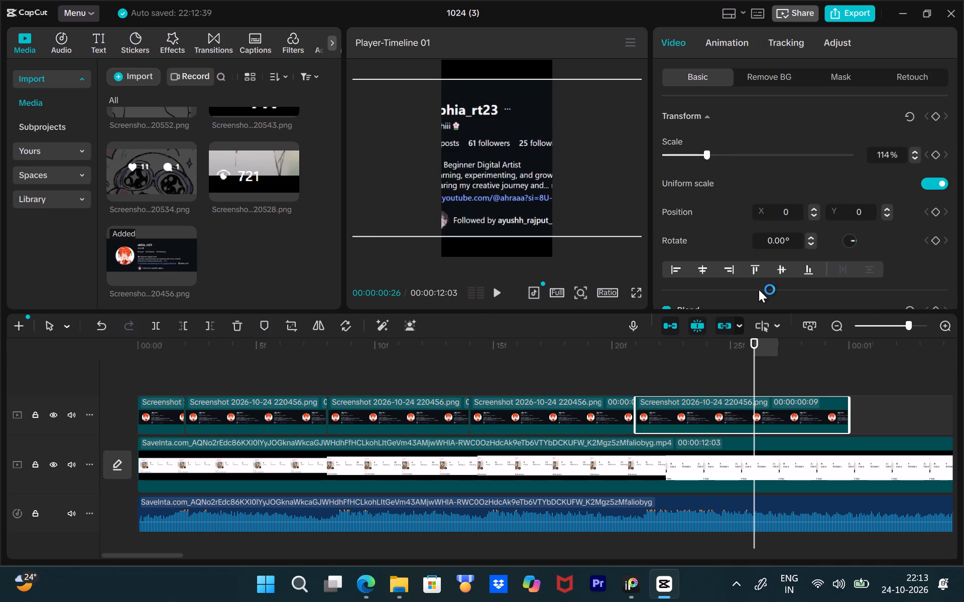
left_click_drag(759, 289, 754, 288)
left_click(503, 200)
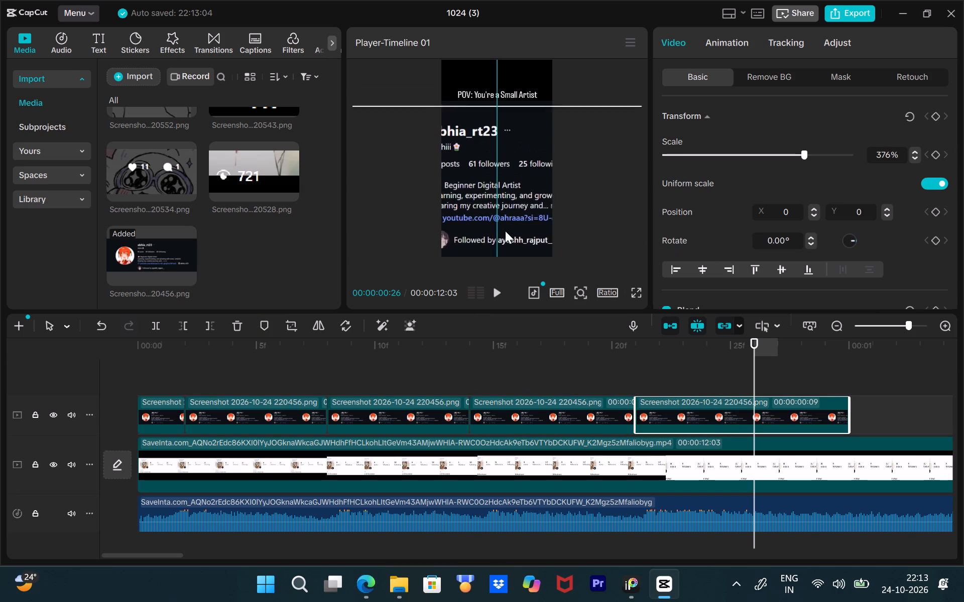
double_click(502, 203)
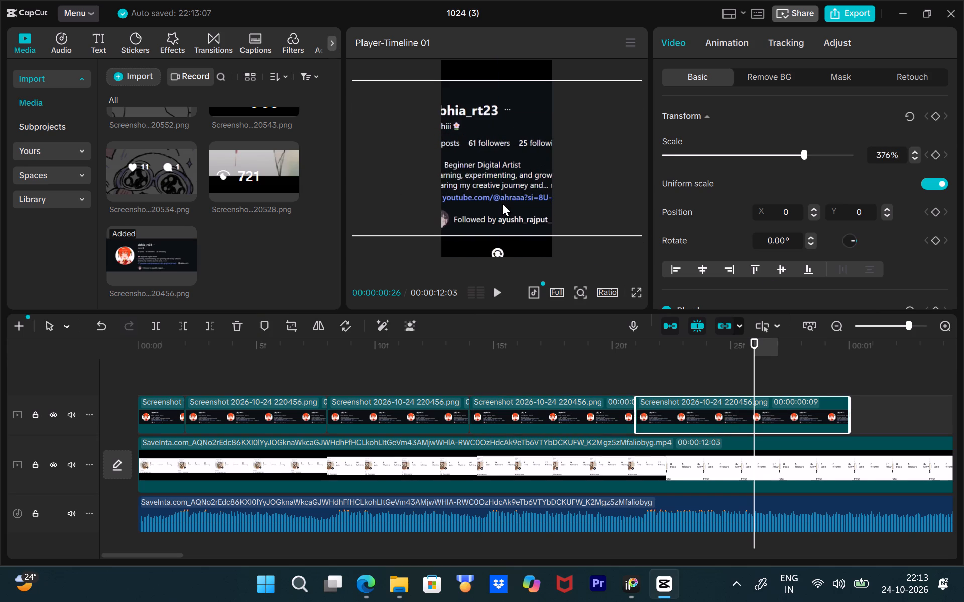
Crop the bottom "Followed by" row off the fifth profile screenshot piece.
left_click(298, 325)
left_click_drag(481, 387, 456, 347)
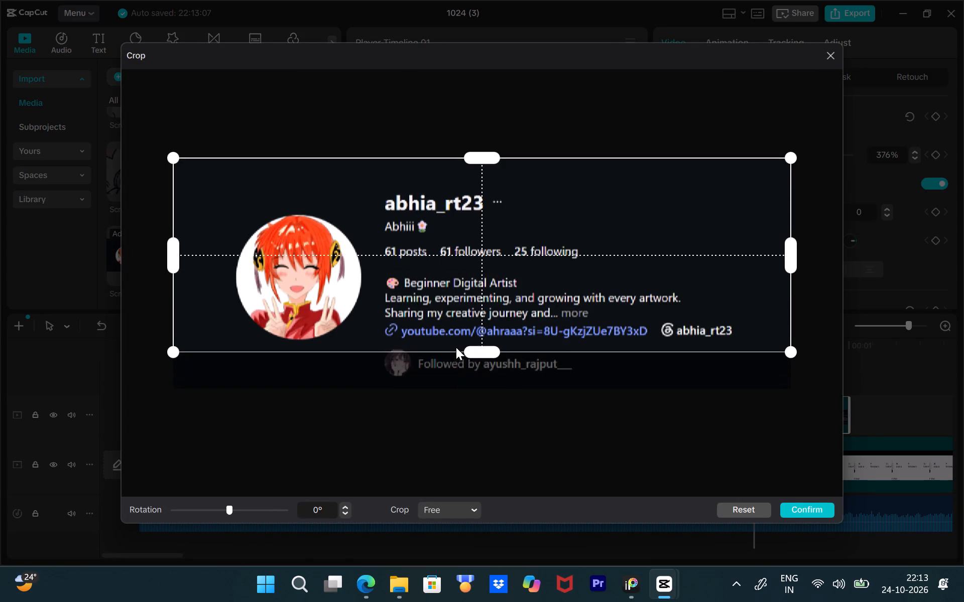
left_click_drag(456, 347, 452, 343)
left_click(788, 503)
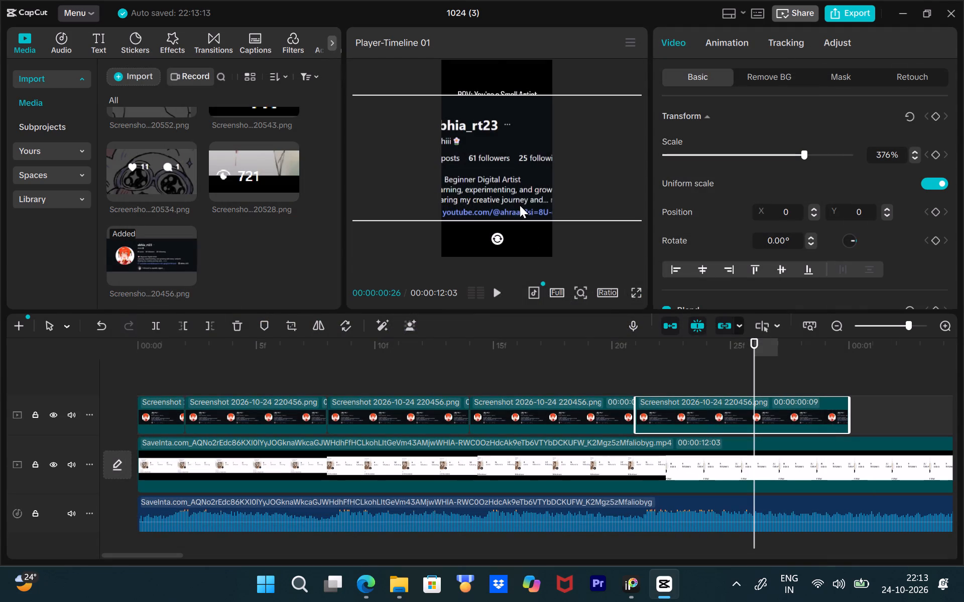
Reposition the fifth profile piece in the frame to about X -169, Y -117.
left_click_drag(522, 197, 522, 204)
left_click_drag(752, 359, 691, 354)
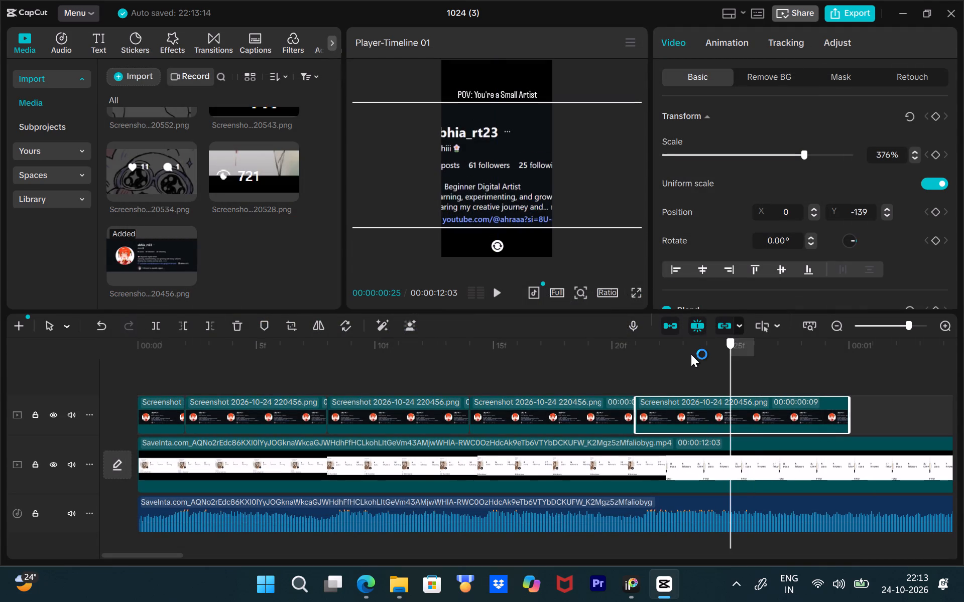
left_click_drag(691, 354, 611, 361)
key("space")
key("space")
left_click_drag(559, 190, 551, 189)
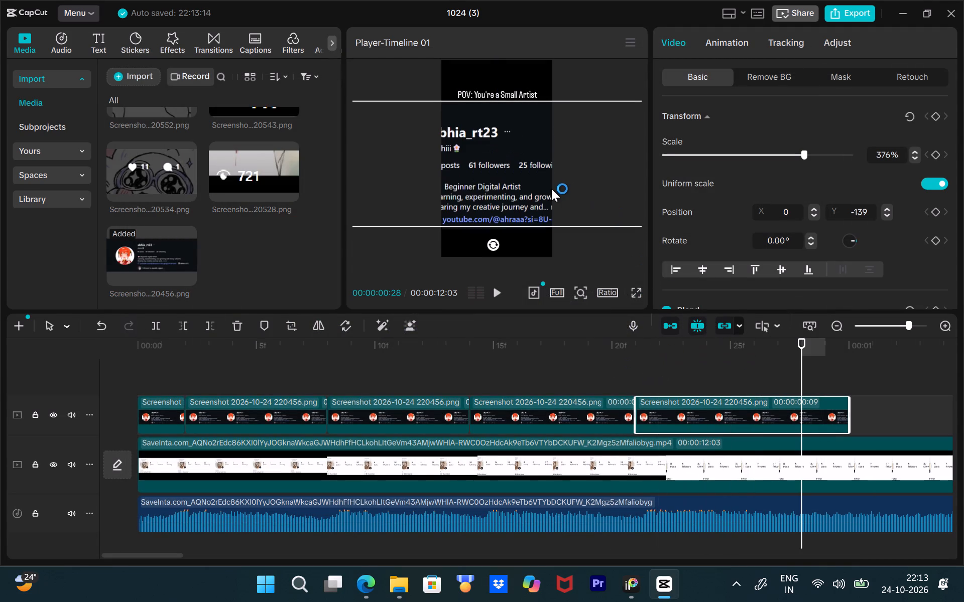
left_click_drag(551, 189, 550, 189)
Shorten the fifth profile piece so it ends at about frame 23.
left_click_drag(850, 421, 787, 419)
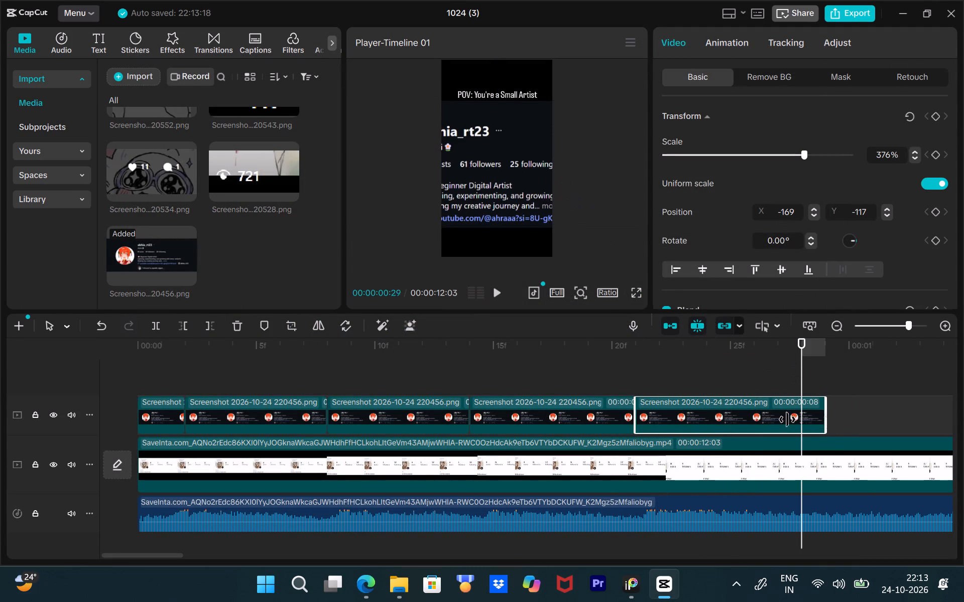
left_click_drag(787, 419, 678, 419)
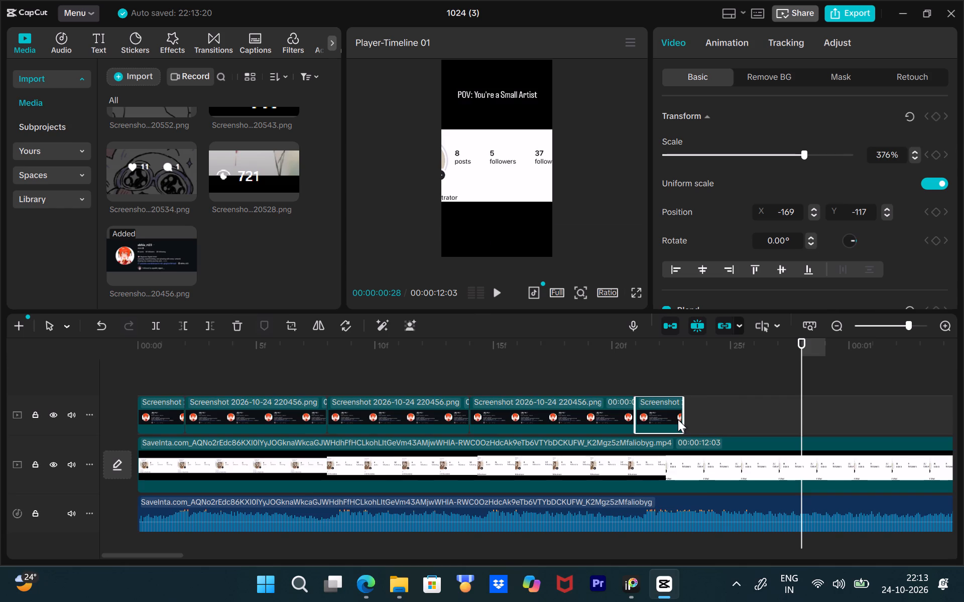
Replay and scrub the opening to examine where the reference reel's profile section gives way to the tilted likes strip.
key("ctrl+minus")
key("ctrl+minus")
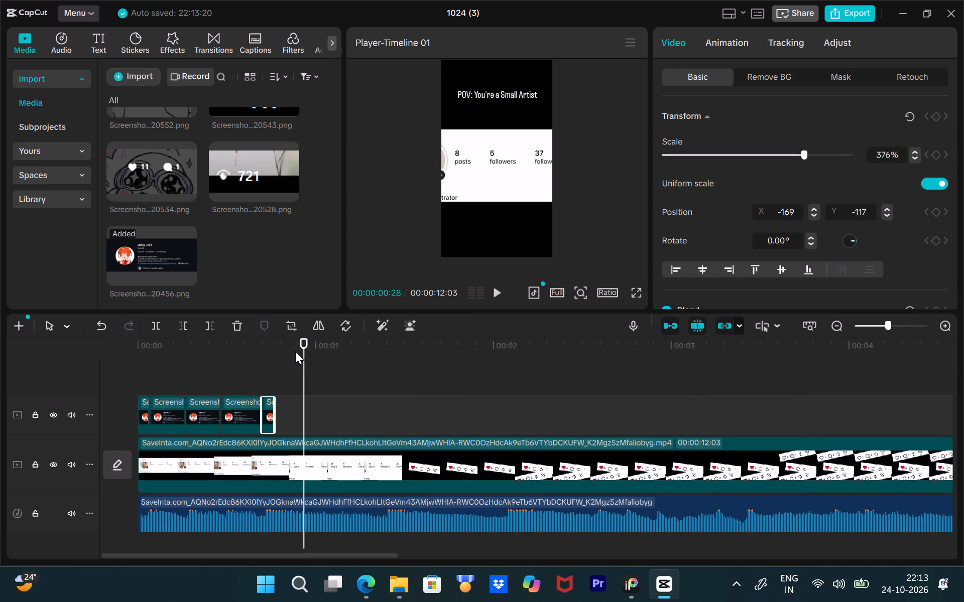
left_click_drag(300, 344, 46, 346)
key("space")
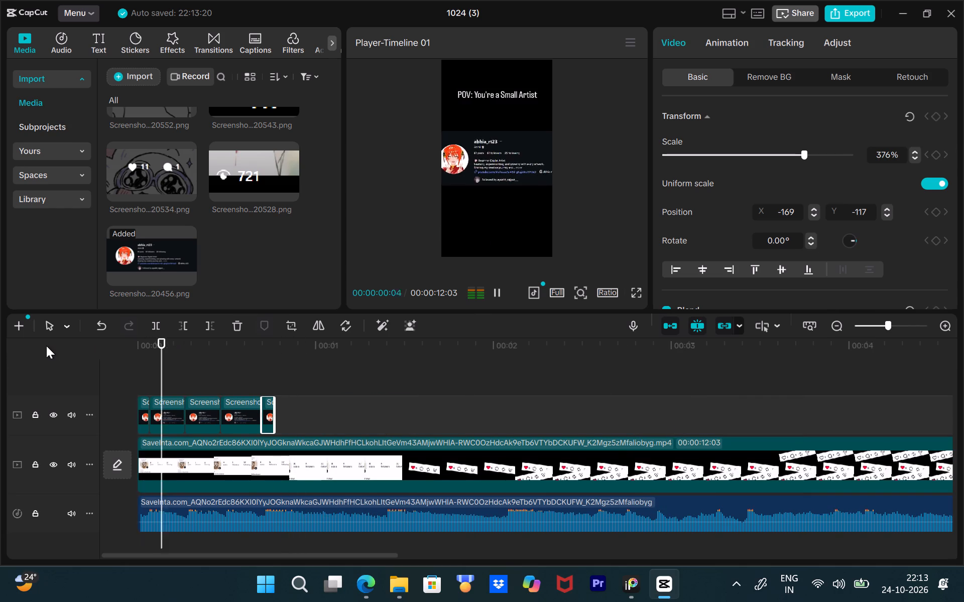
key("space")
left_click_drag(289, 349, 222, 365)
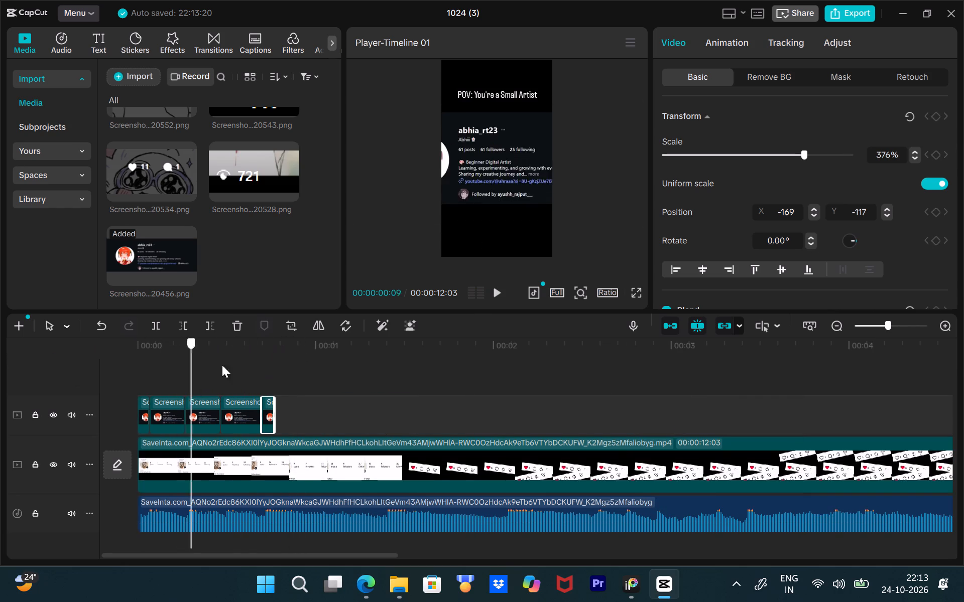
left_click_drag(222, 365, 285, 401)
key("space")
key("space")
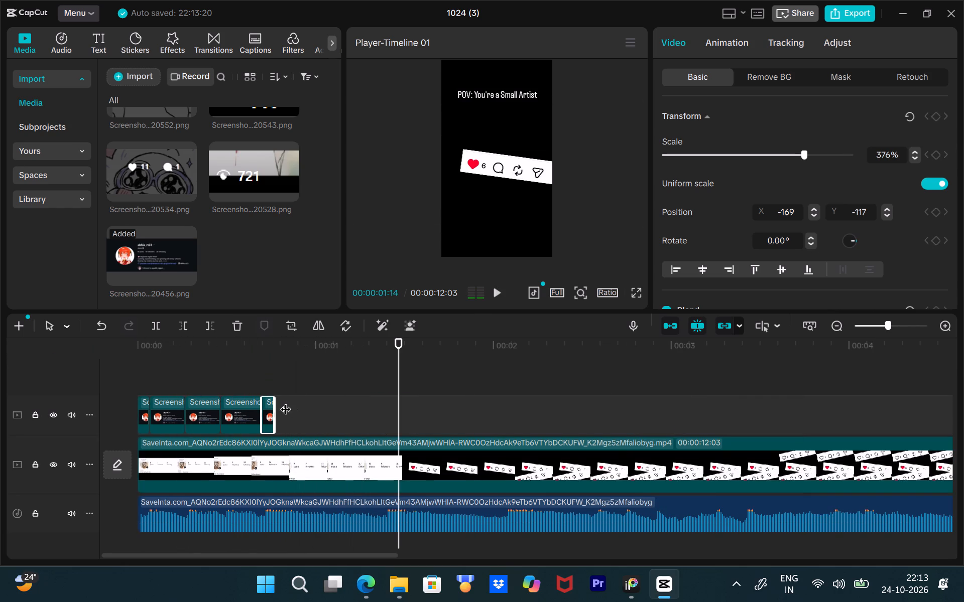
left_click_drag(395, 352, 265, 378)
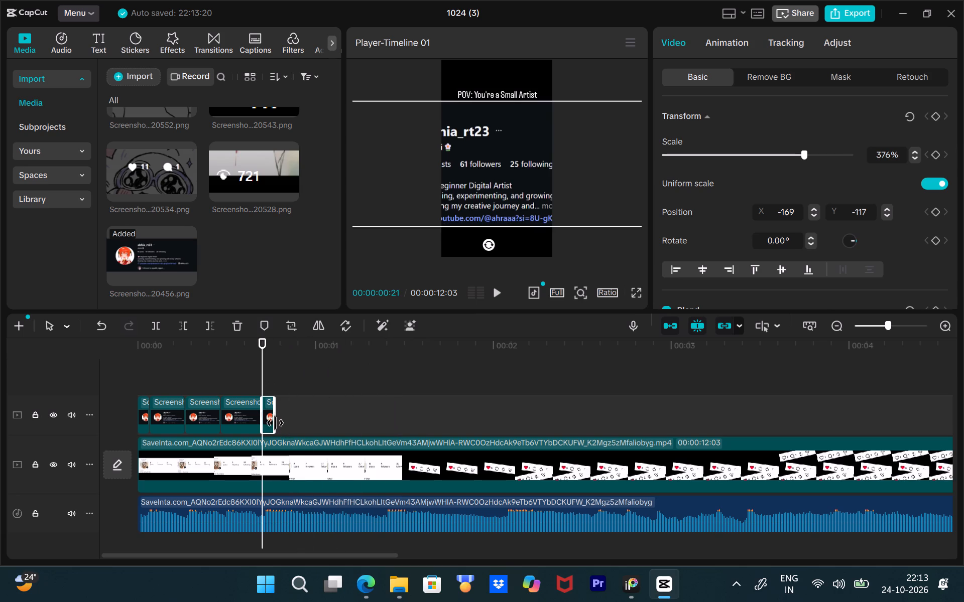
Extend the fifth profile piece so it ends at about 00:00:01:06, checking the cut against playback.
left_click_drag(275, 421, 373, 439)
key("space")
key("space")
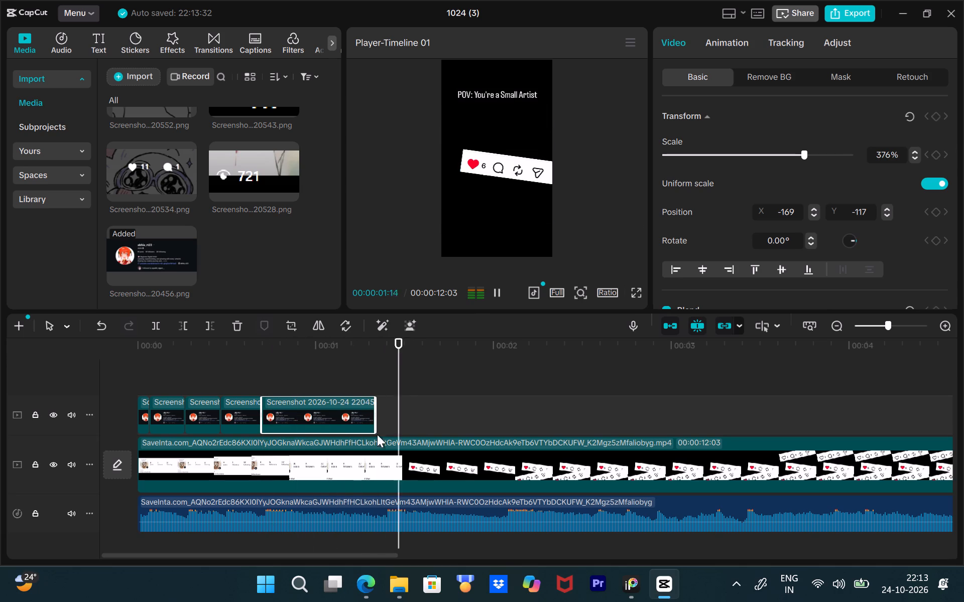
left_click_drag(375, 415, 340, 414)
left_click_drag(409, 362, 308, 363)
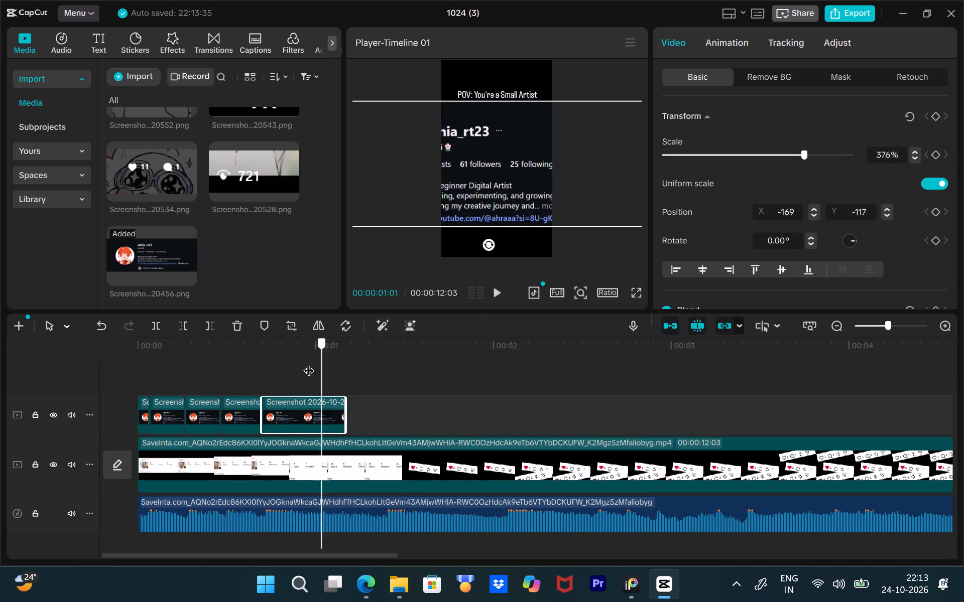
left_click_drag(308, 363, 300, 365)
key("space")
key("space")
key("space")
key("space")
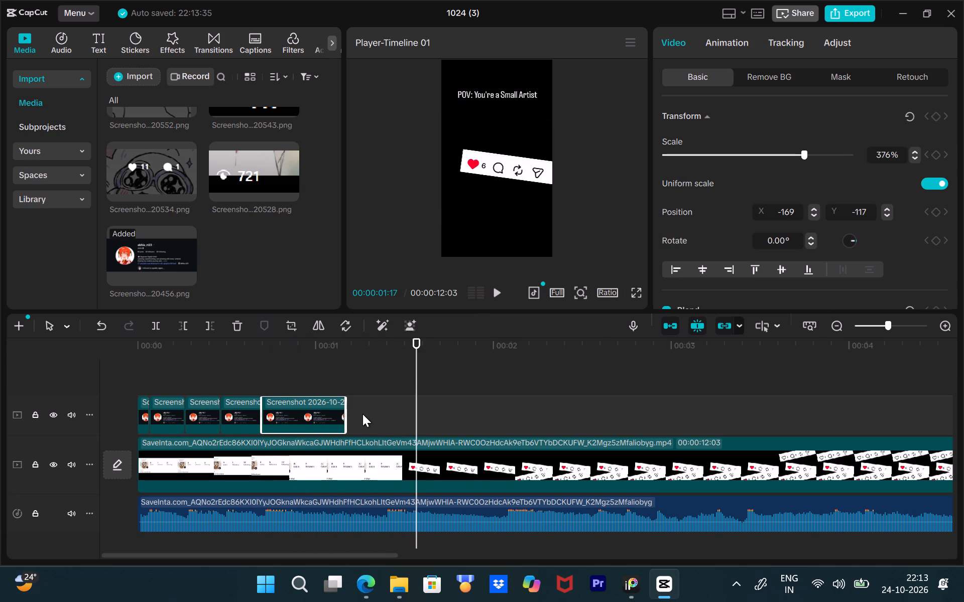
left_click(346, 413)
Add the art screenshot showing 12 likes and 0 comments to the overlay track, just after the last profile piece.
scroll(258, 207, "up", 1)
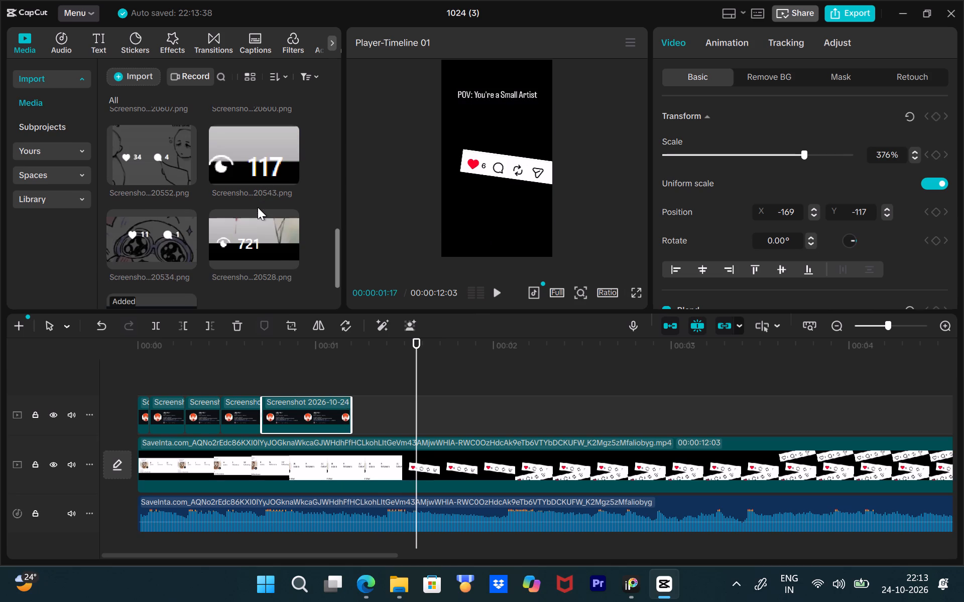
scroll(250, 233, "up", 2)
left_click_drag(158, 204, 375, 394)
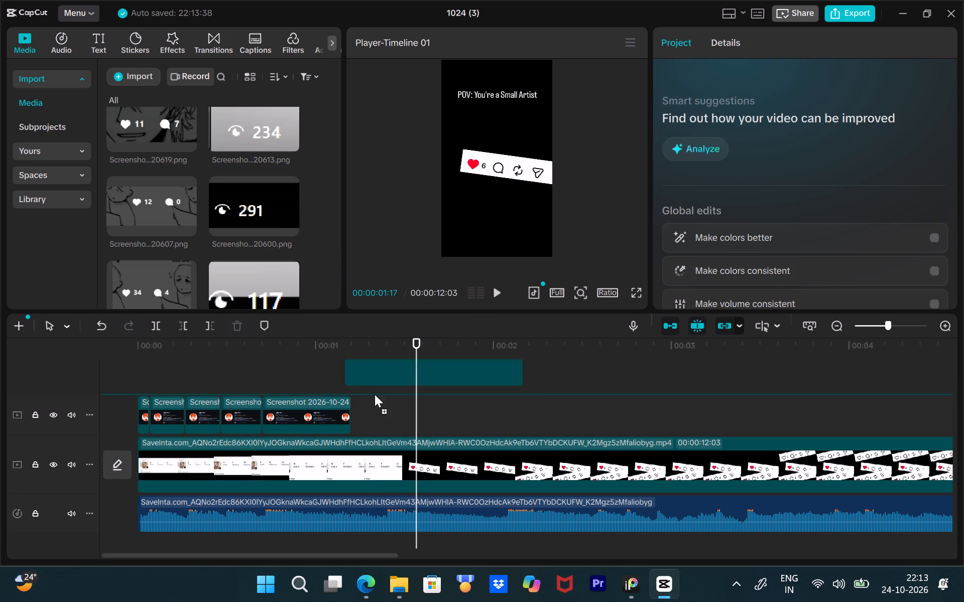
left_click_drag(375, 394, 365, 409)
Rotate the likes screenshot to about 19.2°, scale it to about 79% and position it at about X 0, Y -110.
left_click_drag(495, 203, 489, 202)
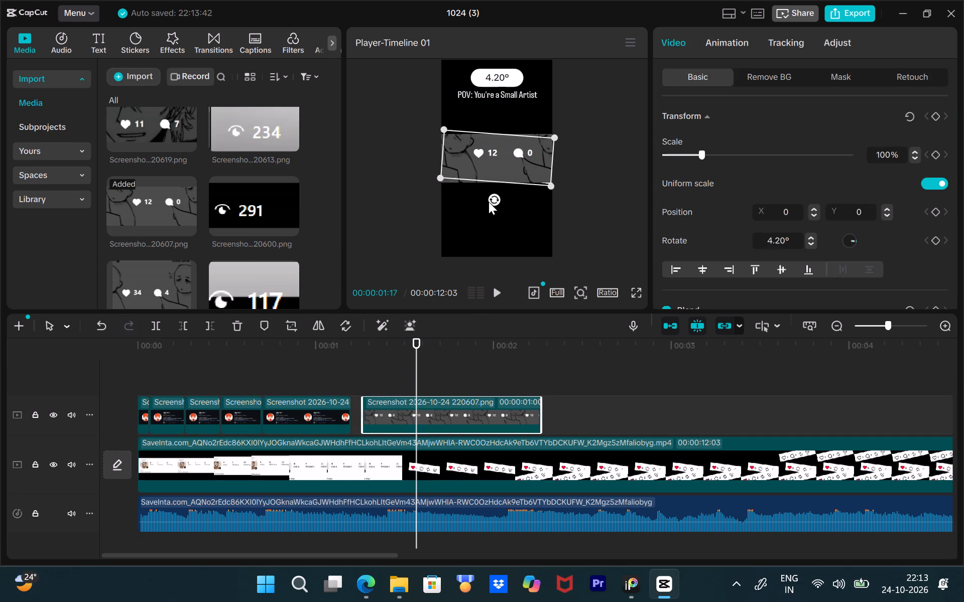
left_click_drag(489, 202, 481, 196)
left_click_drag(542, 203, 523, 192)
left_click_drag(508, 174, 512, 179)
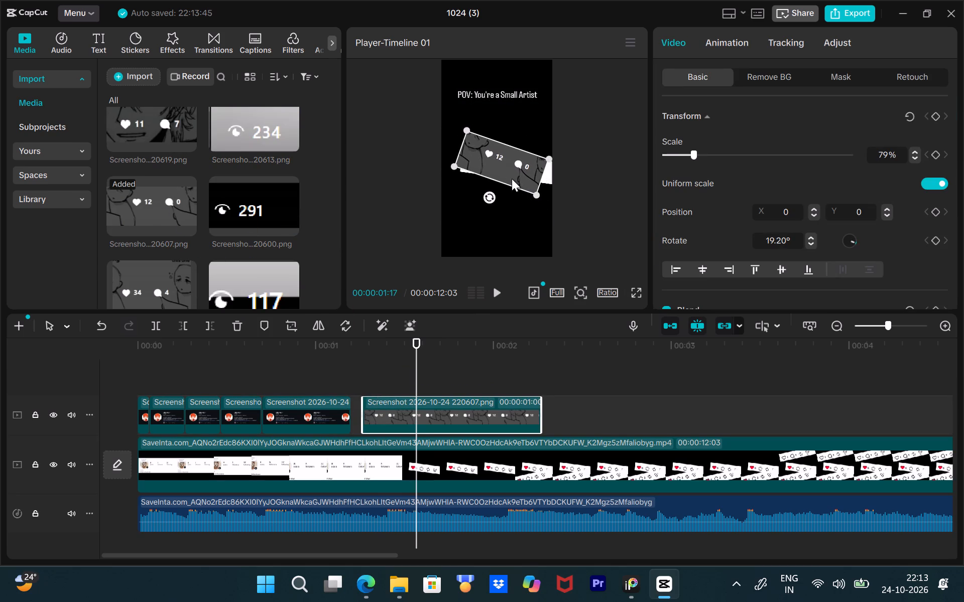
left_click_drag(512, 179, 510, 180)
Replay the change from the last profile piece to the likes screenshot to check its timing.
left_click_drag(422, 346, 301, 360)
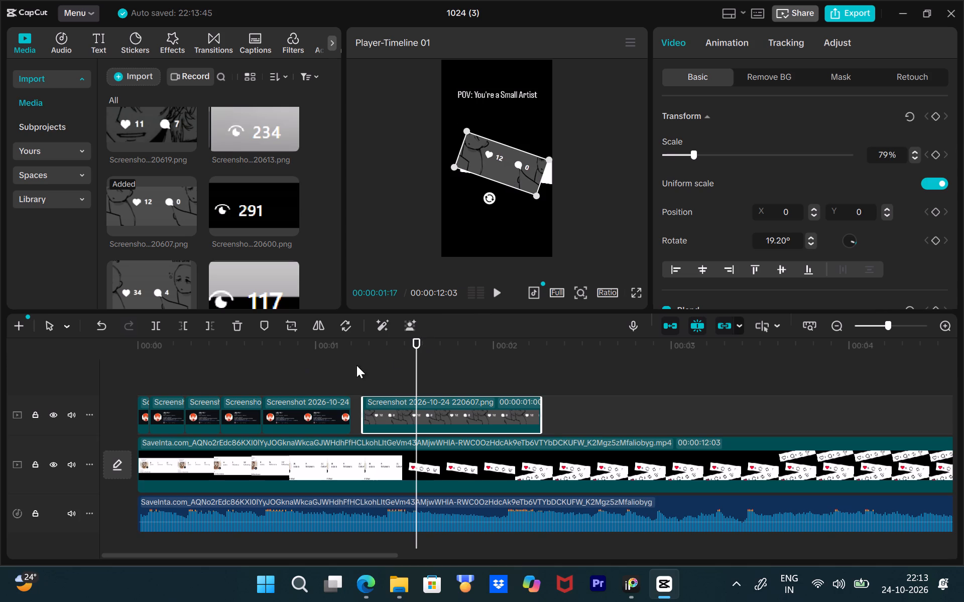
left_click_drag(417, 347, 294, 347)
left_click_drag(414, 348, 327, 348)
left_click_drag(405, 347, 279, 347)
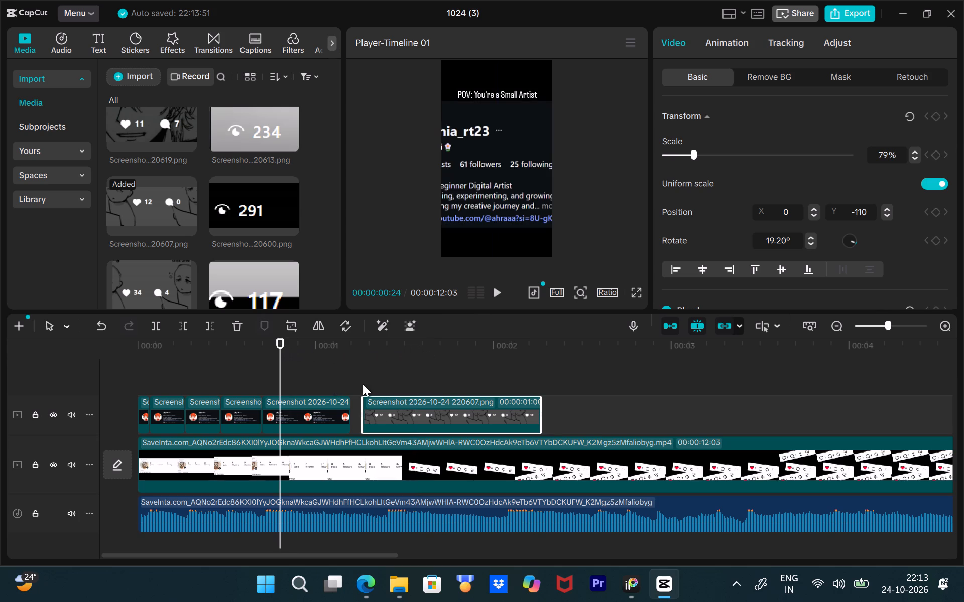
key("space")
key("space")
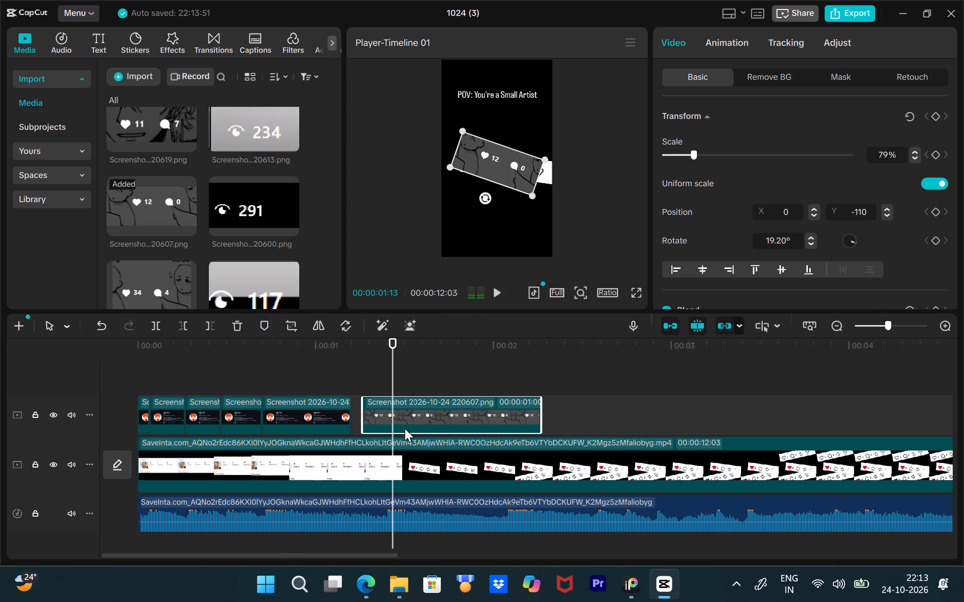
left_click_drag(391, 363, 344, 363)
key("space")
key("space")
Shorten the likes screenshot to about 12 frames, move it flush against the last profile piece and replay the cut.
left_click_drag(539, 409, 429, 425)
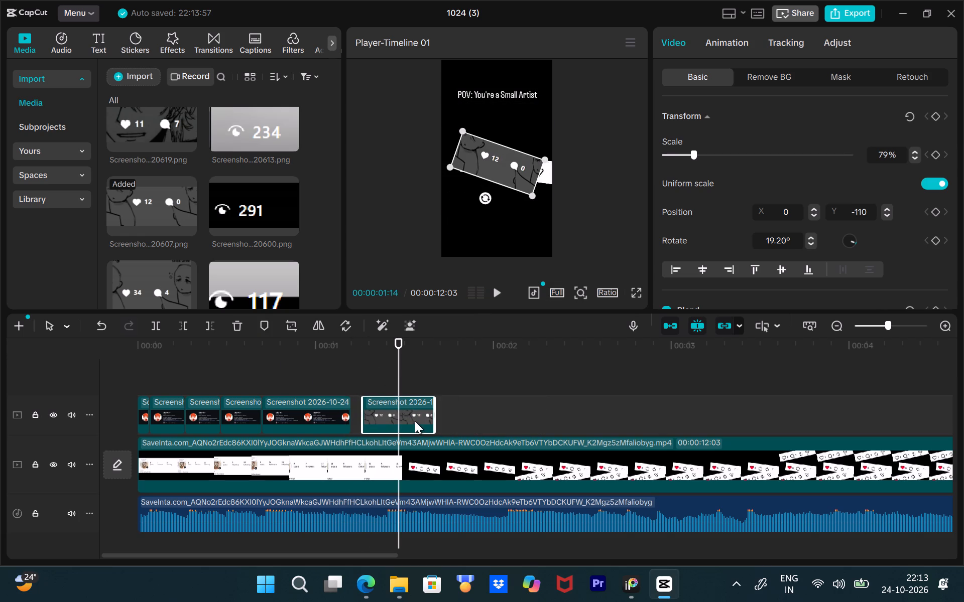
left_click_drag(415, 421, 406, 420)
left_click_drag(397, 354, 286, 368)
key("space")
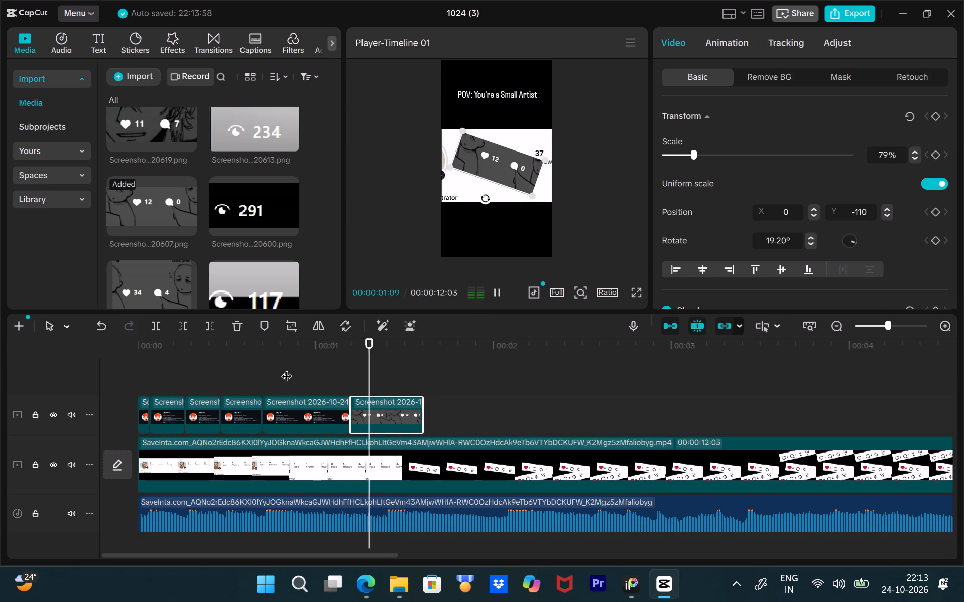
Move the 12-likes screenshot further along the track and extend the last profile piece to where the reference's profile shot ends.
key("space")
key("space")
key("space")
left_click(340, 417)
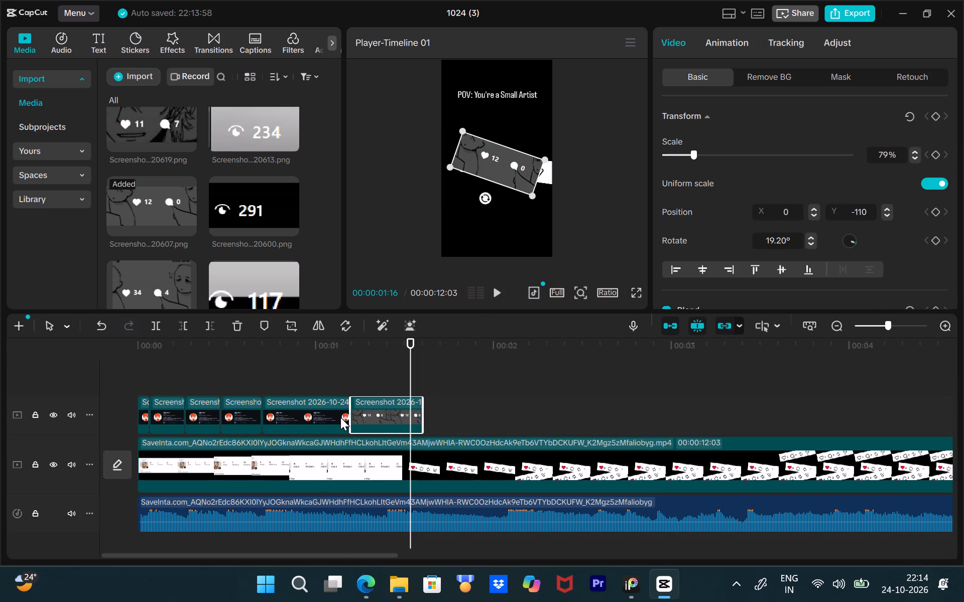
left_click_drag(383, 412, 469, 416)
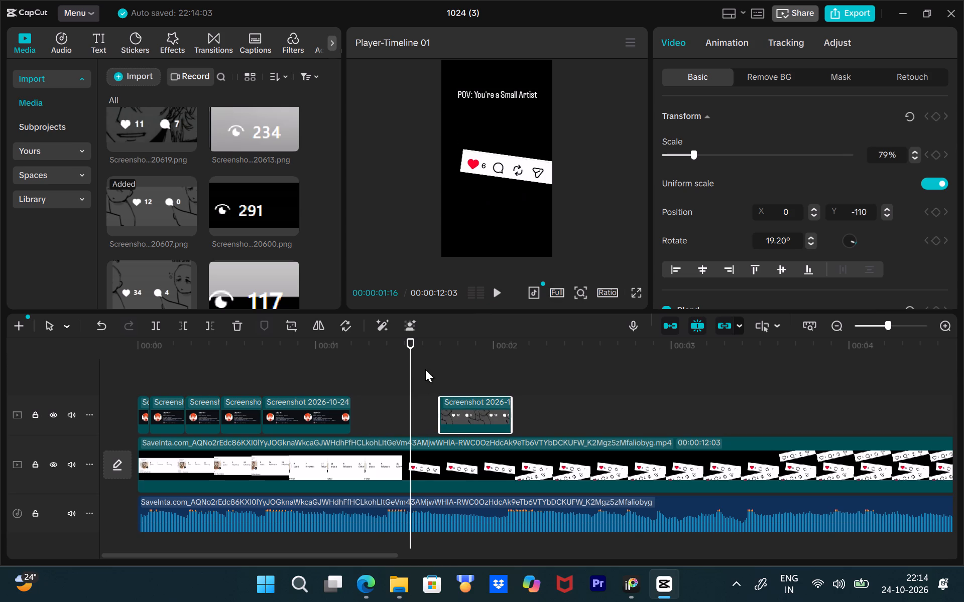
left_click_drag(411, 357, 353, 412)
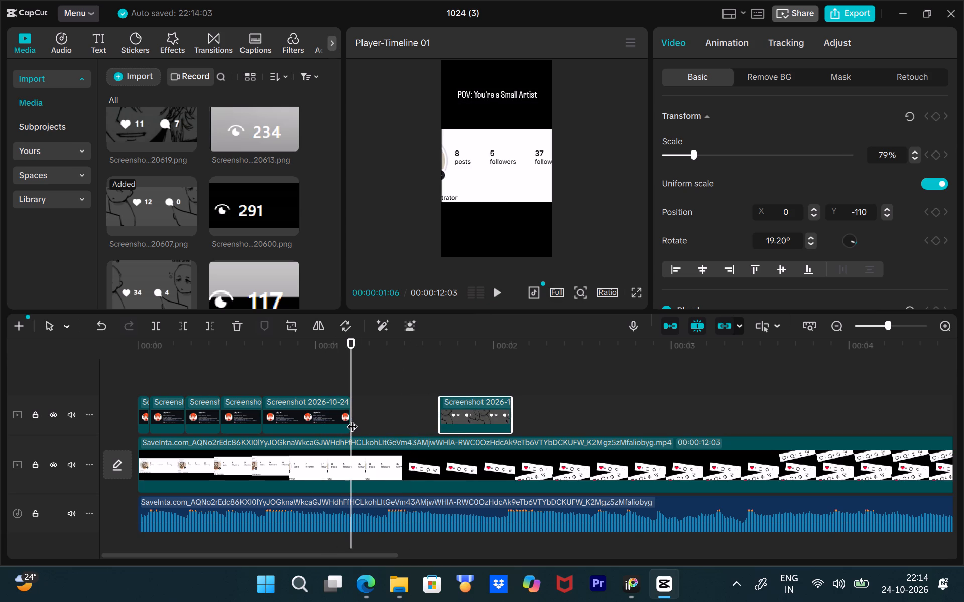
left_click(347, 415)
left_click_drag(352, 416, 396, 439)
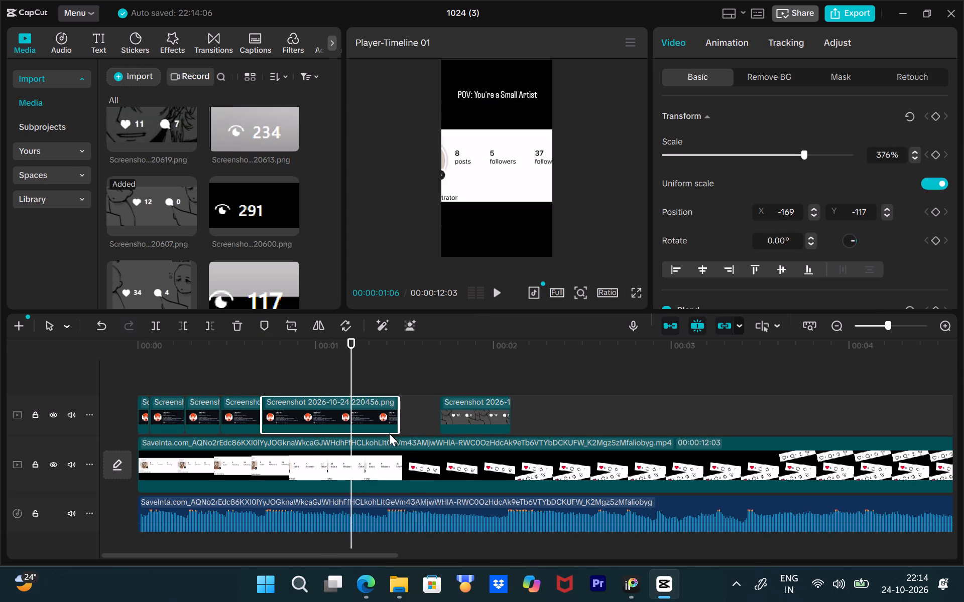
Replay the extended profile piece to check its end against the reference's change to the likes strips.
left_click_drag(349, 351, 220, 376)
key("space")
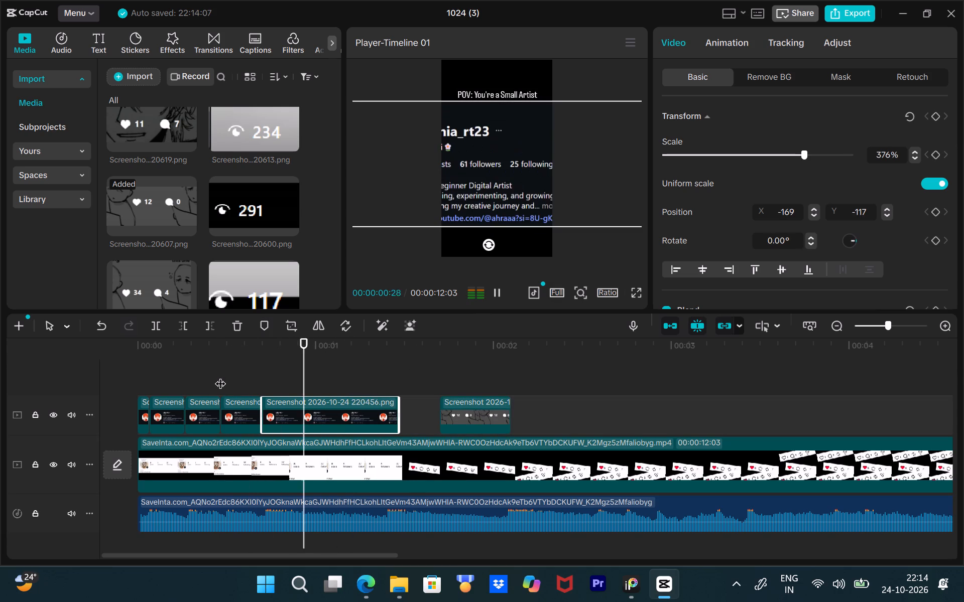
key("space")
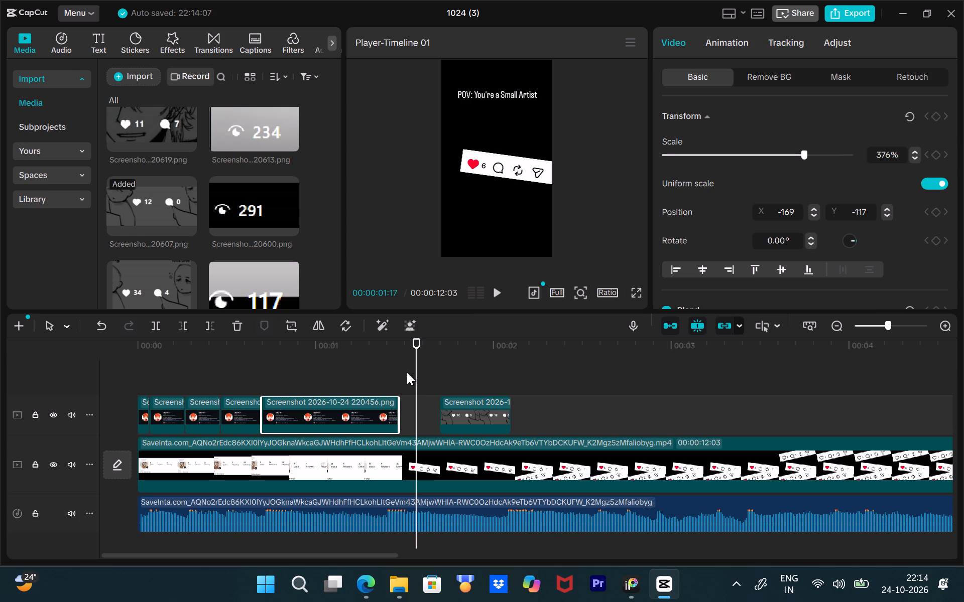
left_click_drag(414, 365, 268, 392)
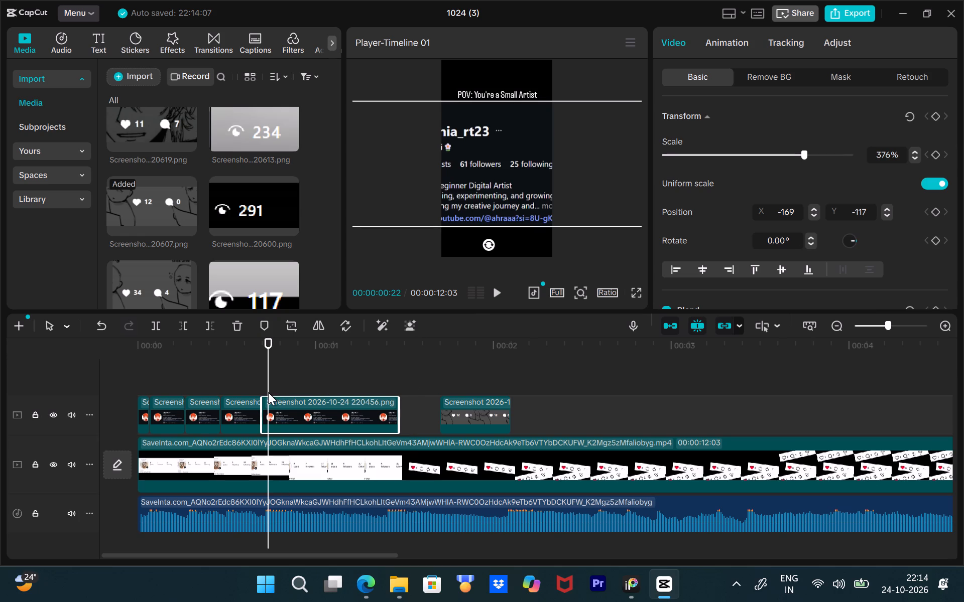
key("space")
key("space")
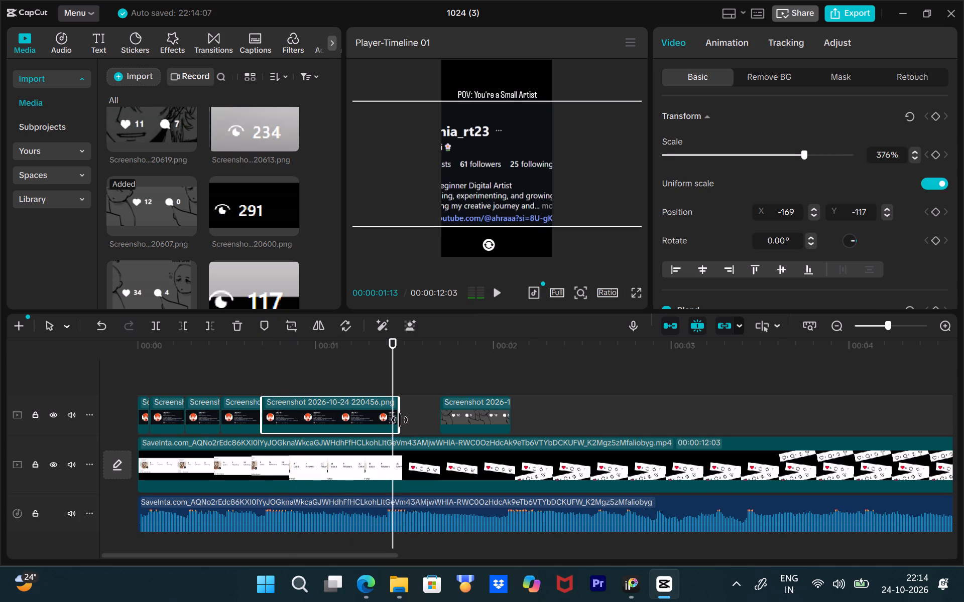
Trim the last profile piece slightly to end at about 1:13 and move the 12-likes screenshot flush against it.
left_click_drag(450, 415, 419, 415)
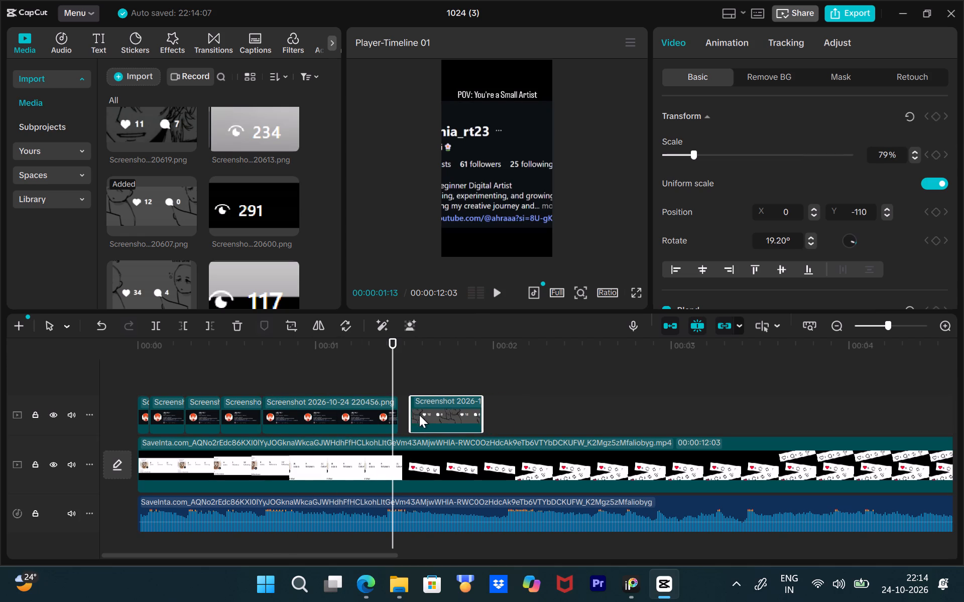
left_click_drag(419, 415, 410, 415)
key("space")
key("space")
left_click(389, 417)
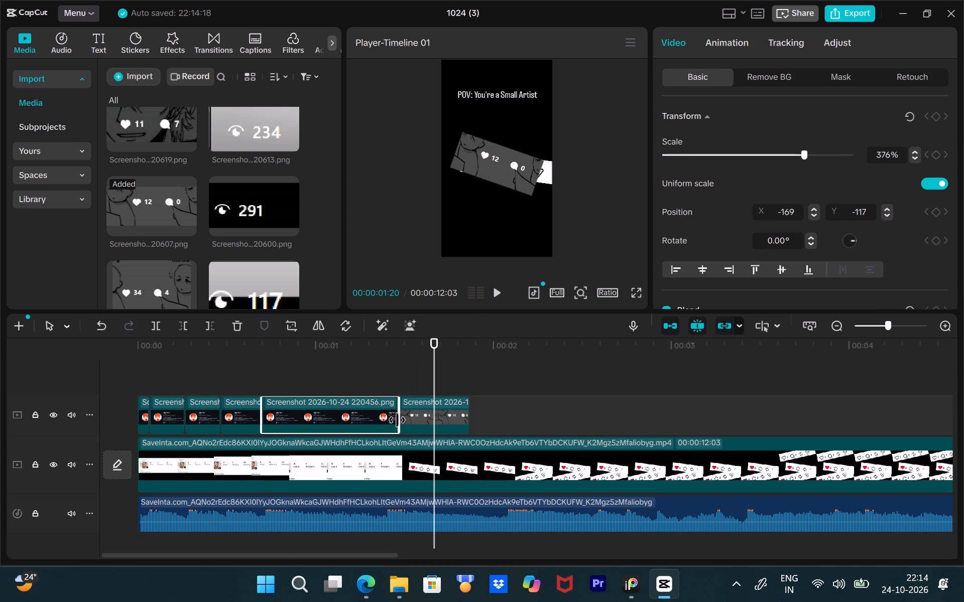
left_click_drag(397, 420, 390, 420)
left_click_drag(416, 413, 410, 414)
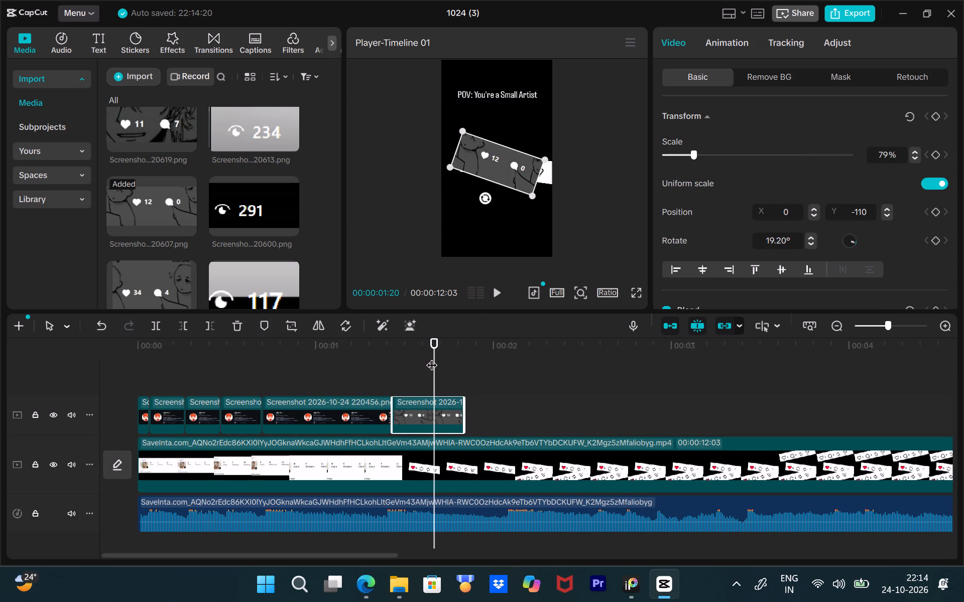
Replay the cut to the 12-likes screenshot and on to the reference's second likes strip to check the timing.
left_click_drag(429, 356, 360, 365)
key("space")
key("space")
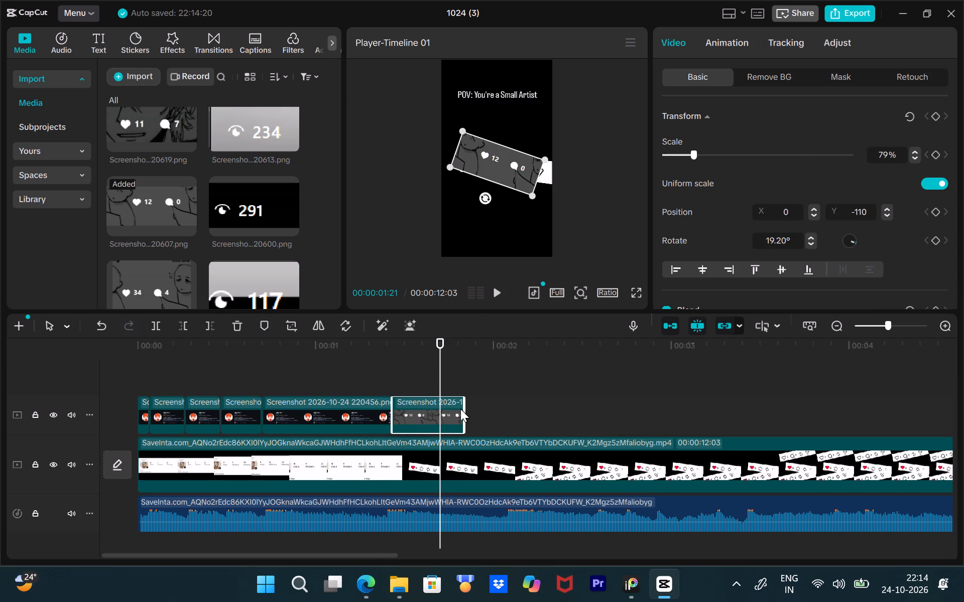
key("space")
key("space")
key("space")
key("space")
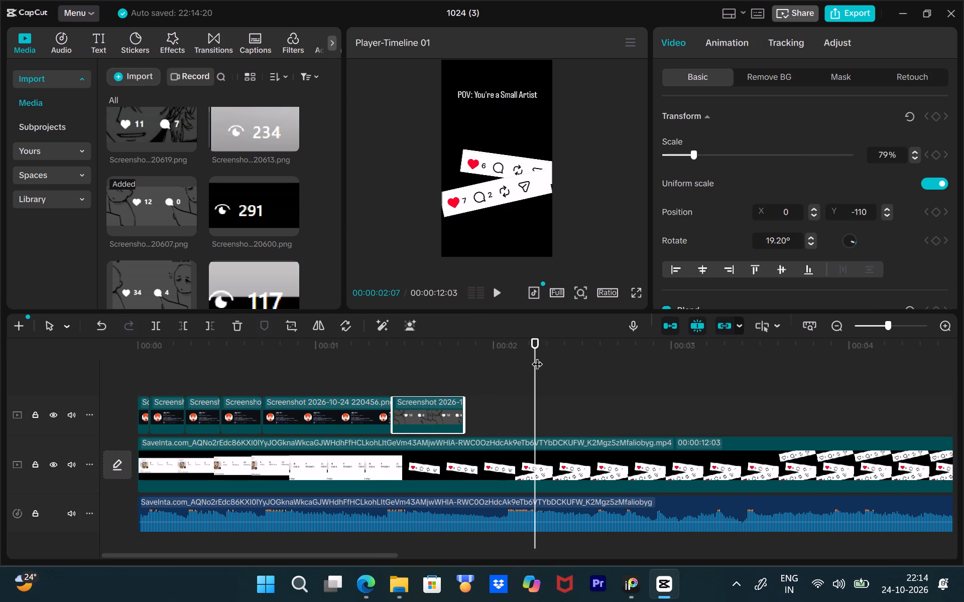
Extend the 12-likes screenshot to a duration of 1 second 23 frames.
left_click_drag(537, 356, 461, 371)
left_click_drag(465, 407, 703, 426)
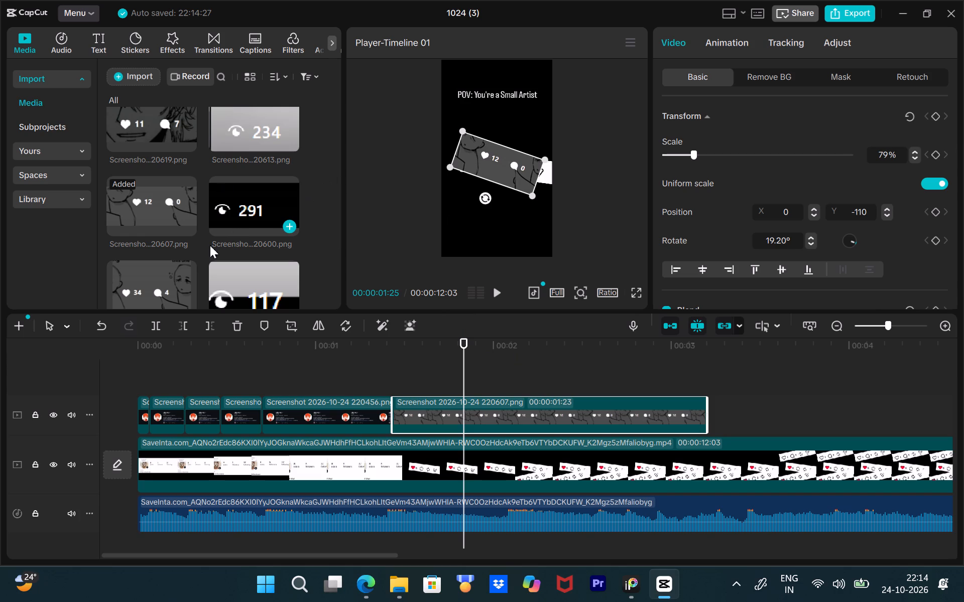
Add the screenshot with 34 likes and 4 comments on a new upper track at about 1:25 and scale it to 56%.
left_click_drag(153, 276, 467, 377)
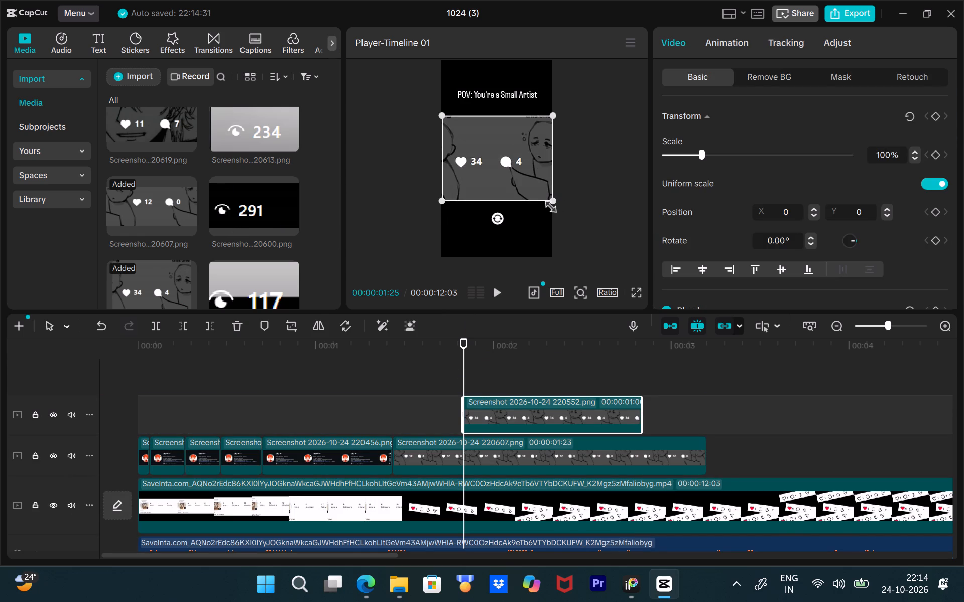
left_click_drag(552, 202, 511, 185)
left_click_drag(506, 165, 507, 177)
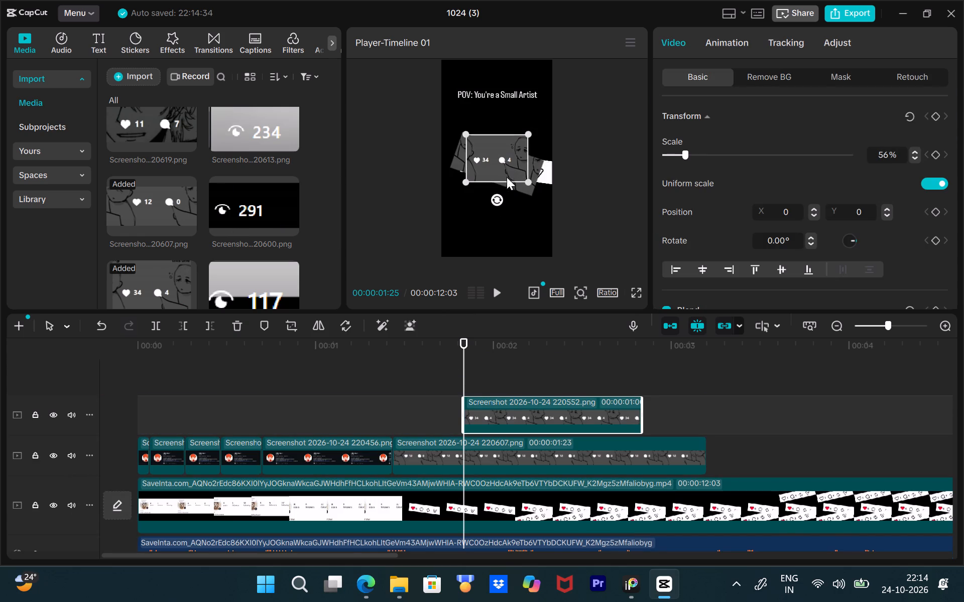
left_click_drag(507, 177, 507, 178)
Extend the 12-likes and 34-likes screenshots so both end at the same point, about 4 seconds into the timeline.
left_click_drag(465, 349, 636, 421)
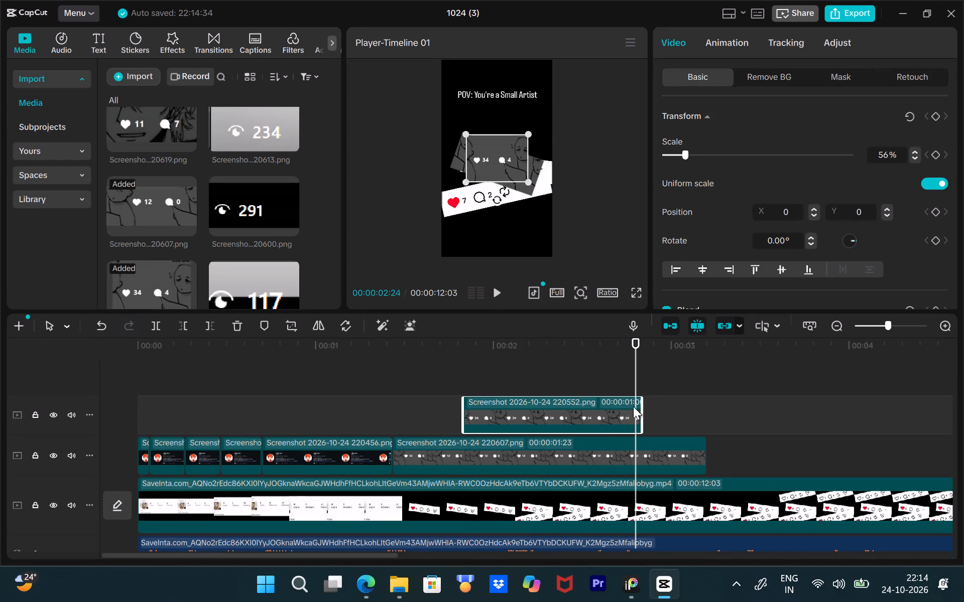
key("ctrl+minus")
key("ctrl+minus")
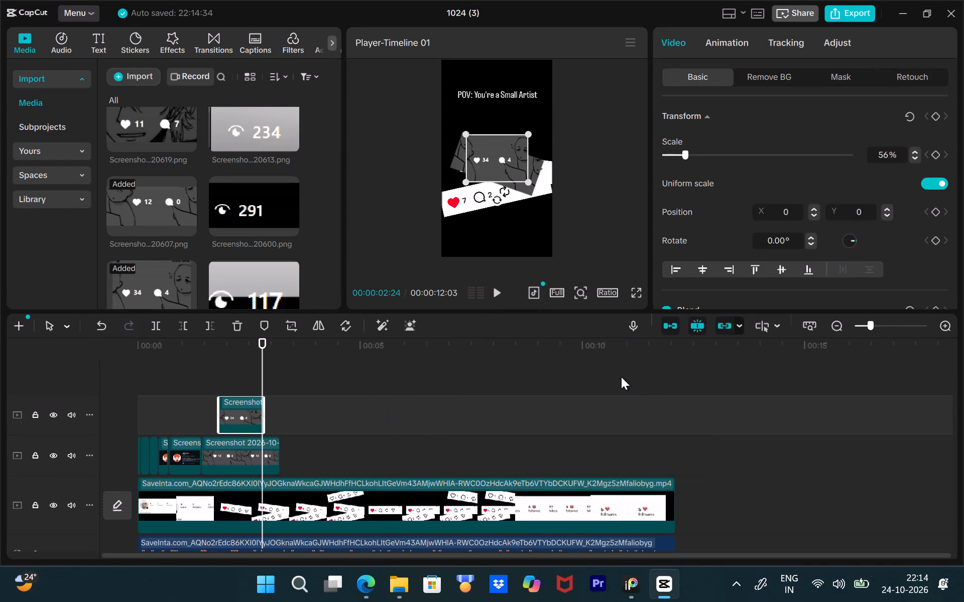
left_click_drag(278, 376, 262, 450)
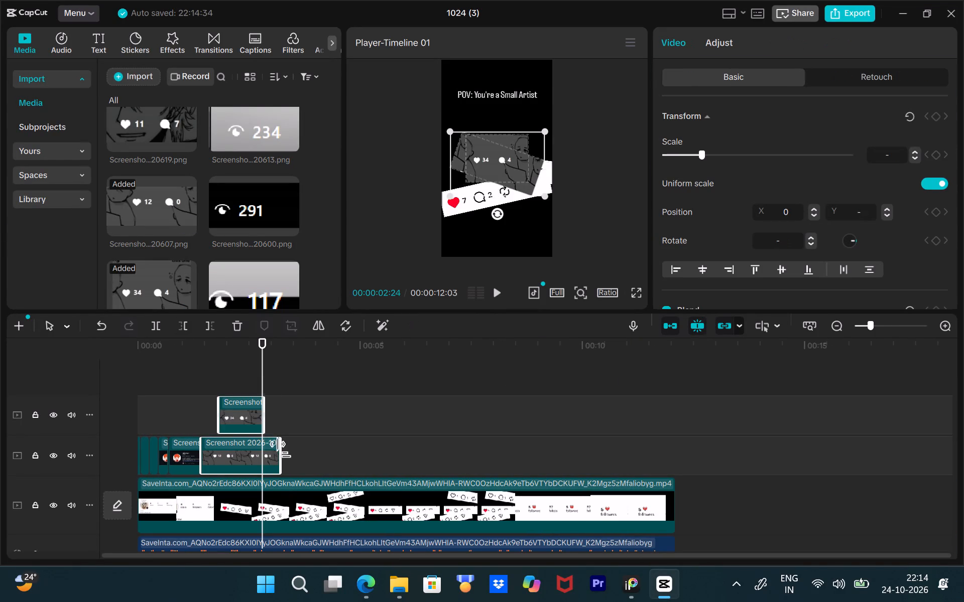
left_click_drag(266, 350, 426, 426)
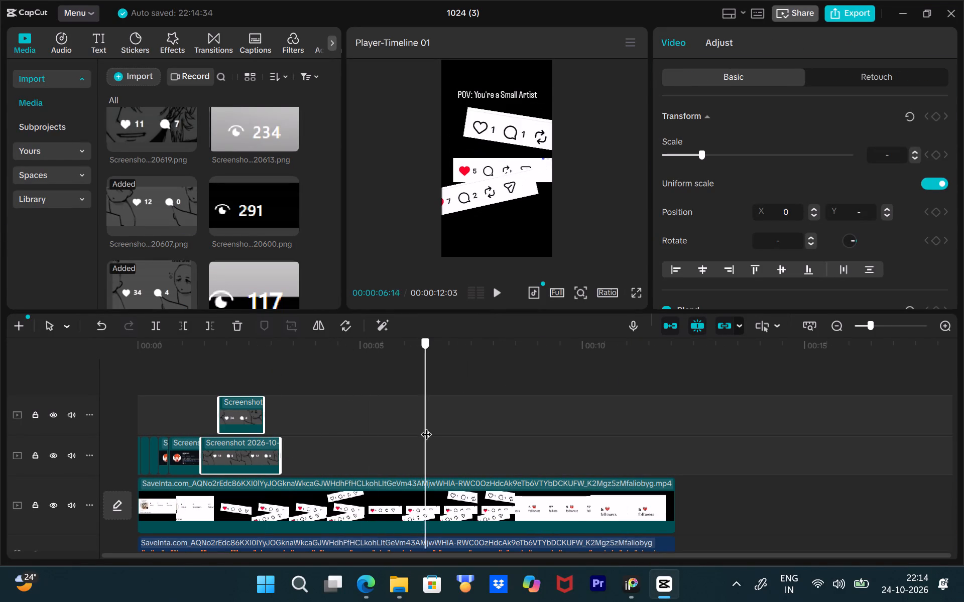
left_click_drag(426, 426, 268, 427)
left_click_drag(280, 443, 290, 448)
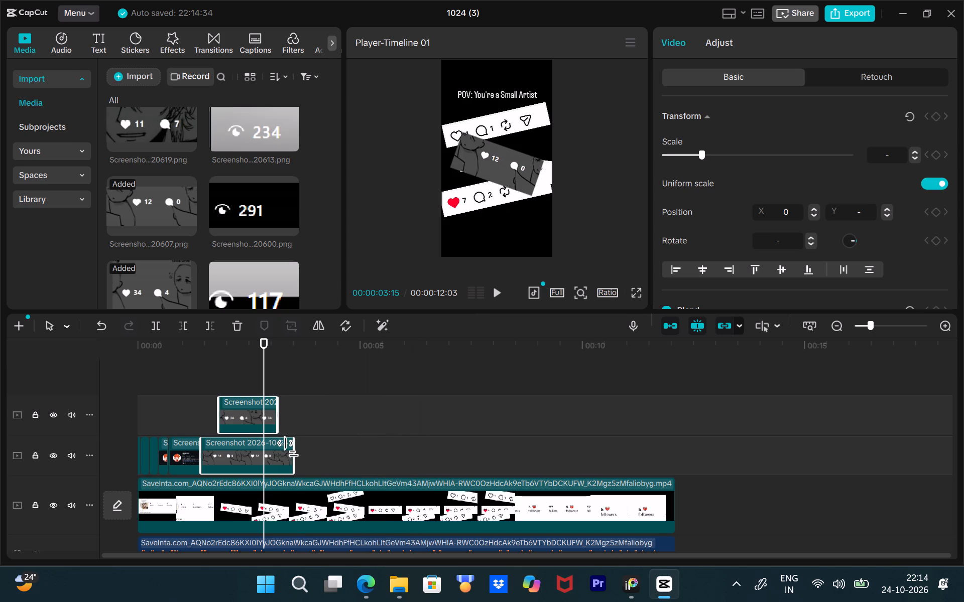
left_click_drag(290, 448, 296, 450)
left_click_drag(263, 361, 272, 368)
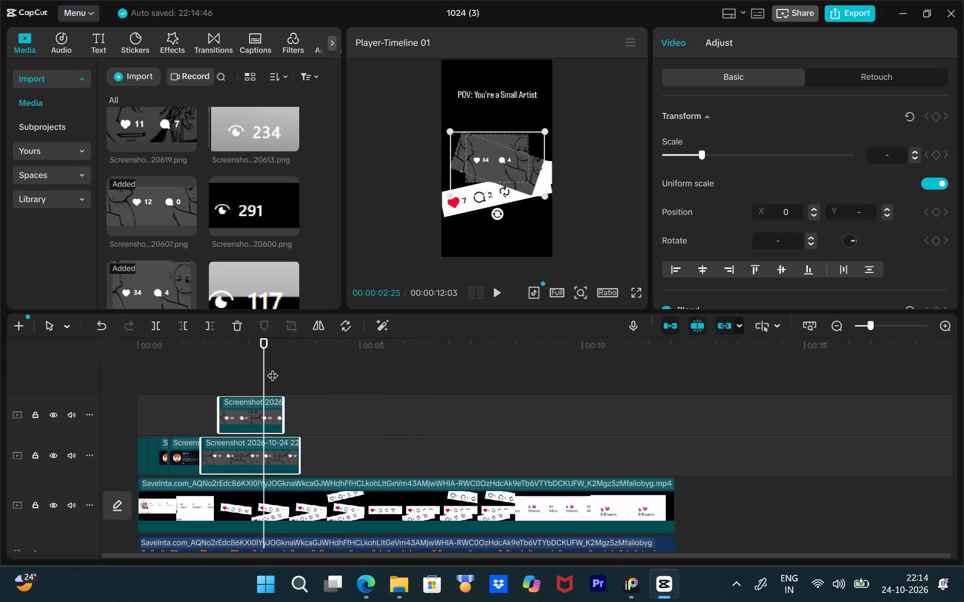
left_click_drag(272, 368, 304, 412)
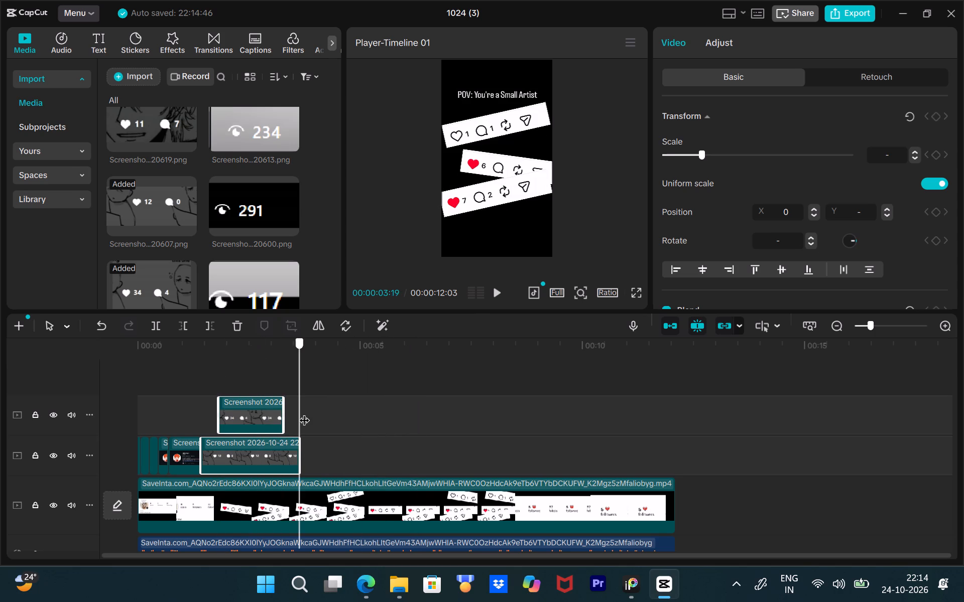
left_click_drag(304, 412, 299, 414)
left_click(282, 411)
left_click_drag(285, 411, 304, 417)
left_click(337, 404)
left_click(300, 417)
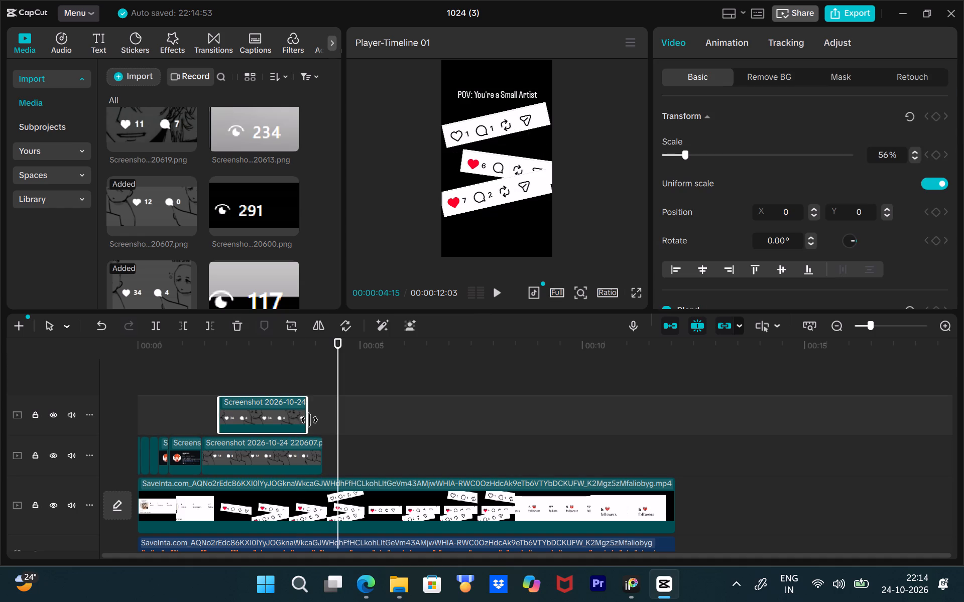
left_click_drag(310, 420, 319, 424)
Add a second copy of the 12-likes screenshot on a new top track at about 3 seconds, scaled to 84% at X 0, Y -667.
left_click_drag(156, 198, 157, 199)
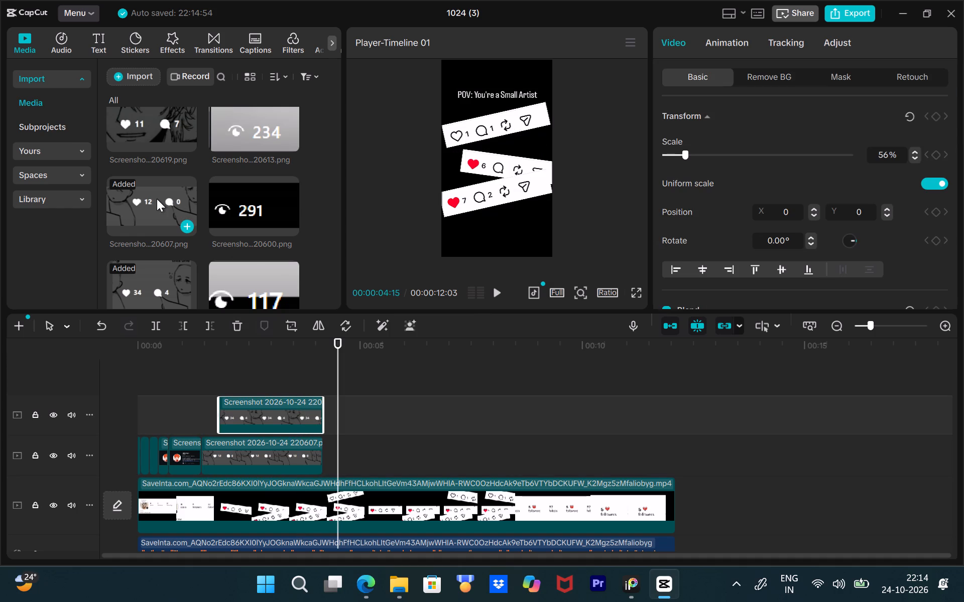
left_click_drag(157, 199, 281, 384)
left_click_drag(335, 350, 290, 362)
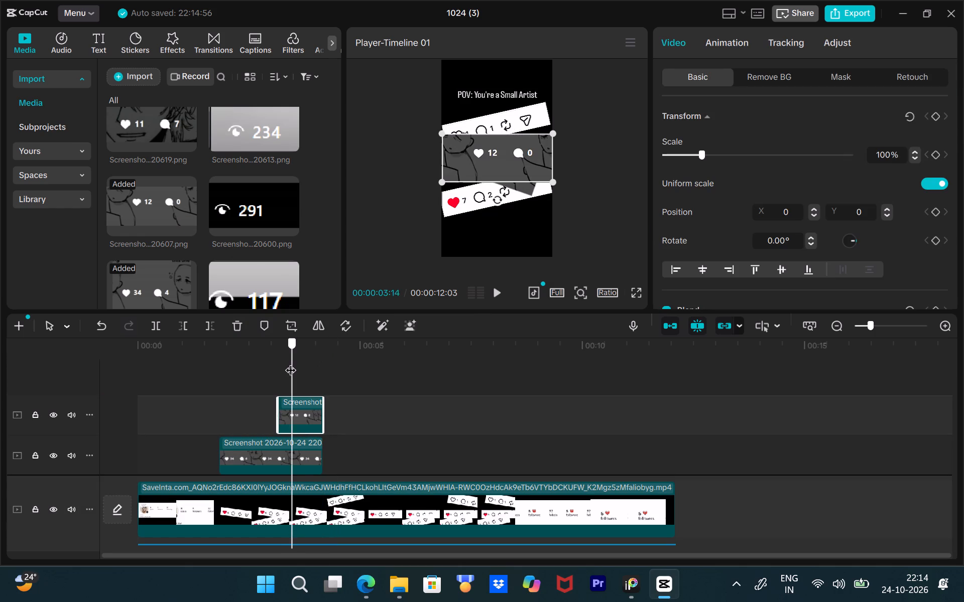
left_click_drag(290, 362, 288, 362)
left_click_drag(553, 183, 535, 177)
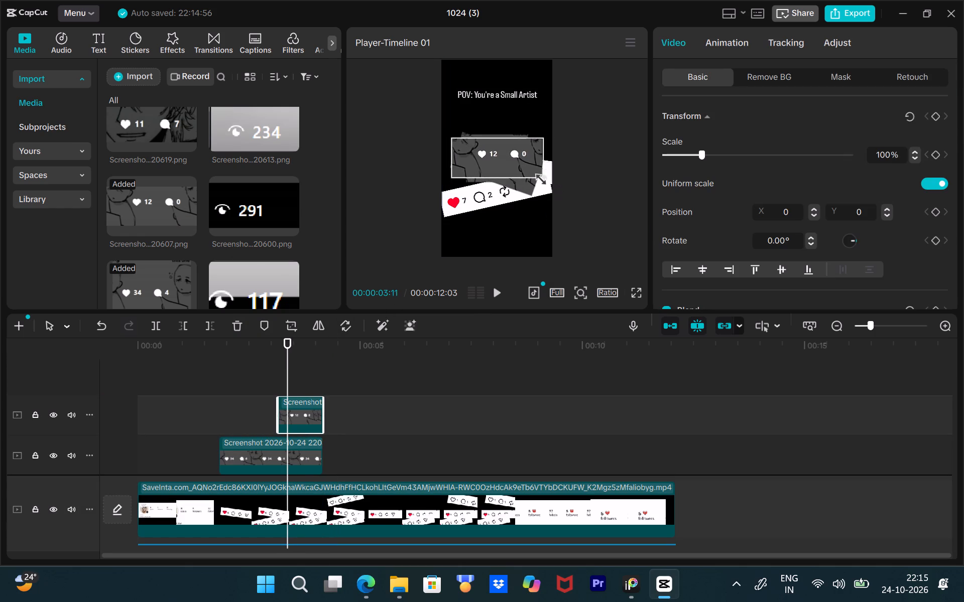
left_click_drag(535, 177, 537, 178)
left_click_drag(520, 172, 526, 216)
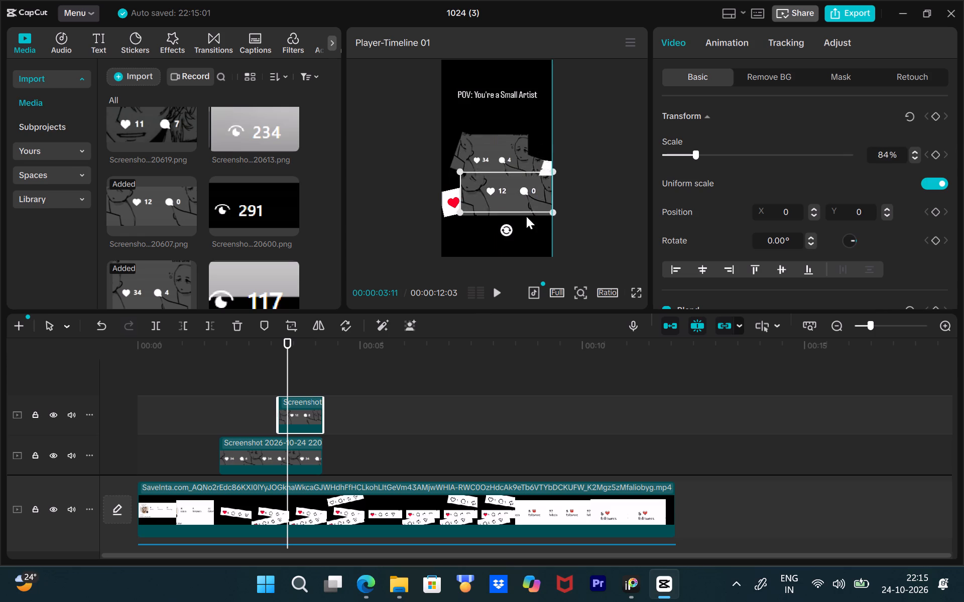
left_click_drag(526, 216, 518, 206)
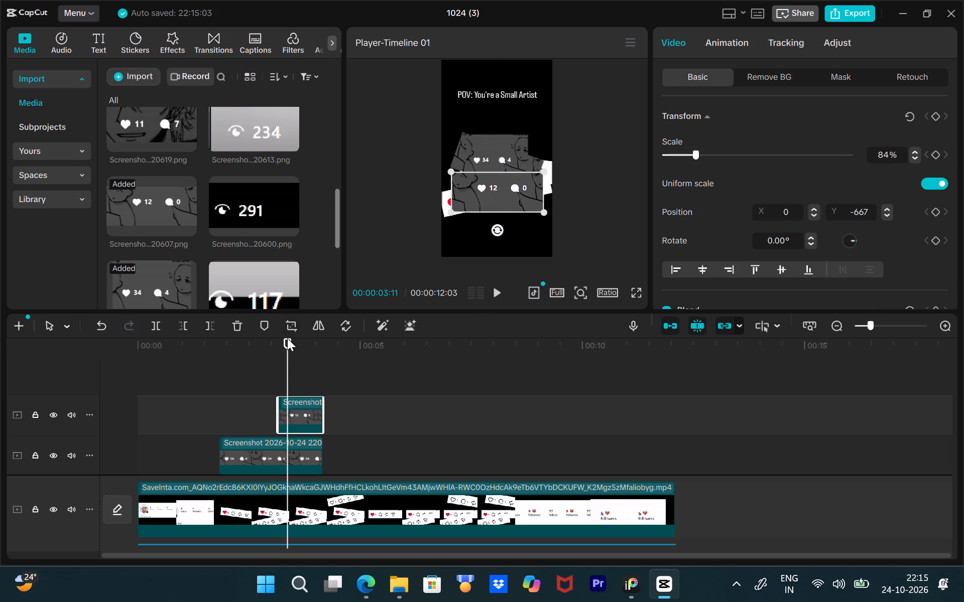
Add the screenshot with 11 likes and 7 comments flush after the long 12-likes clip on the lower overlay track and replay that part.
left_click_drag(288, 357, 301, 367)
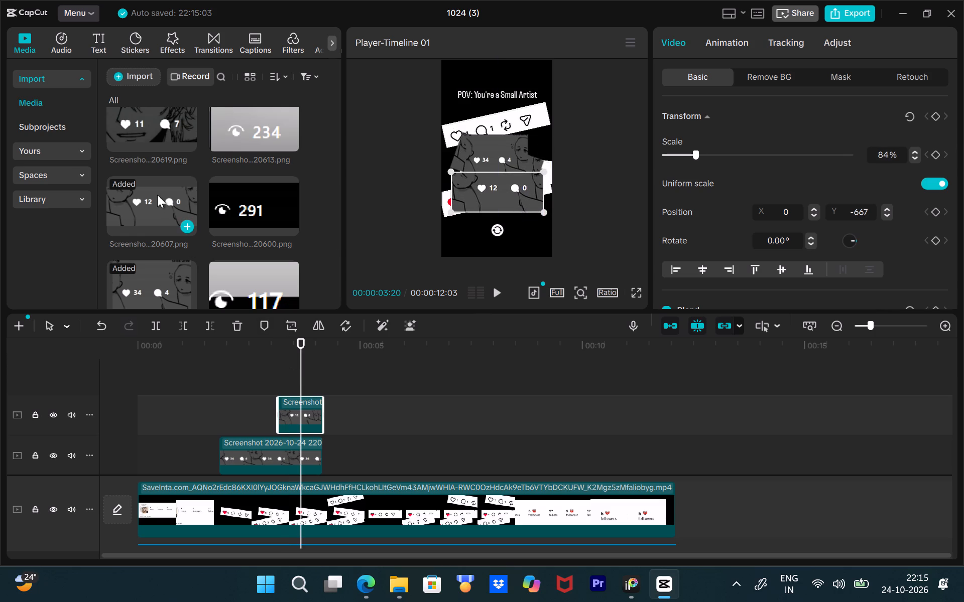
scroll(137, 191, "up", 1)
left_click_drag(137, 191, 308, 378)
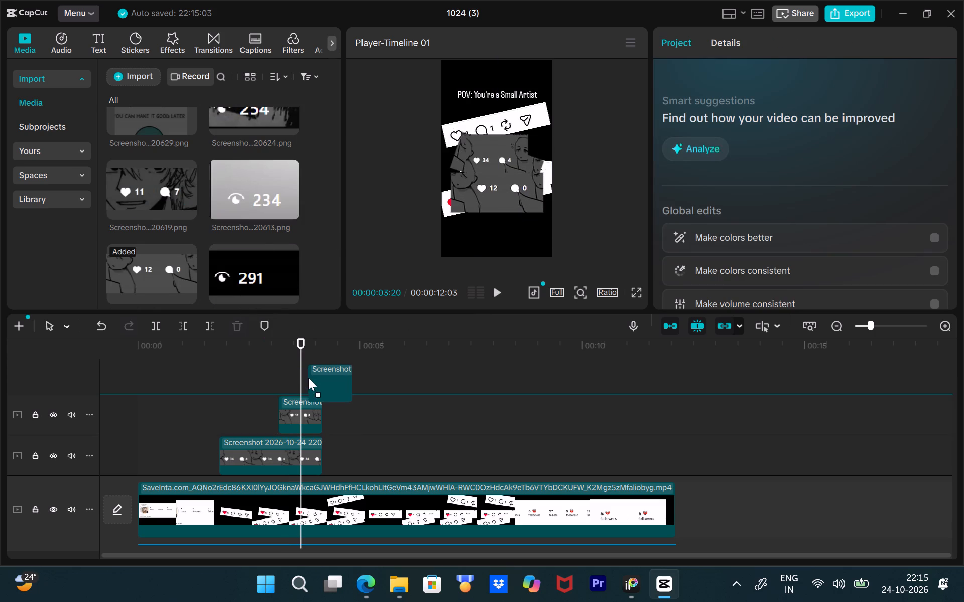
left_click_drag(308, 378, 337, 442)
scroll(337, 439, "down", 4)
left_click_drag(351, 377, 350, 377)
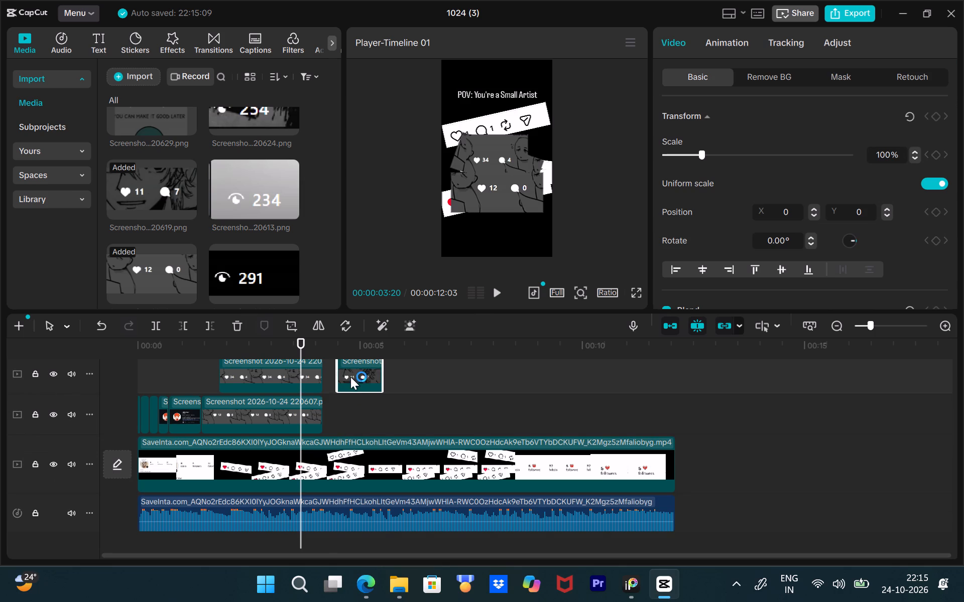
left_click_drag(350, 377, 339, 424)
key("space")
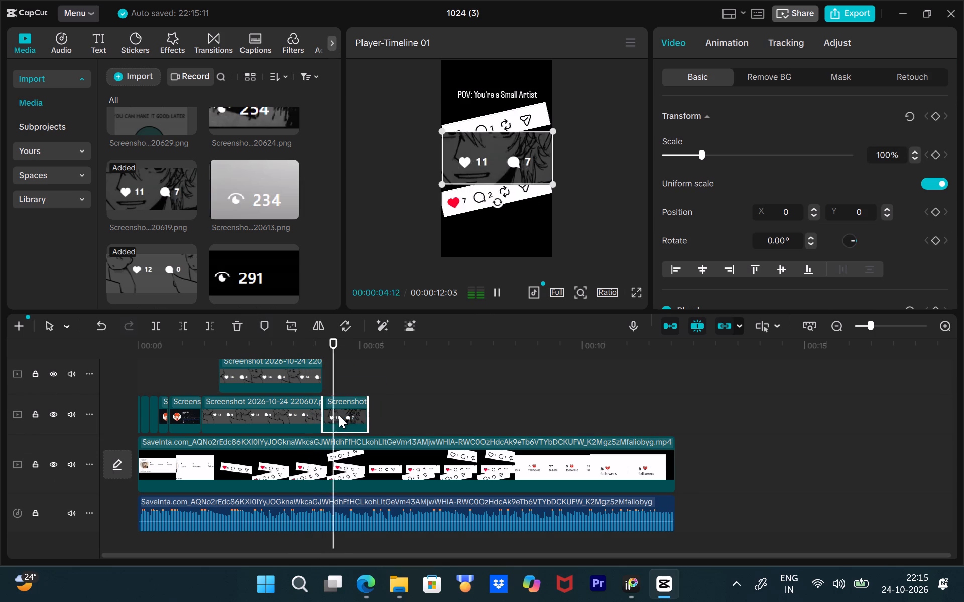
key("space")
left_click(351, 410)
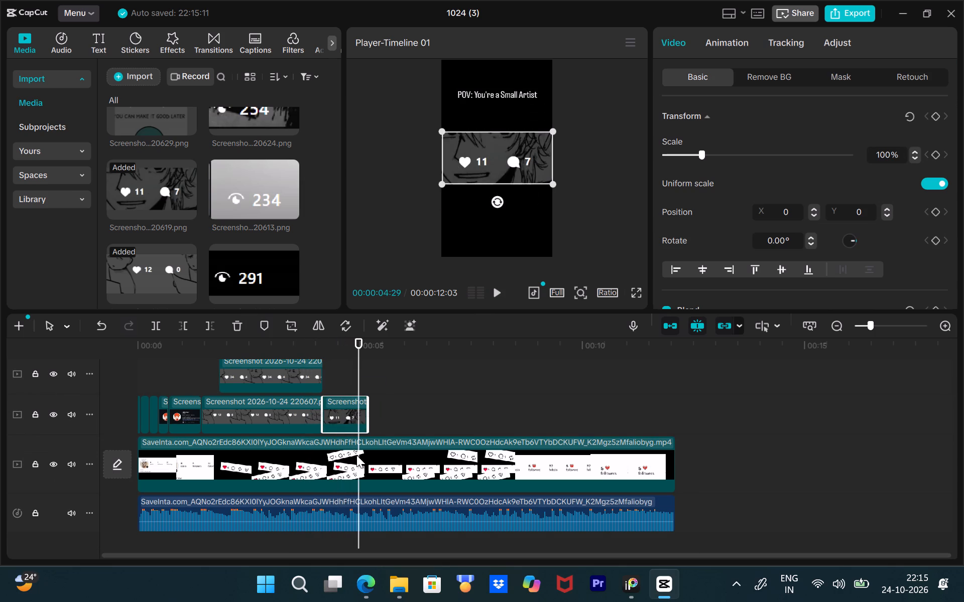
Move the 11-likes clip later on the lower overlay track and extend the long 12-likes clip to about 4:20.
scroll(354, 454, "up", 17, "ctrl")
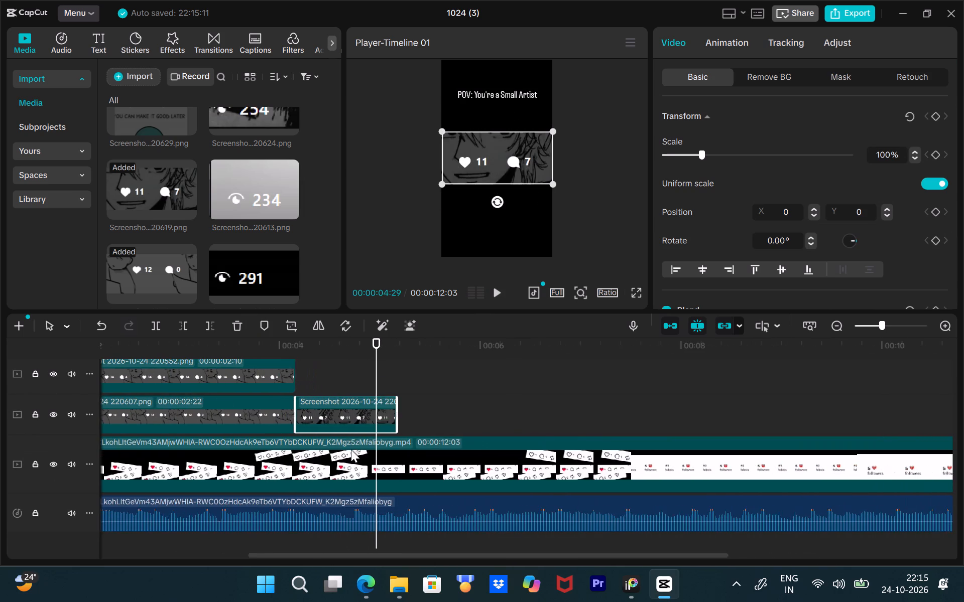
scroll(351, 449, "up", 7, "ctrl")
left_click_drag(369, 352, 245, 371)
left_click_drag(315, 417, 360, 428)
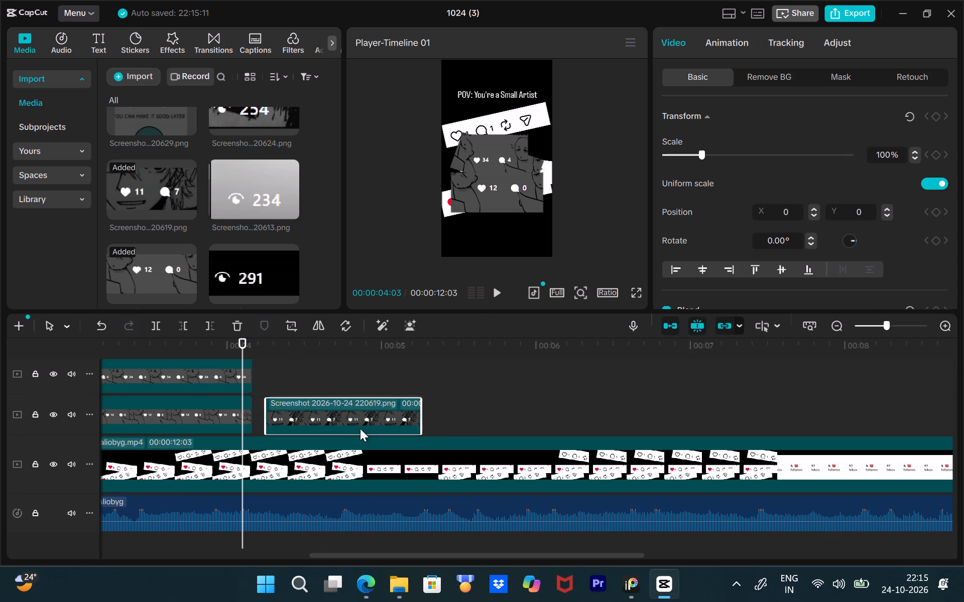
left_click_drag(360, 428, 395, 428)
left_click(249, 414)
left_click_drag(254, 416, 320, 432)
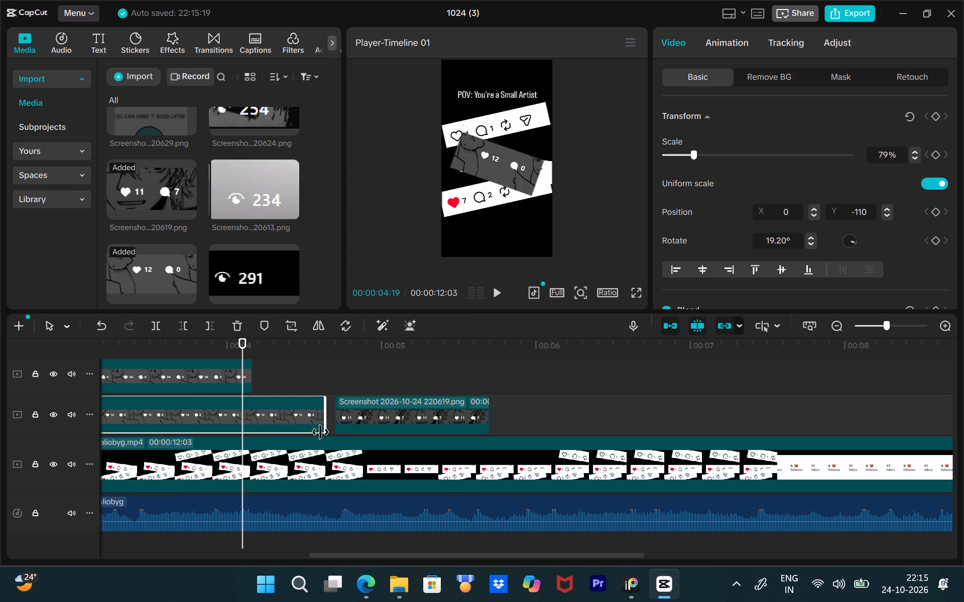
left_click_drag(320, 432, 326, 433)
Extend the 34-likes clip and the top 12-likes clip so both end together at about 4:19.
scroll(324, 433, "up", 2)
left_click(228, 401)
left_click_drag(254, 409, 261, 413)
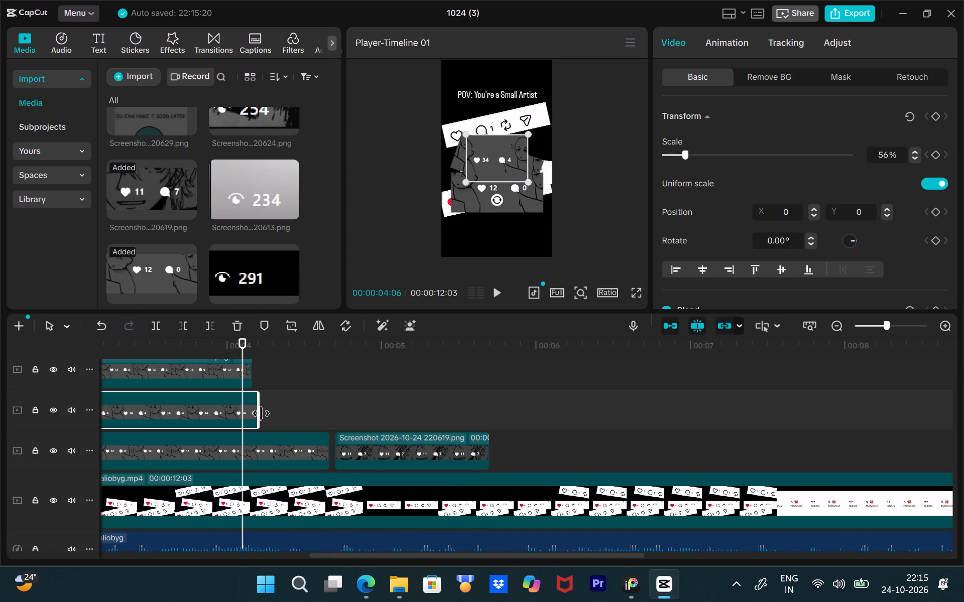
left_click_drag(261, 413, 323, 438)
scroll(312, 434, "up", 3)
left_click(251, 415)
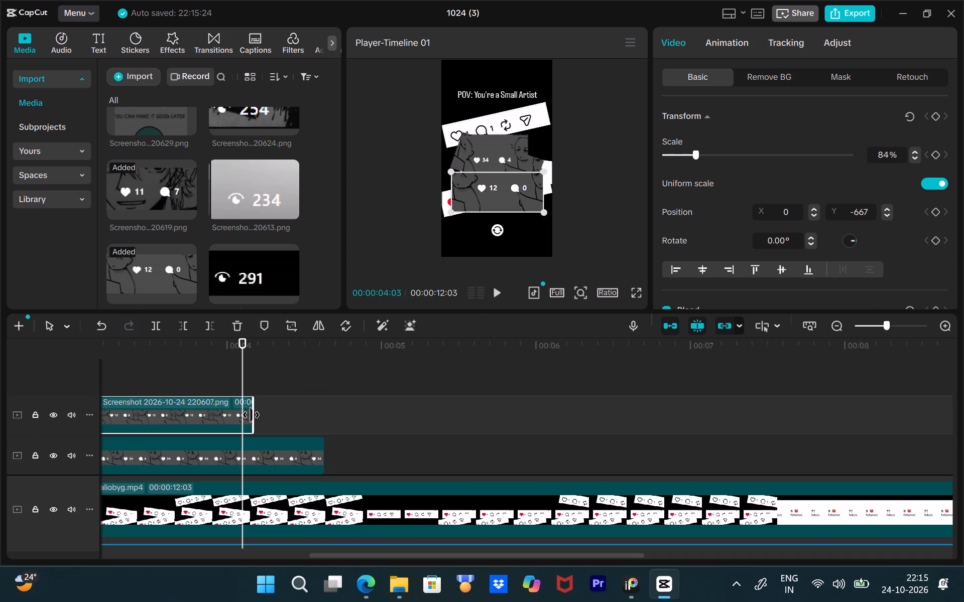
left_click_drag(251, 415, 320, 437)
scroll(319, 434, "down", 3)
scroll(320, 405, "up", 1)
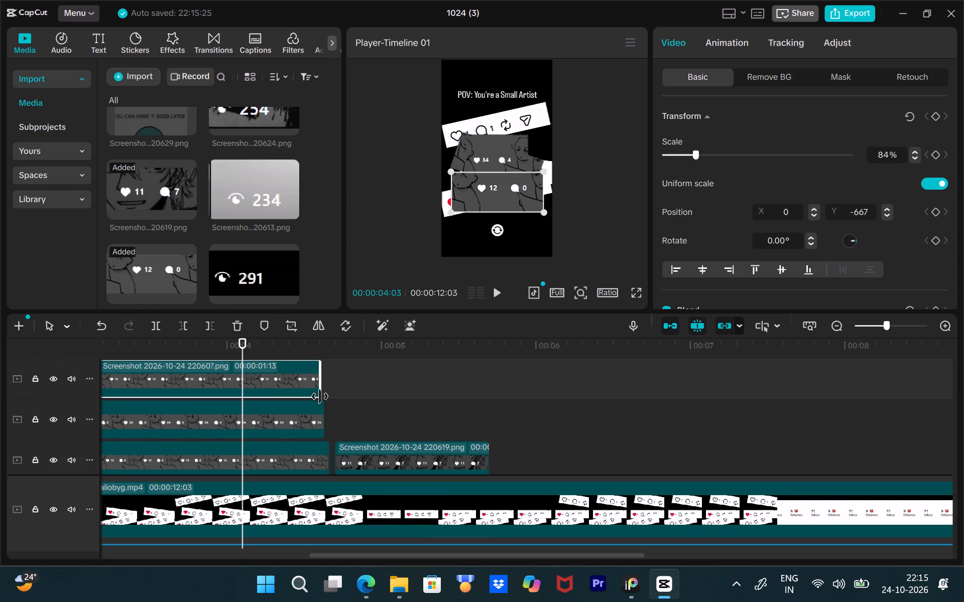
left_click_drag(319, 392, 324, 398)
Trim the long 12-likes clip to end with the two above it and place the 11-likes clip flush after it.
left_click(330, 454)
left_click(323, 451)
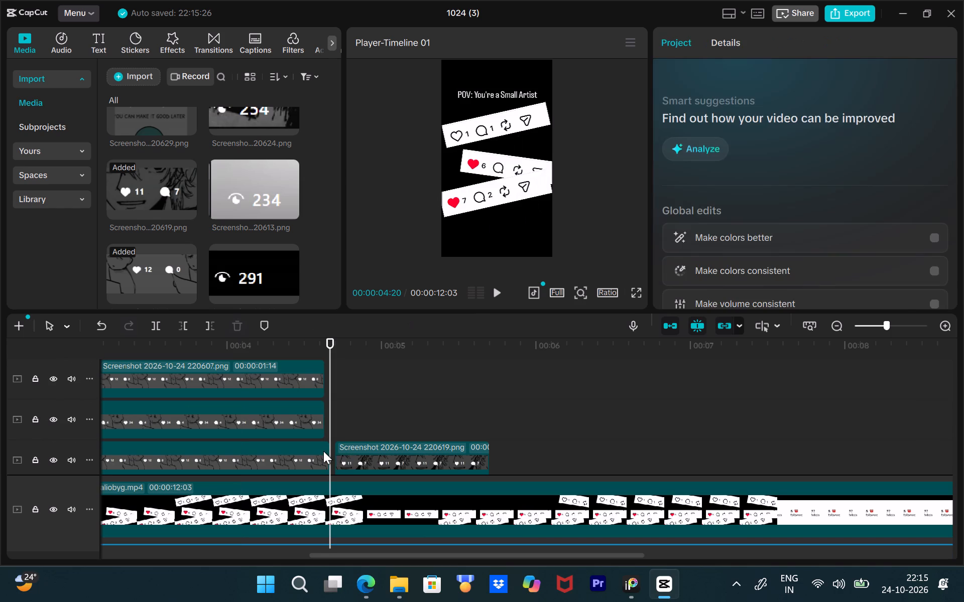
left_click_drag(329, 454, 323, 453)
left_click_drag(348, 453, 340, 454)
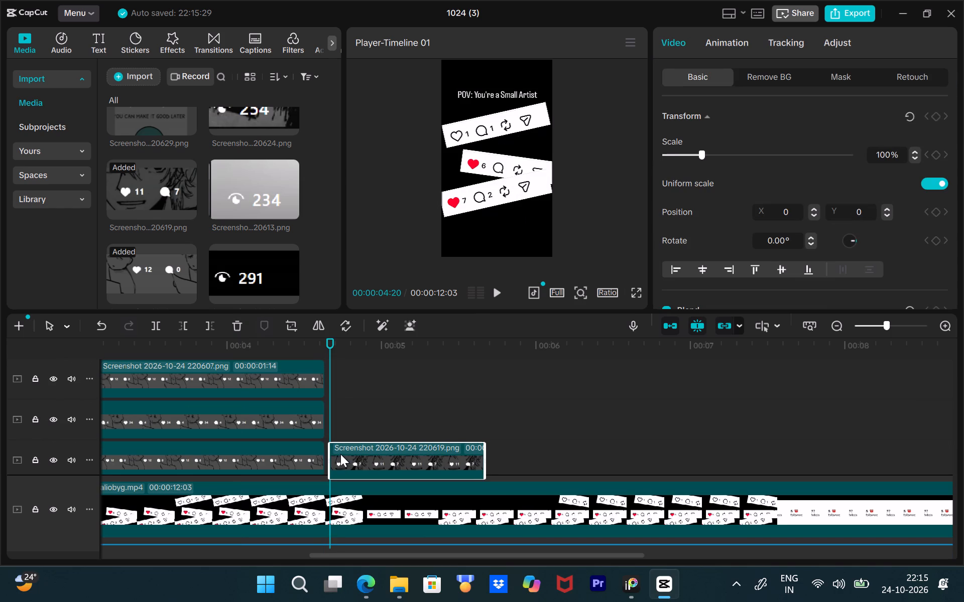
left_click_drag(340, 454, 337, 454)
Replay from the cut and shorten the 11-likes clip so it ends at about 5:11.
left_click_drag(321, 357, 306, 357)
key("space")
key("space")
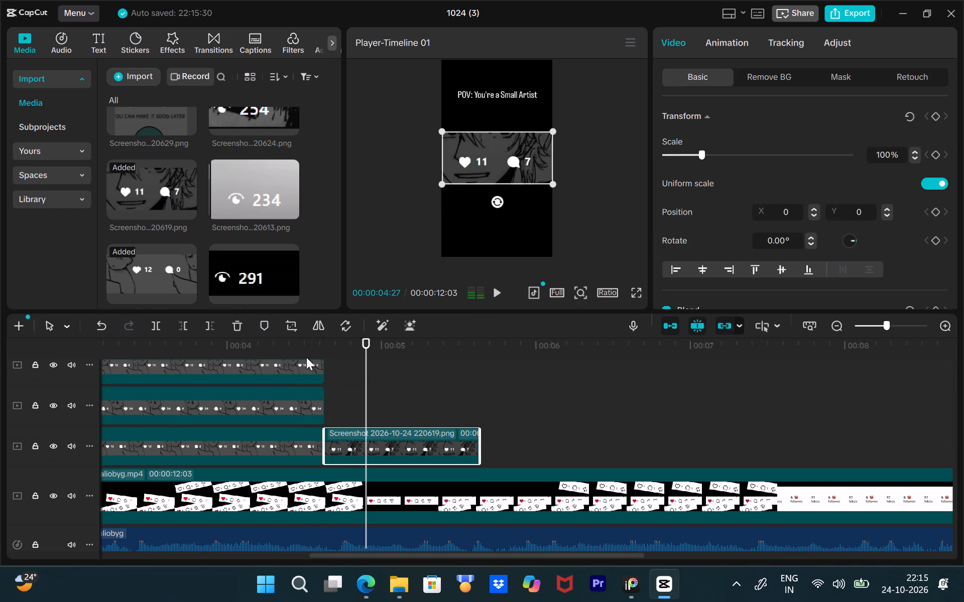
key("space")
key("space")
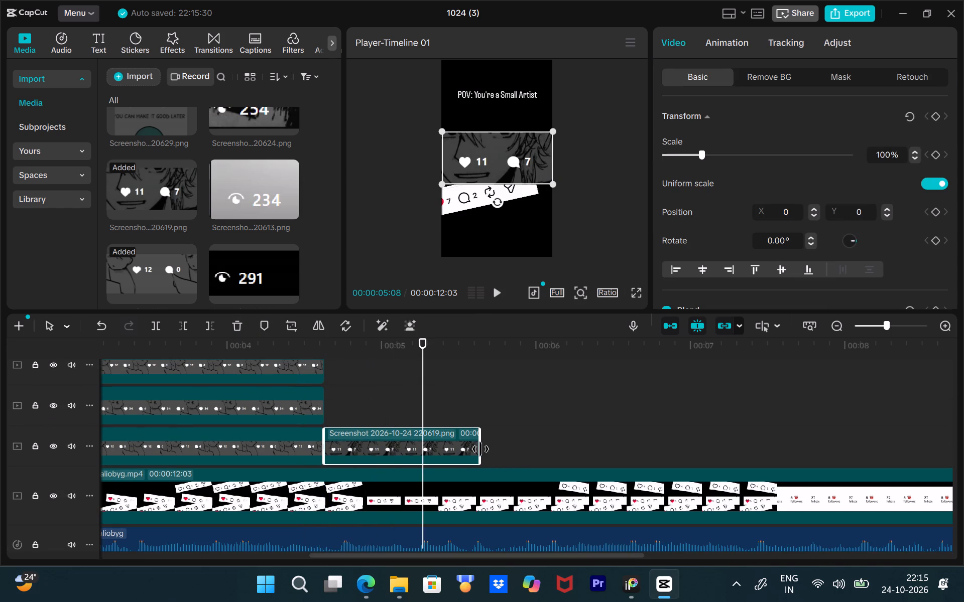
left_click_drag(480, 449, 433, 449)
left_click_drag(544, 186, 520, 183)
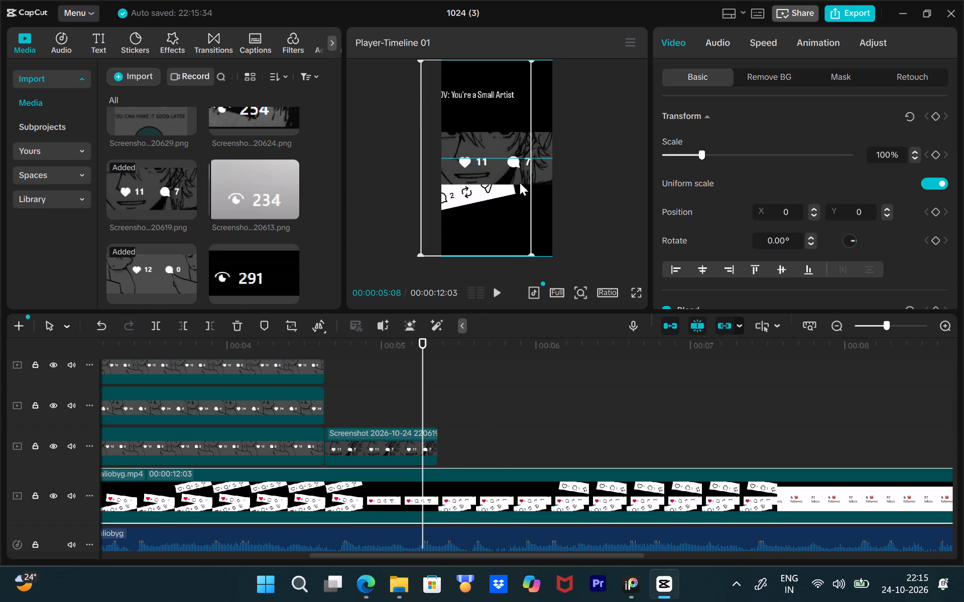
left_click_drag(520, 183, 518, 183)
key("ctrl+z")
Scale the 11-likes screenshot down to 76%.
left_click(546, 168)
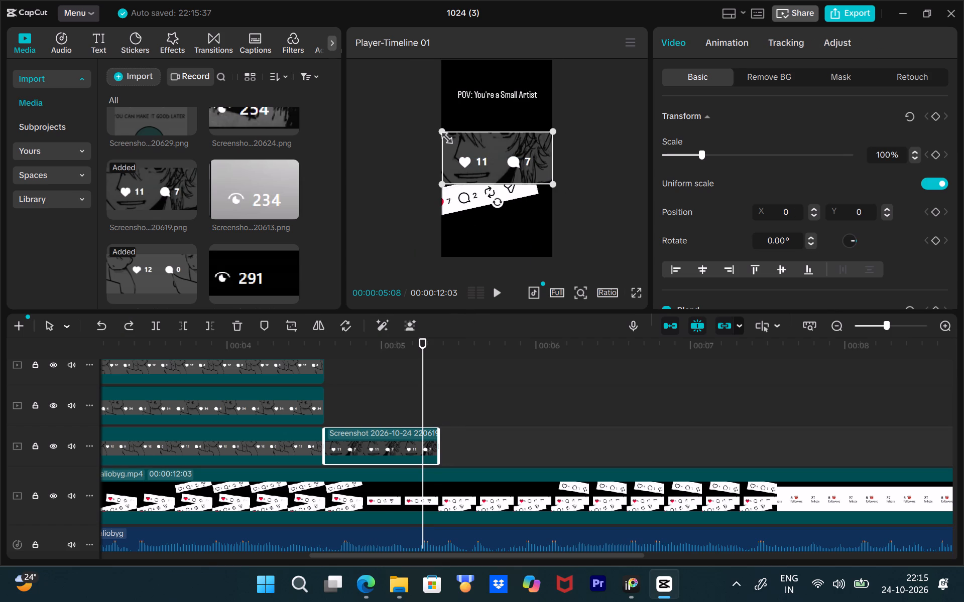
left_click_drag(442, 135, 459, 146)
left_click(484, 154)
Replay the stretch from about 4:00 and trim the 11-likes clip to end at 5:08.
triple_click(394, 507)
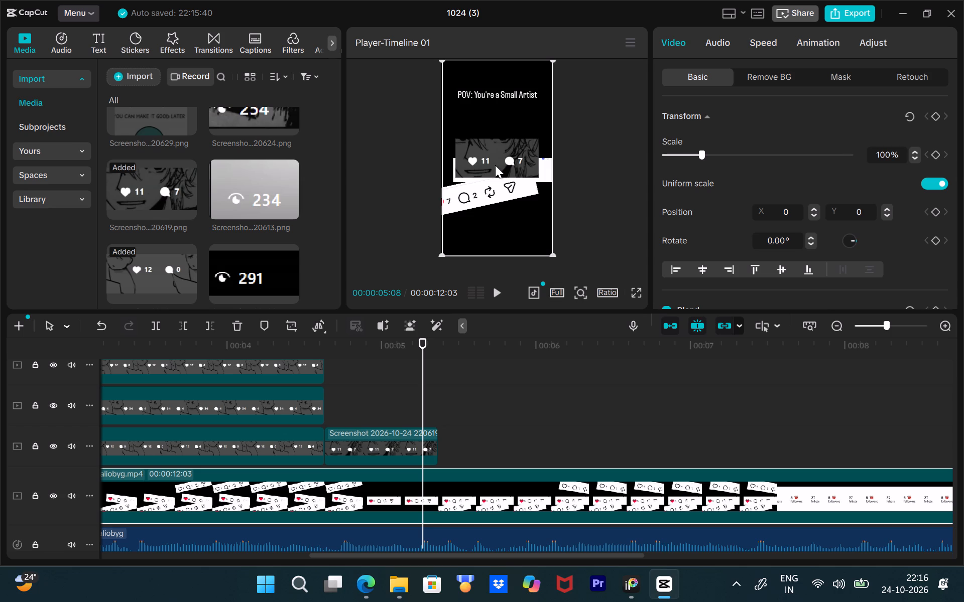
left_click_drag(419, 343, 407, 343)
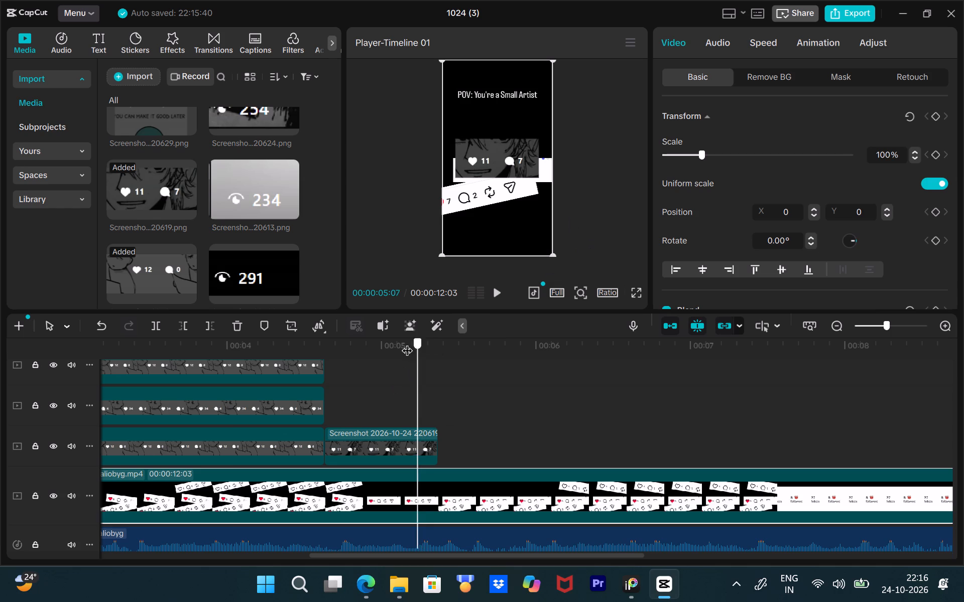
left_click_drag(407, 343, 229, 344)
key("space")
key("space")
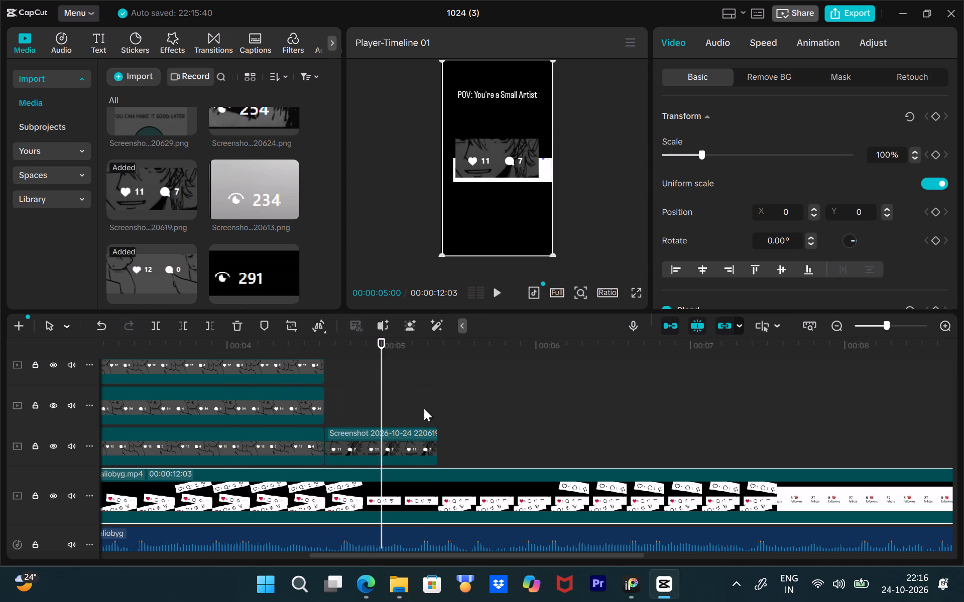
key("space")
key("space")
left_click_drag(437, 452, 433, 452)
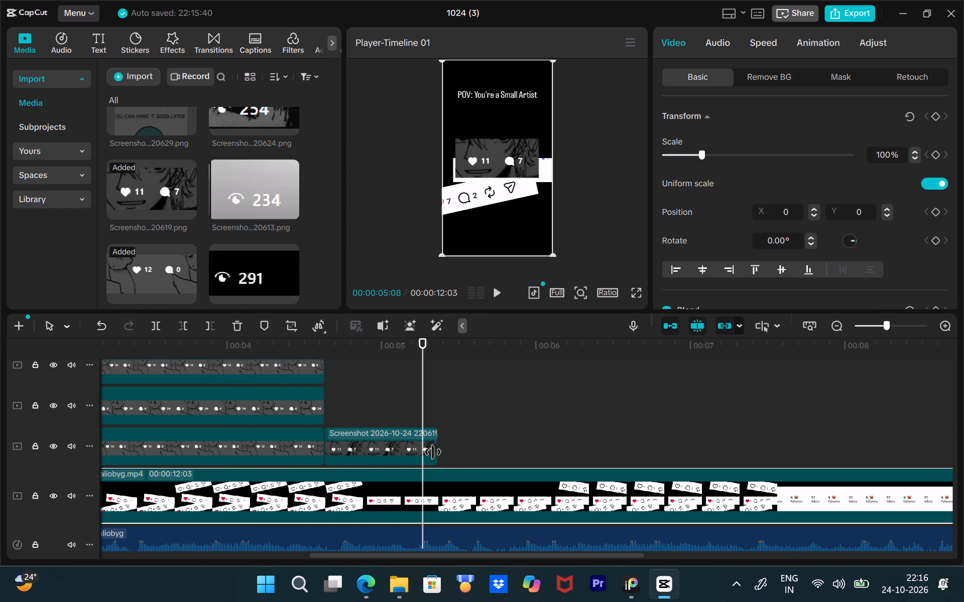
left_click_drag(433, 452, 423, 453)
Add the screenshot with 234 views to the lower overlay track, flush after the 11-likes clip at 5:08.
left_click_drag(248, 207, 286, 241)
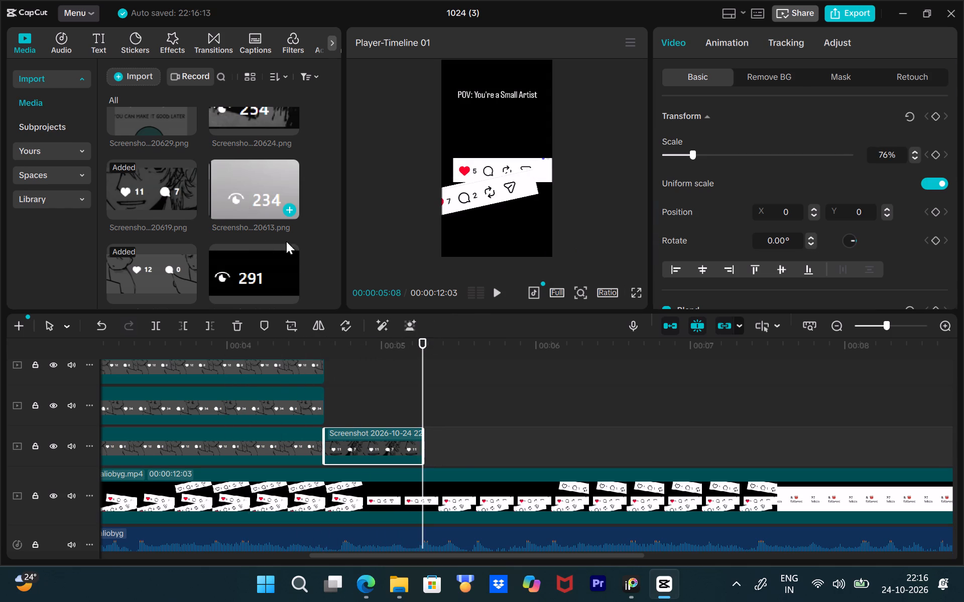
left_click_drag(286, 241, 431, 438)
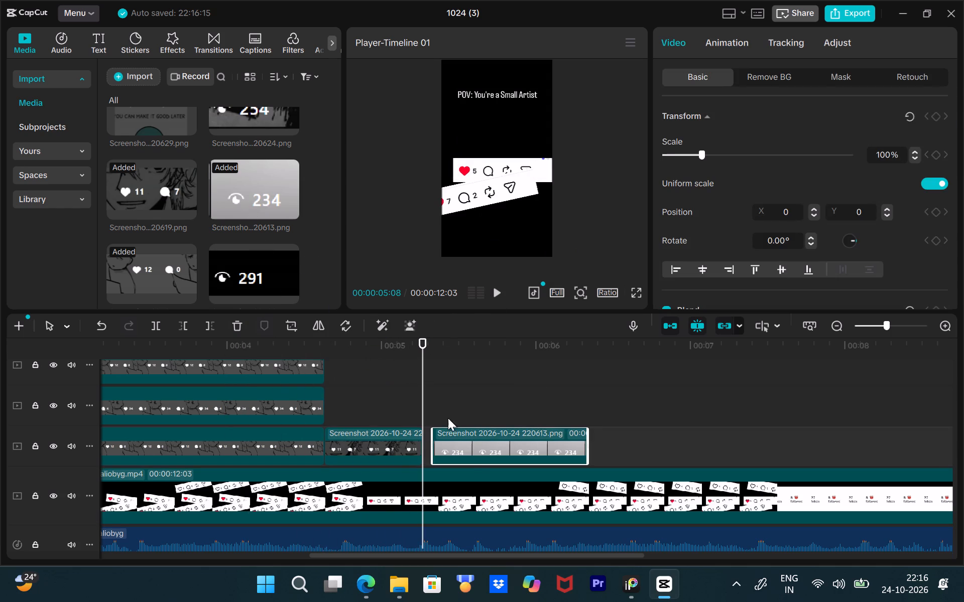
left_click_drag(475, 472, 461, 464)
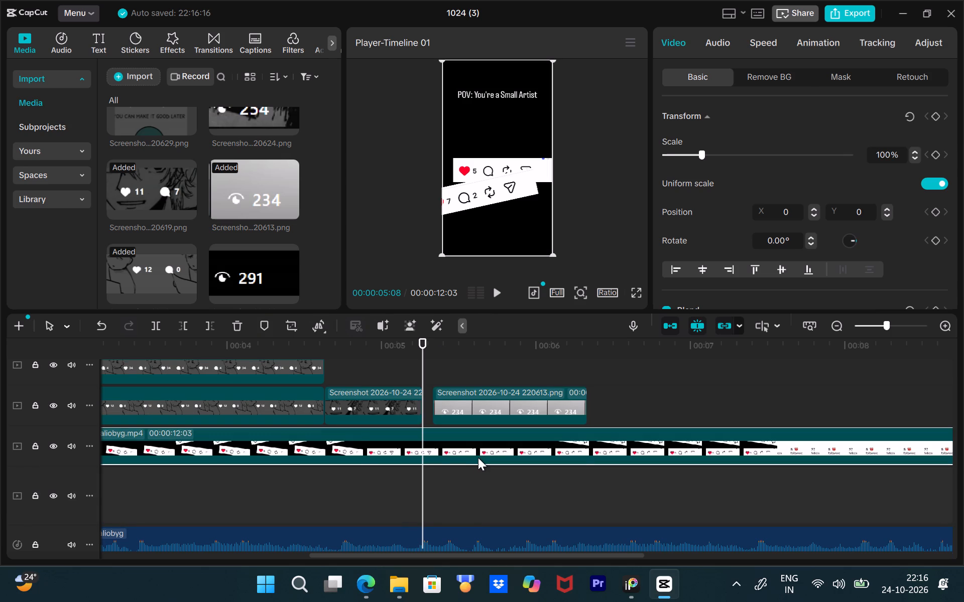
key("ctrl+z")
left_click_drag(466, 408, 460, 408)
scroll(460, 408, "up", 1)
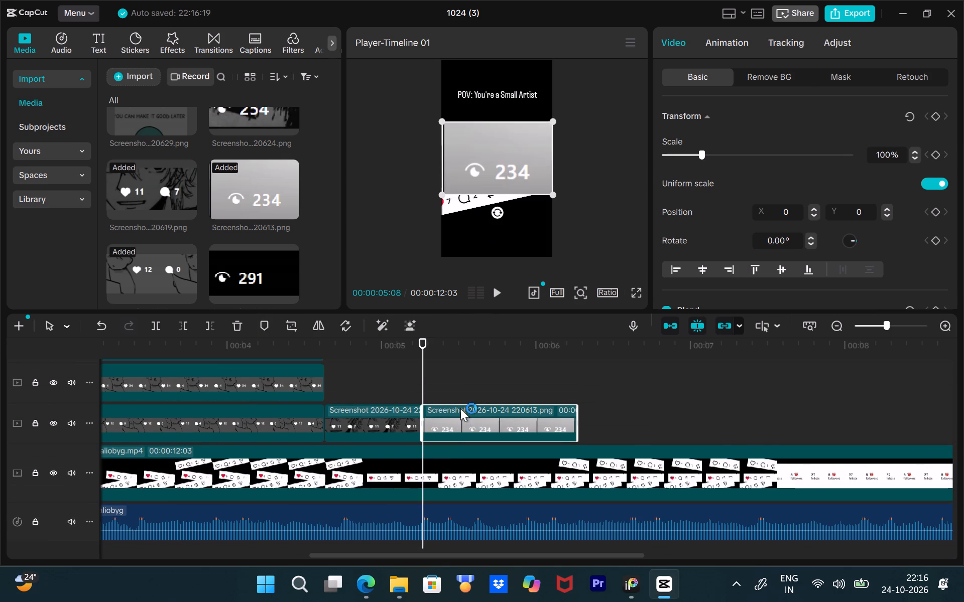
Replay to 5:15, then scale the 234-views screenshot to 61% and move it up to X 0, Y 352.
left_click_drag(418, 355, 381, 358)
key("space")
key("space")
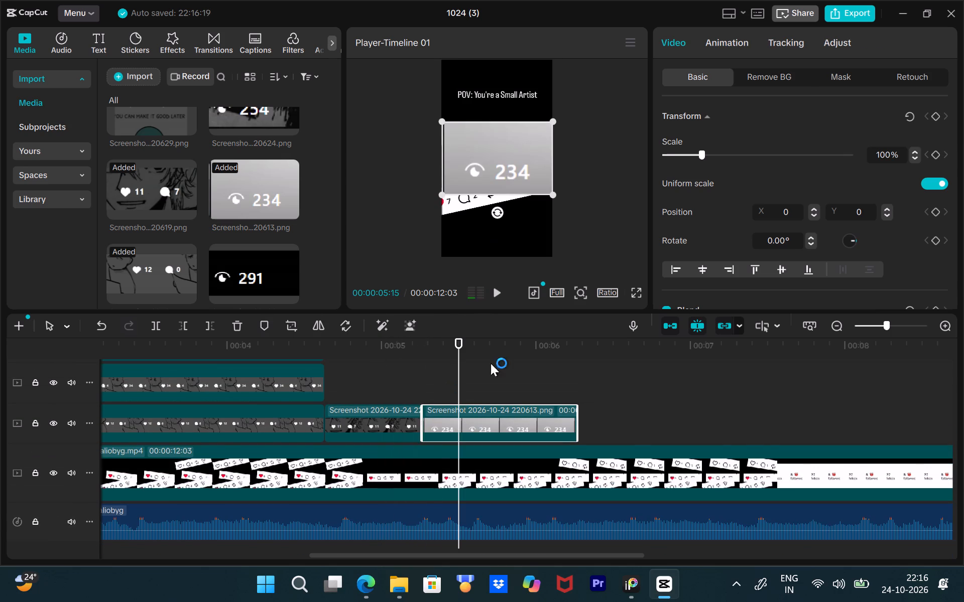
left_click_drag(554, 197, 517, 180)
left_click_drag(503, 158, 493, 138)
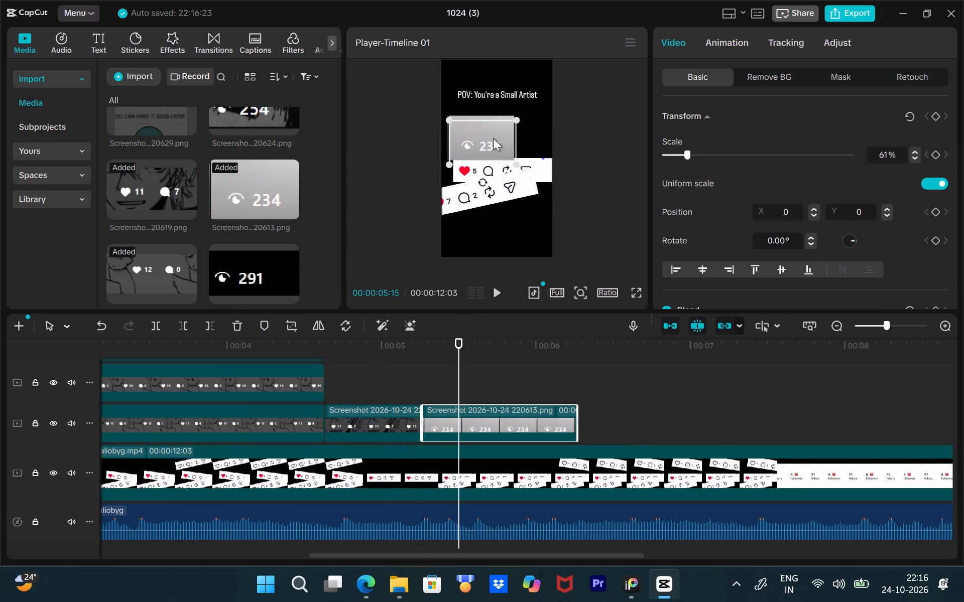
left_click_drag(493, 138, 501, 139)
Add the 291-views screenshot on the track above the 234-views clip at about 5:15, trimmed to end at about 6:07.
left_click_drag(254, 278, 462, 223)
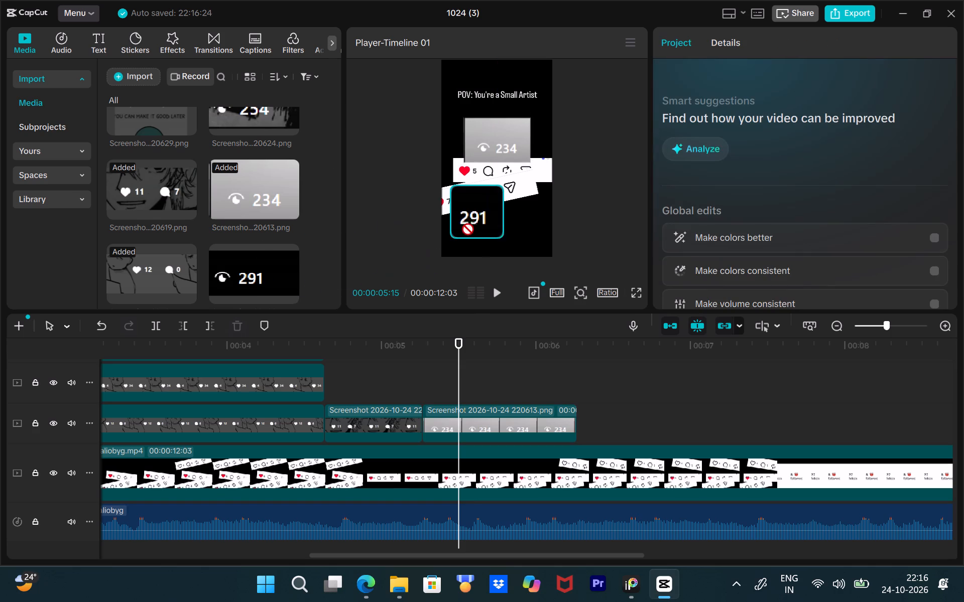
left_click_drag(462, 223, 485, 205)
left_click_drag(274, 261, 580, 401)
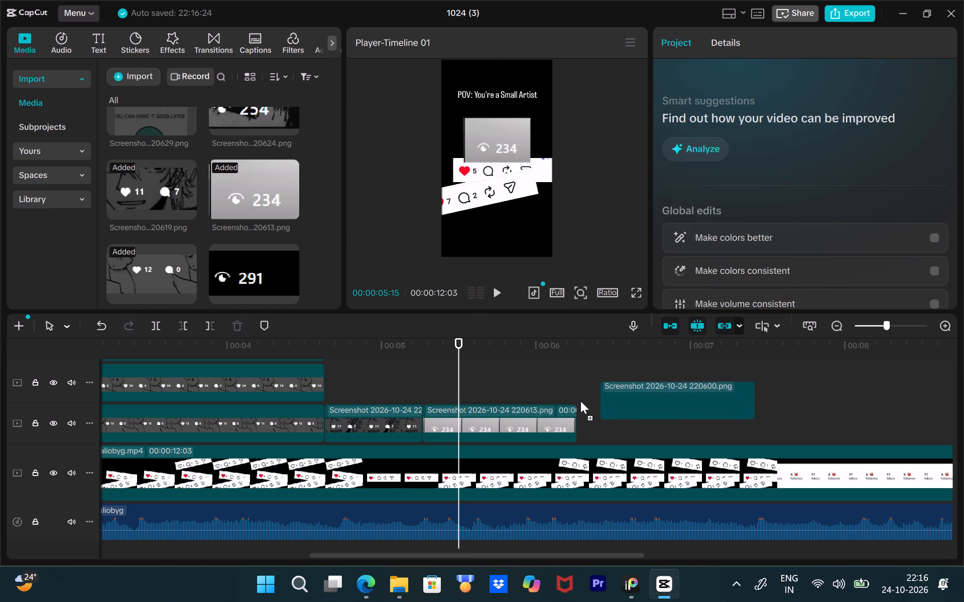
left_click_drag(580, 401, 454, 392)
left_click_drag(606, 378, 577, 379)
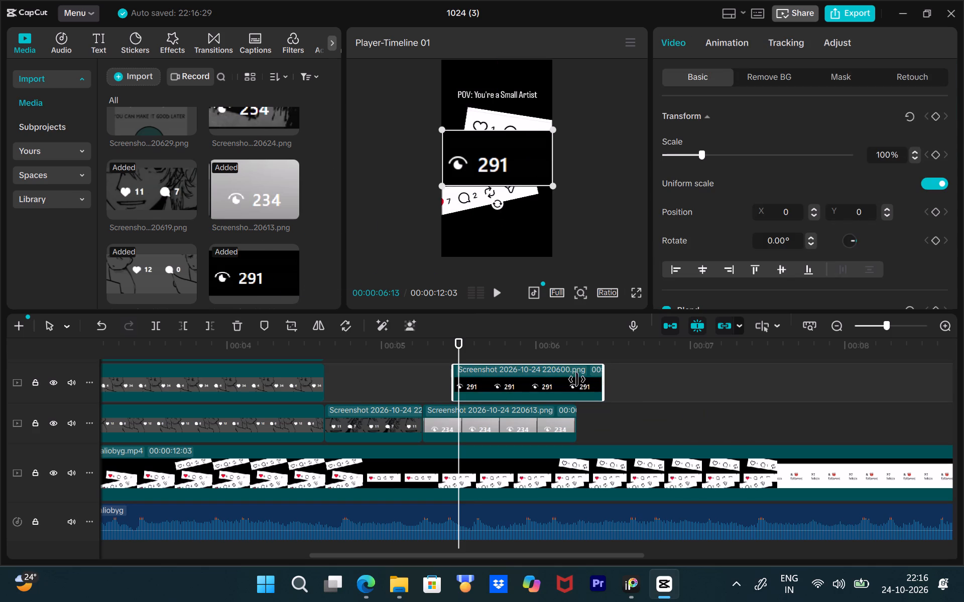
left_click_drag(577, 379, 569, 384)
Scale the 291-views screenshot to 70%, place it at X 81, Y -286, rotate it 19.55° and replay.
left_click_drag(548, 183, 525, 170)
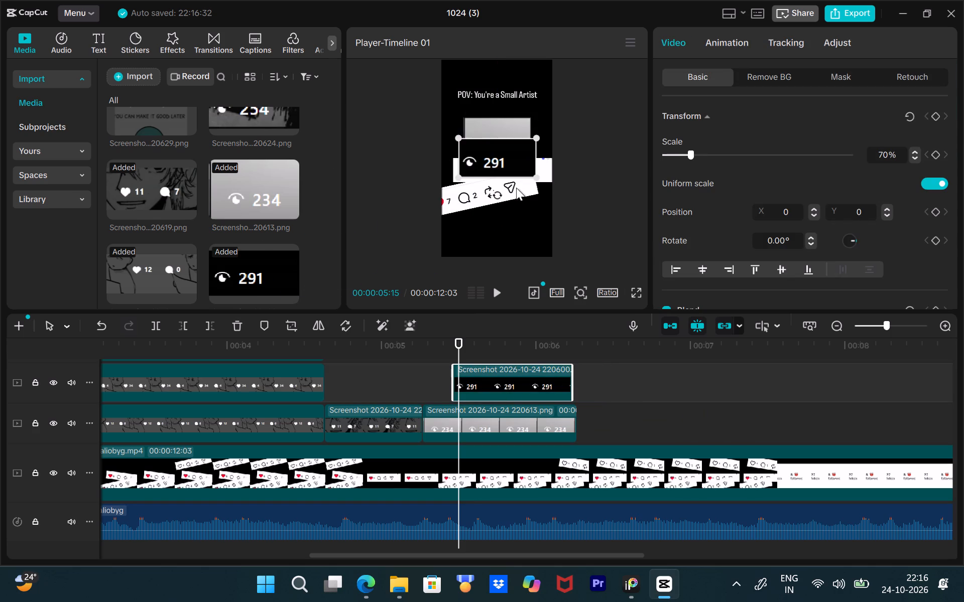
left_click_drag(516, 164, 520, 179)
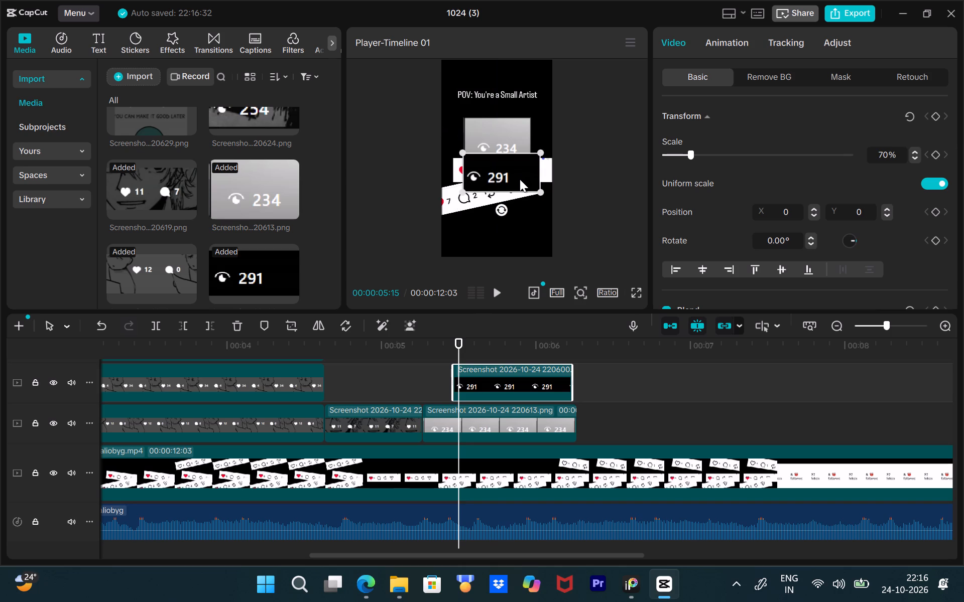
left_click_drag(499, 214, 486, 209)
key("space")
key("space")
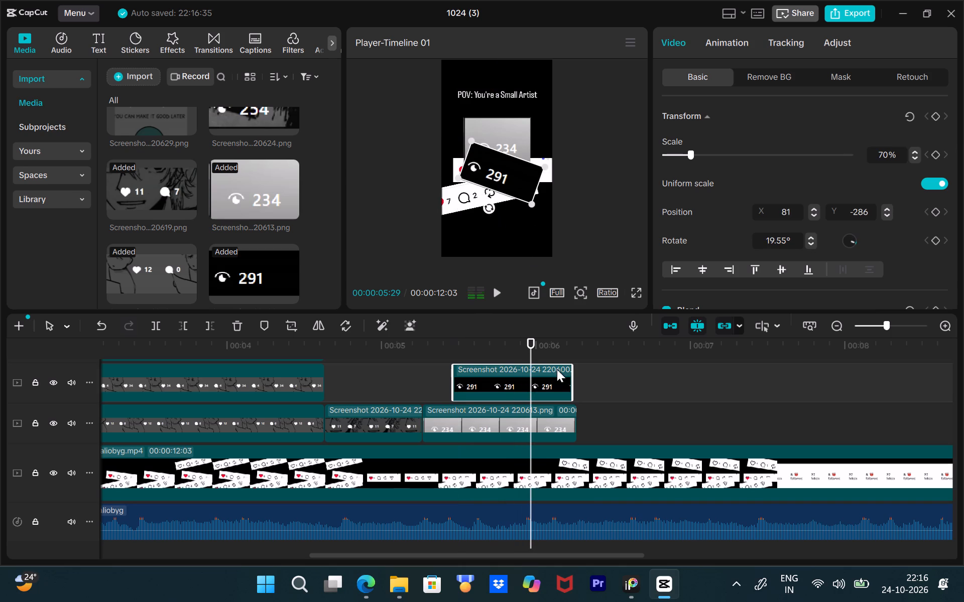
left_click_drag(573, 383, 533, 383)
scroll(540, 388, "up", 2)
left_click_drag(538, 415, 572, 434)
Add the 117-views screenshot on the top track at about 5:22 and trim so all three views clips end together, then replay.
scroll(140, 219, "down", 2)
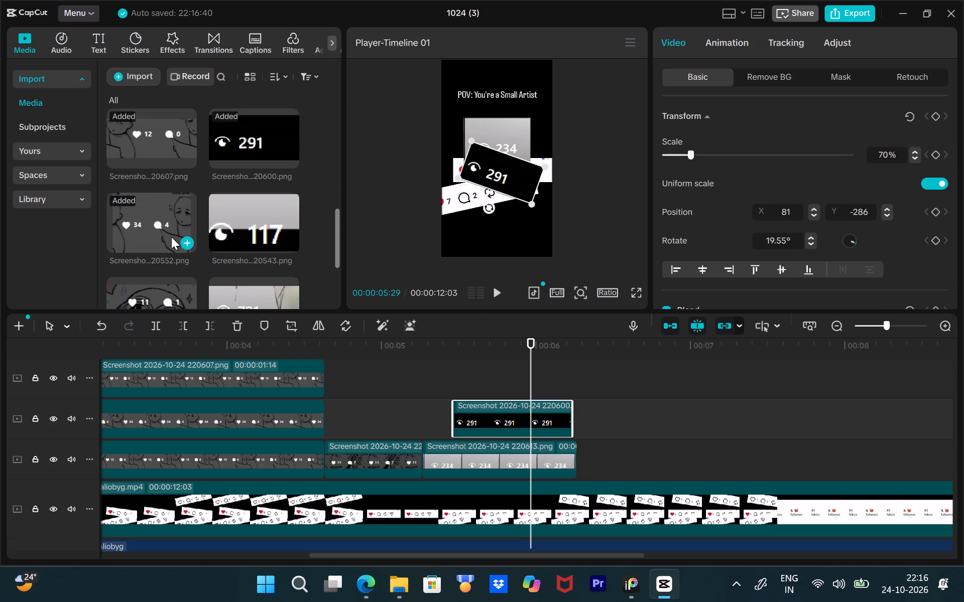
left_click_drag(256, 229, 493, 386)
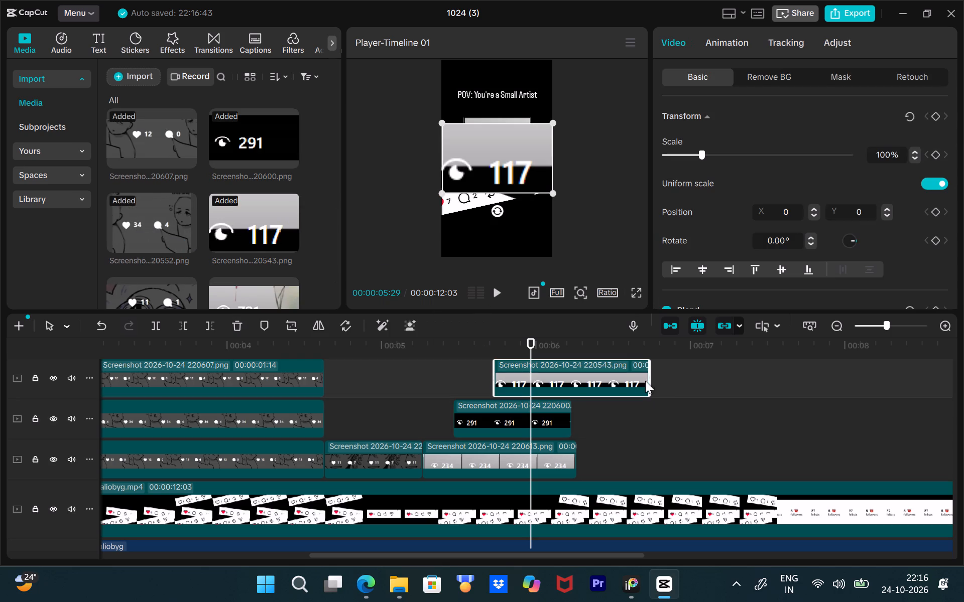
left_click_drag(652, 383, 570, 394)
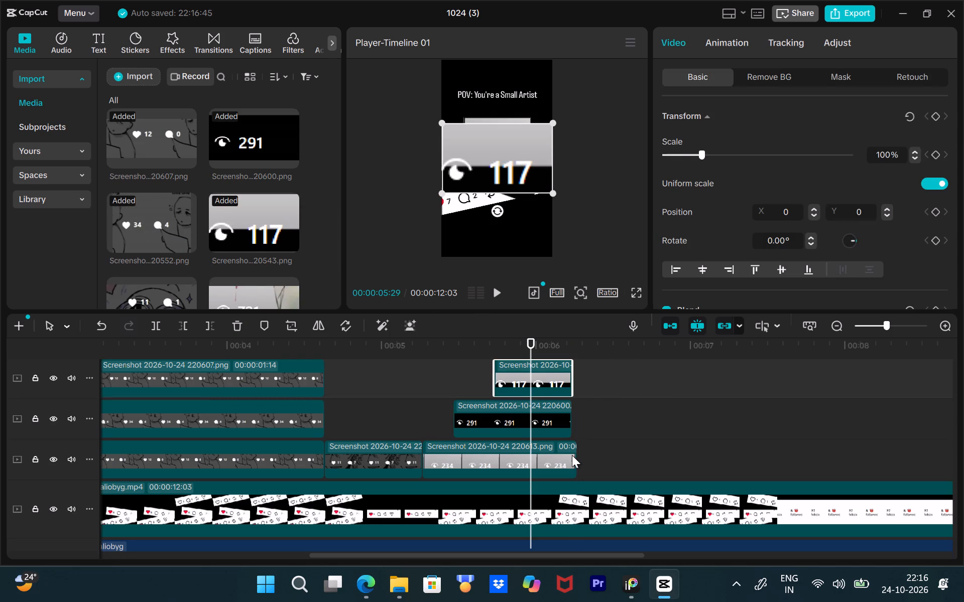
left_click(572, 455)
left_click_drag(575, 458, 569, 458)
key("space")
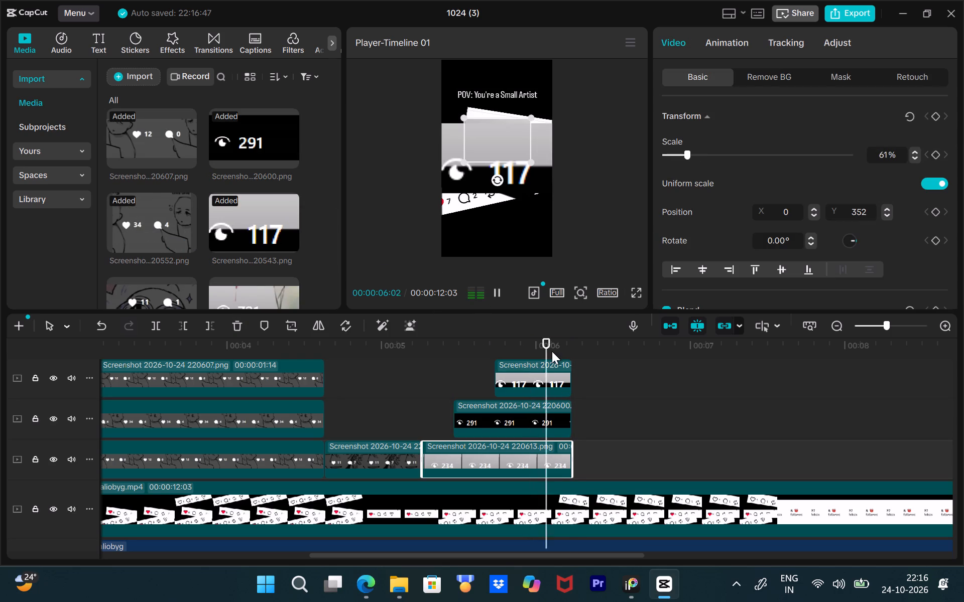
key("space")
Scale the 117-views screenshot to 61%, rotate it to -40.21° and place it at X 0, Y -469.
left_click_drag(598, 352, 550, 363)
left_click(543, 387)
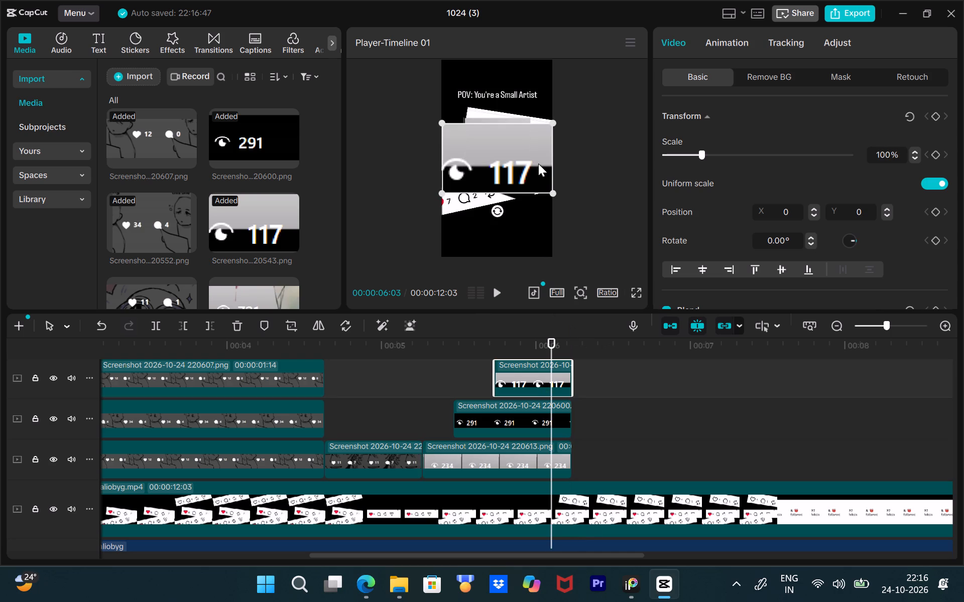
left_click_drag(556, 194, 529, 177)
left_click_drag(503, 168, 498, 206)
left_click_drag(492, 240, 504, 213)
left_click_drag(538, 191, 529, 192)
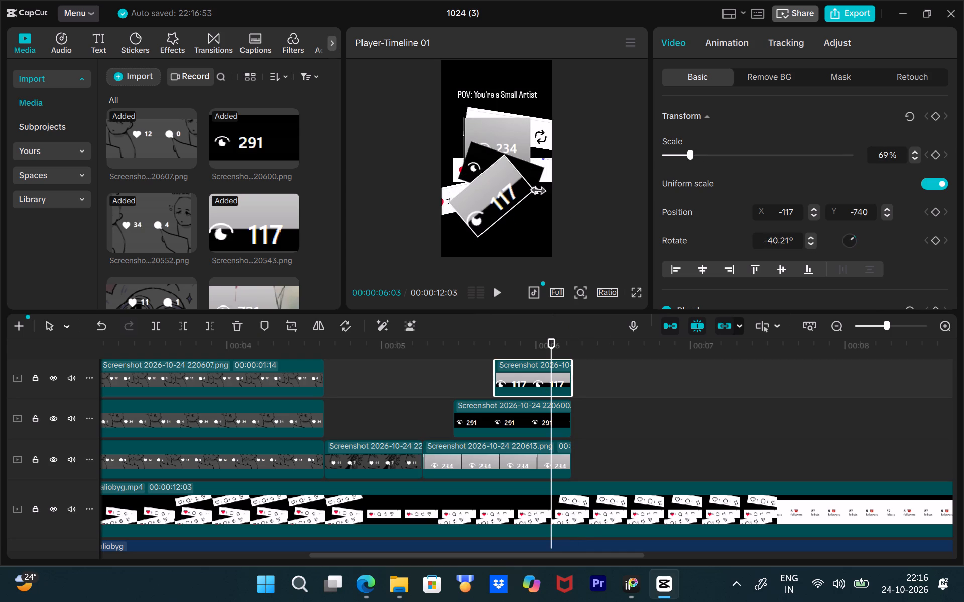
left_click_drag(529, 192, 526, 192)
left_click_drag(503, 195, 511, 181)
left_click_drag(551, 337, 512, 337)
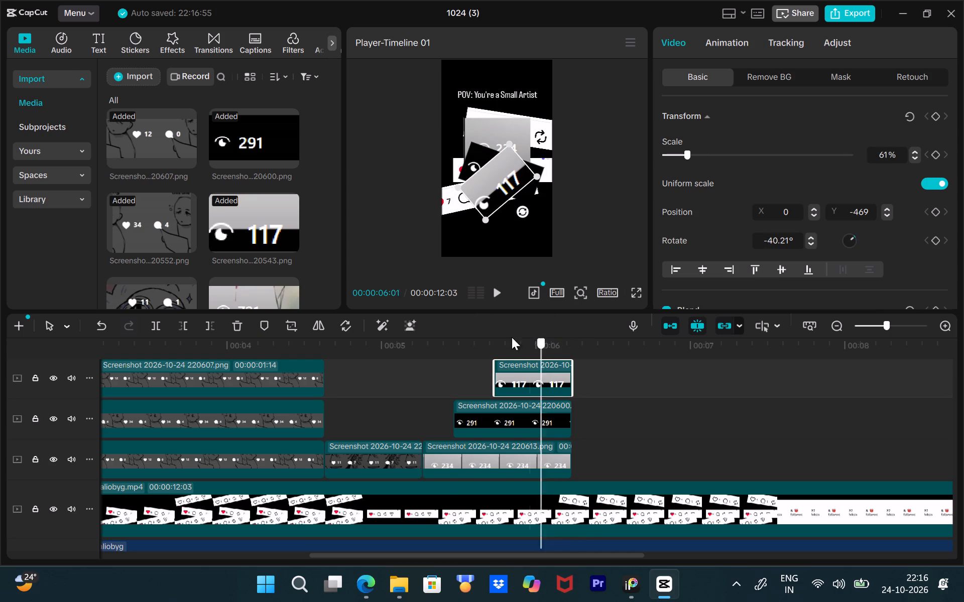
Replay the stacked views overlays and the rest of the reference video up to about 8:10 to examine the next section.
left_click_drag(512, 337, 428, 339)
key("space")
key("space")
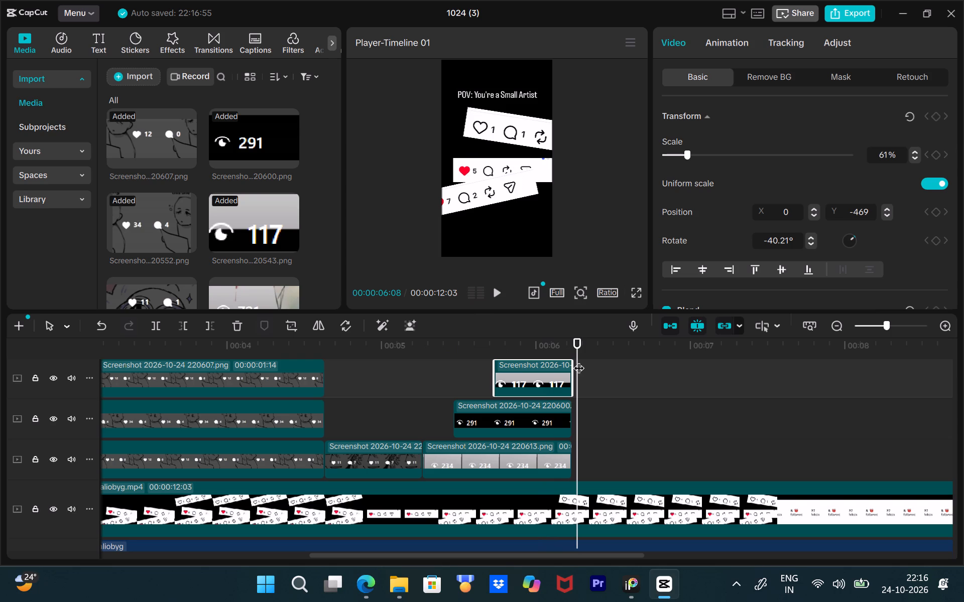
left_click_drag(575, 347, 575, 380)
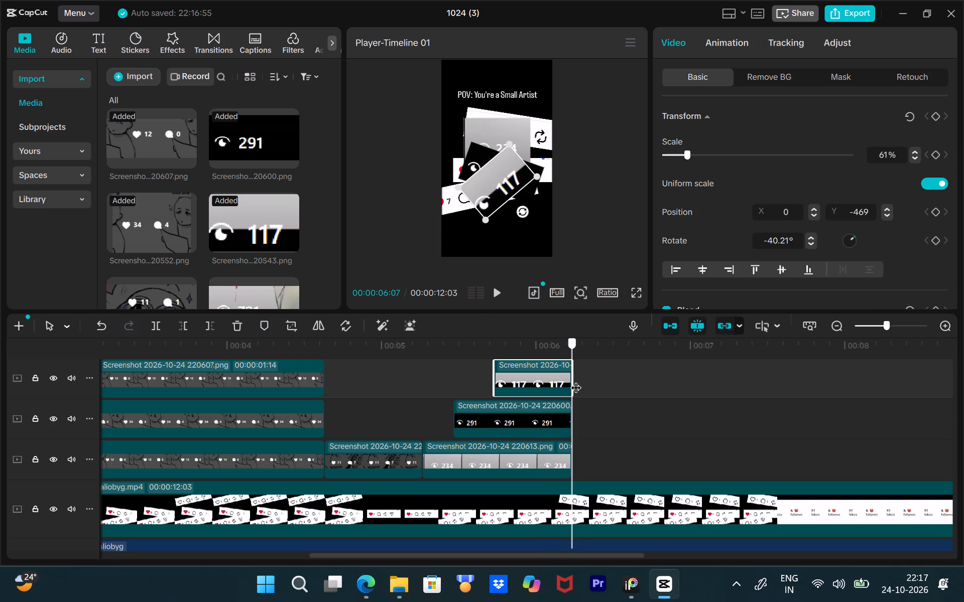
left_click_drag(575, 380, 574, 380)
key("space")
key("space")
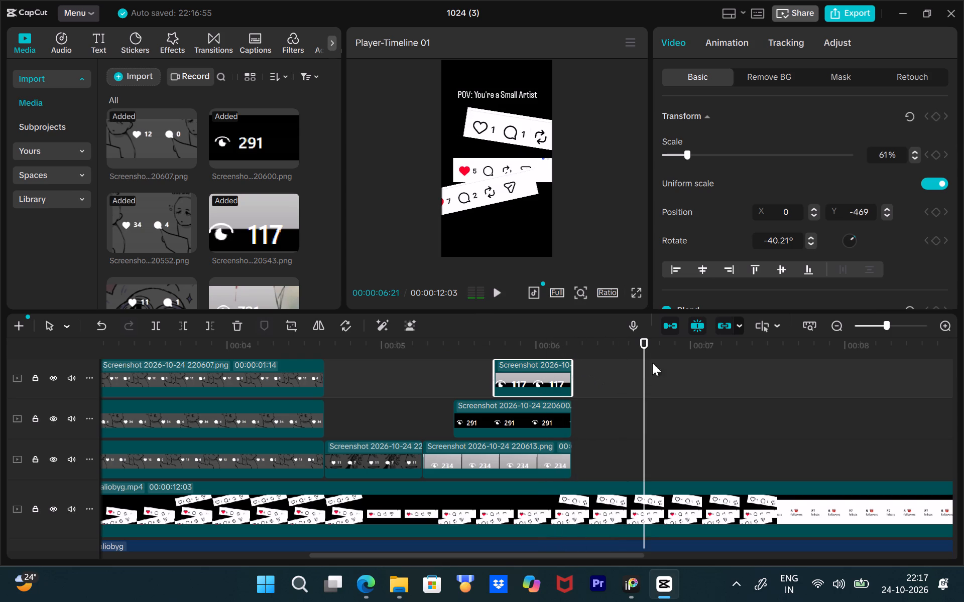
key("space")
key("space")
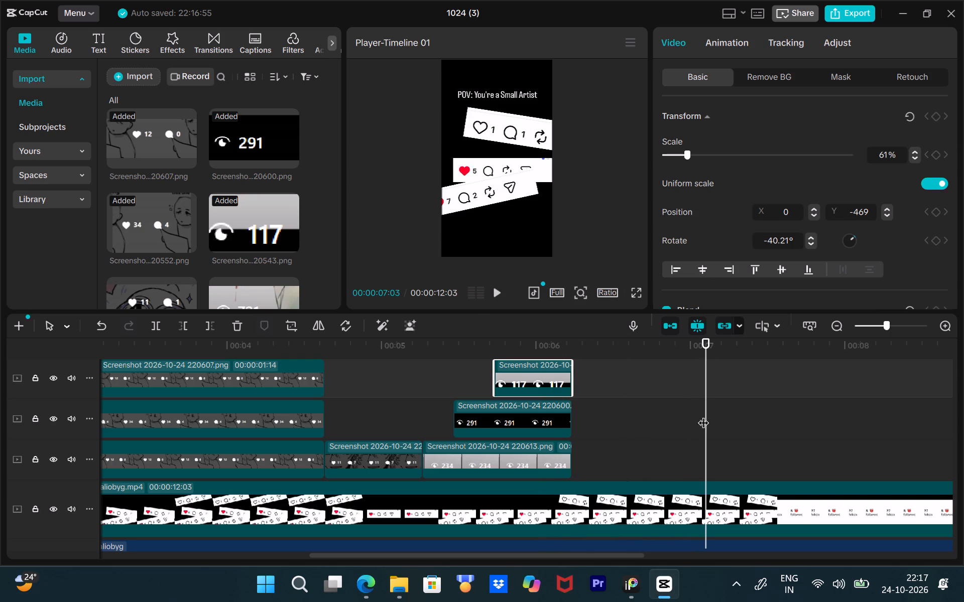
key("ctrl+minus")
key("ctrl+minus")
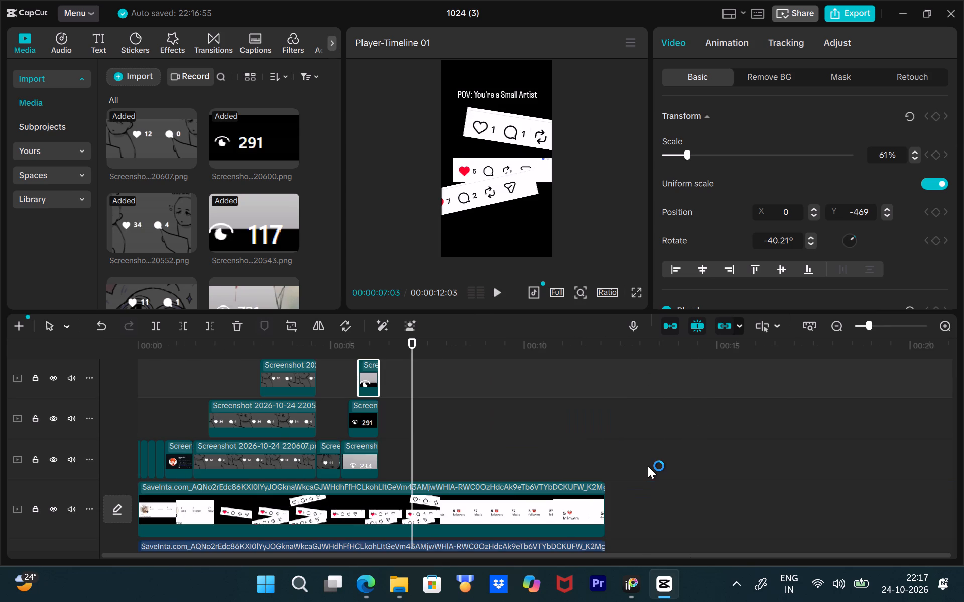
key("space")
key("space")
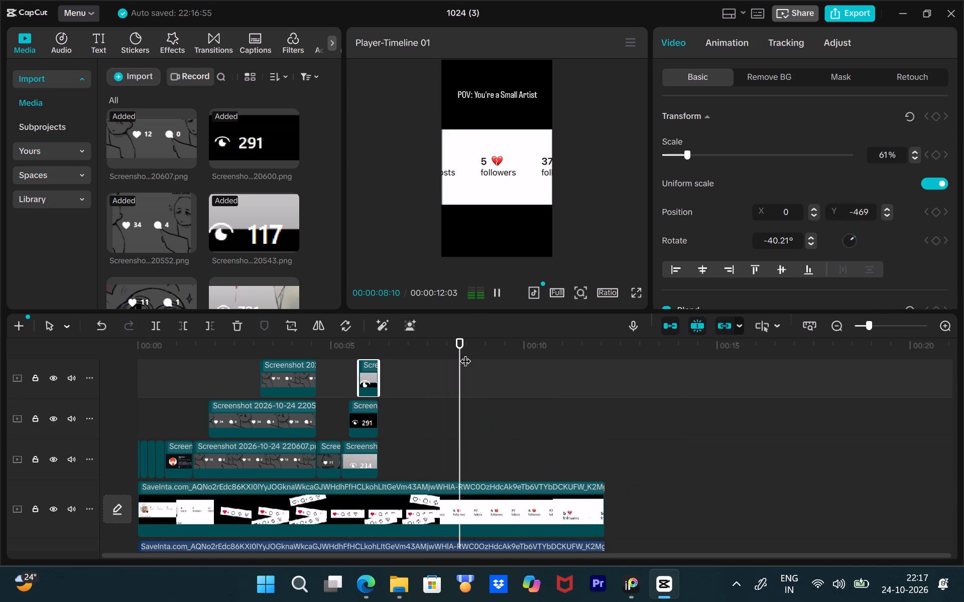
left_click_drag(462, 353, 440, 353)
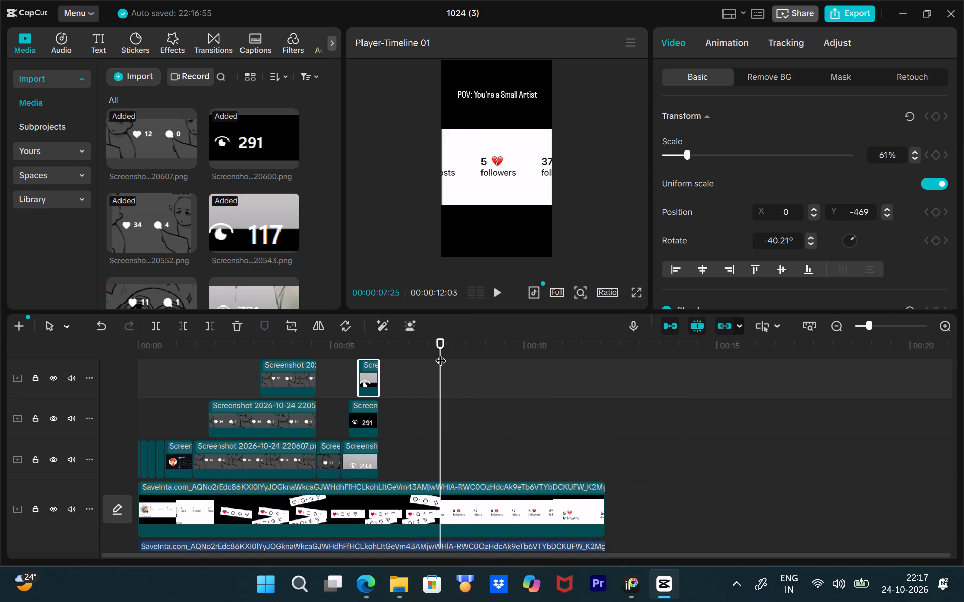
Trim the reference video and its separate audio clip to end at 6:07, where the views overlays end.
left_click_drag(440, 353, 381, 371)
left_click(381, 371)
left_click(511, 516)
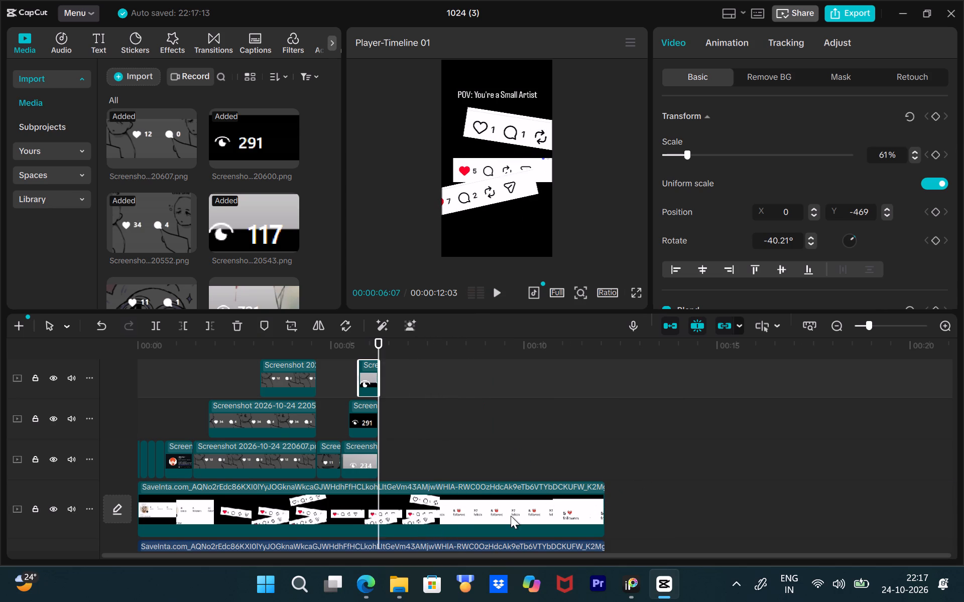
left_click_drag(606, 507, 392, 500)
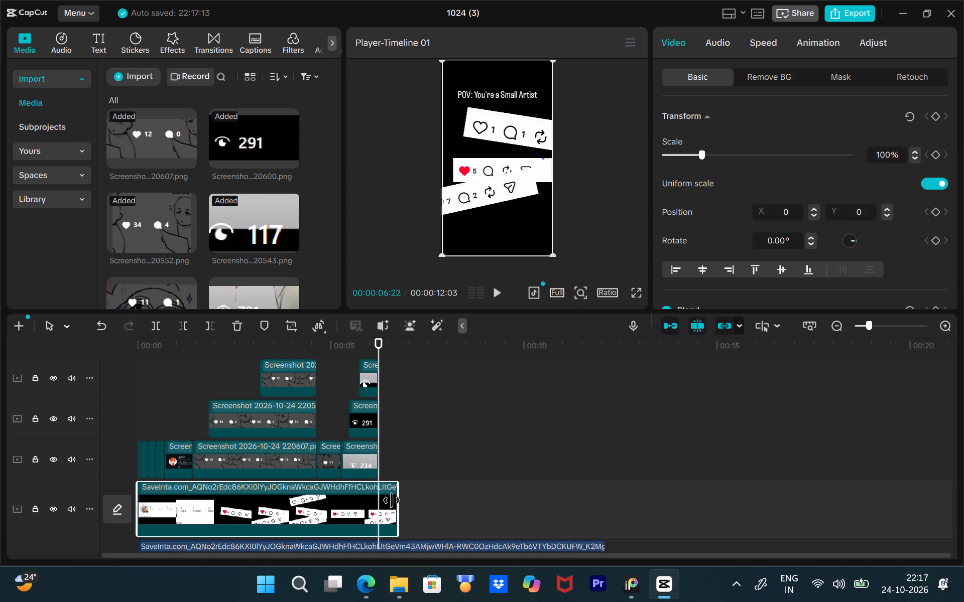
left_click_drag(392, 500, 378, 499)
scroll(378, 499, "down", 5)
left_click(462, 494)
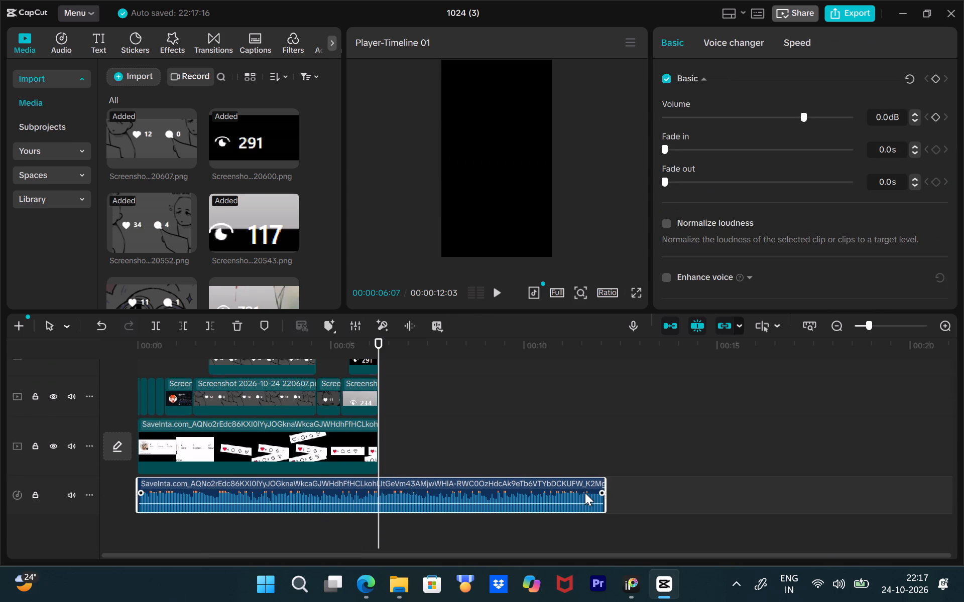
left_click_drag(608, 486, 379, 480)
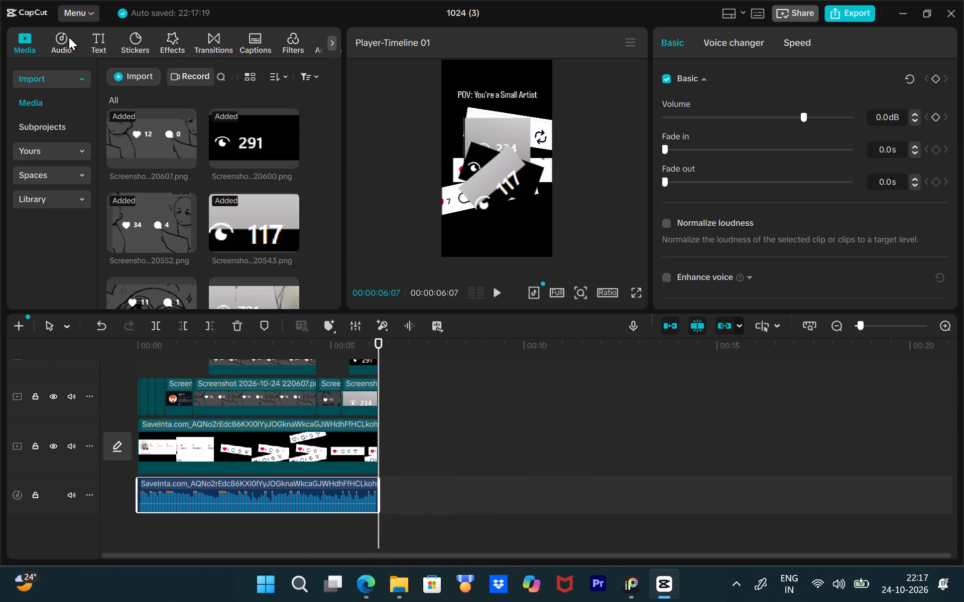
left_click(356, 586)
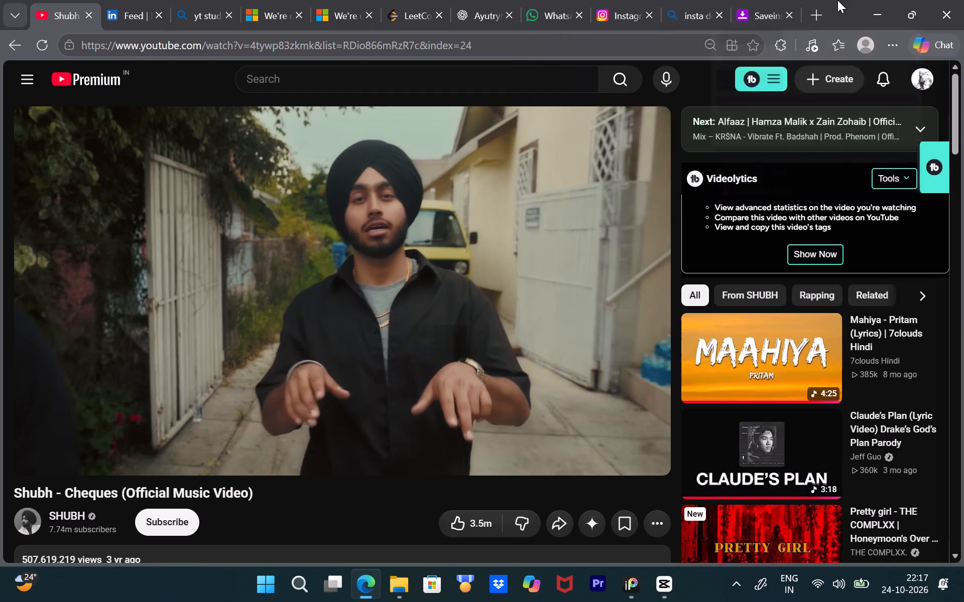
left_click(817, 12)
left_click(579, 43)
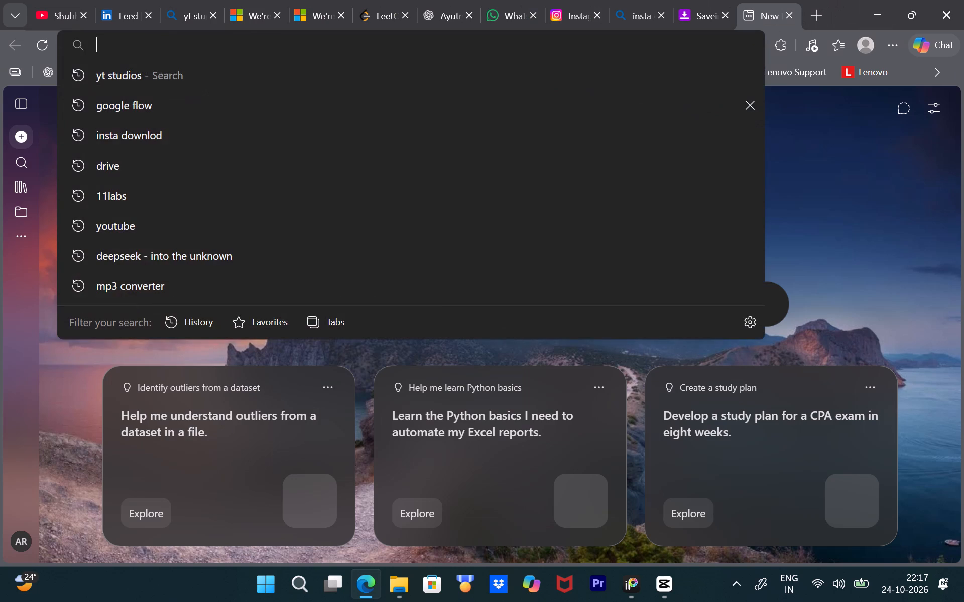
type("cha gfprt")
key("Return")
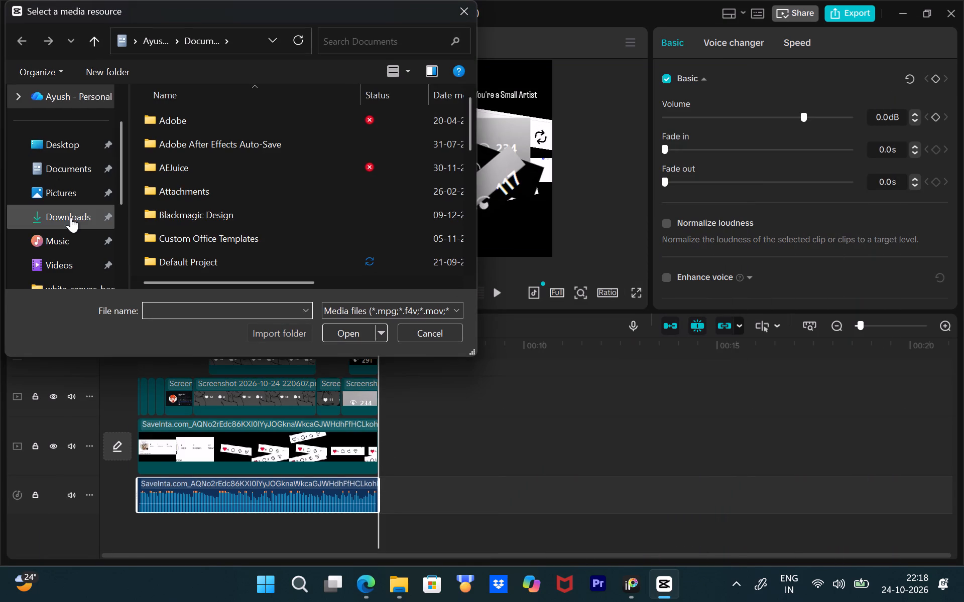
Look through the most recent files in the Downloads folder for the media resource to import.
left_click(71, 217)
scroll(207, 160, "up", 8)
scroll(207, 160, "down", 5)
scroll(208, 160, "up", 12)
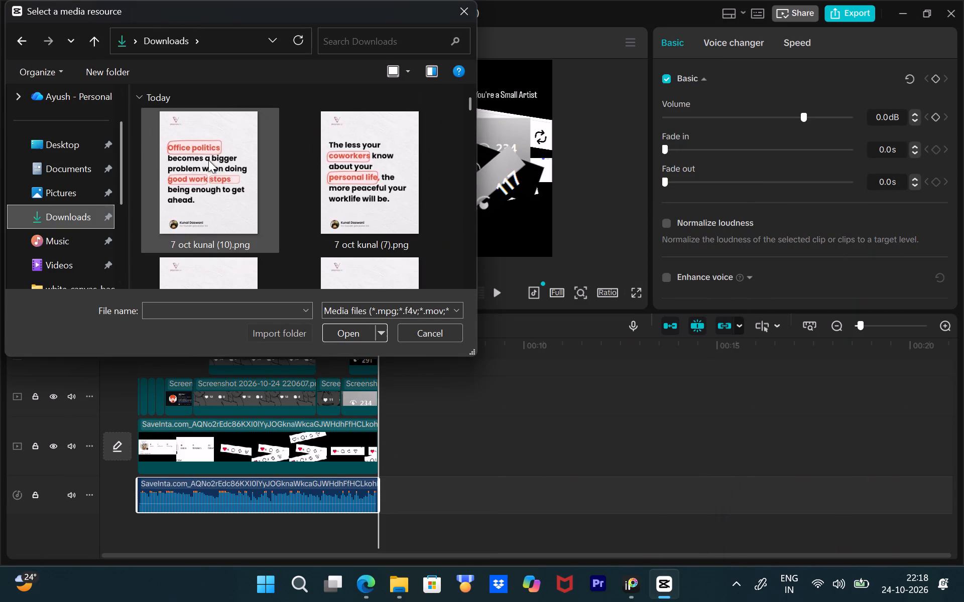
scroll(208, 160, "up", 2)
scroll(208, 160, "down", 6)
scroll(208, 160, "up", 11)
scroll(208, 160, "down", 5)
scroll(208, 160, "up", 11)
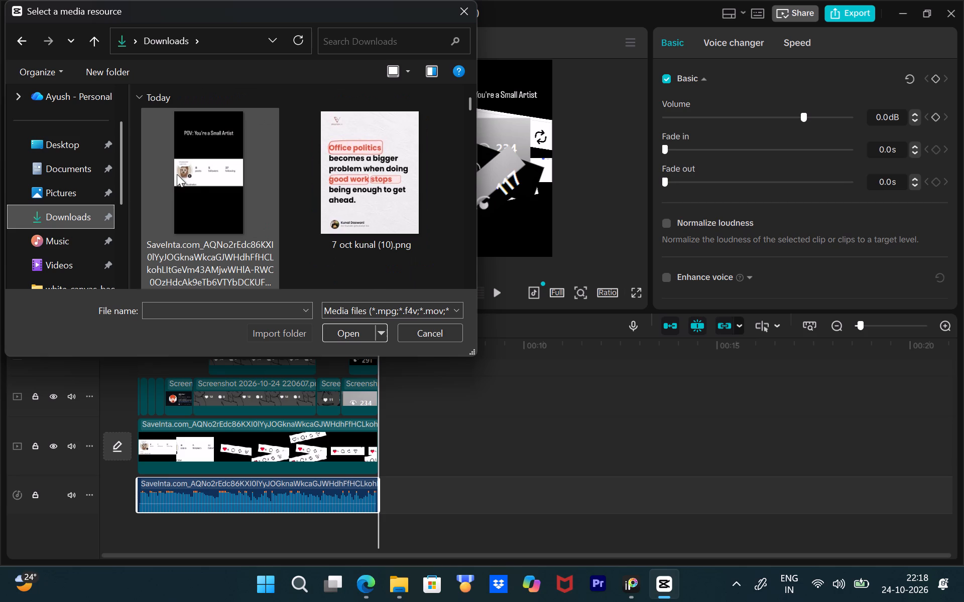
scroll(71, 191, "up", 4)
Open the Pictures folder to find the media resource to import.
scroll(71, 191, "down", 3)
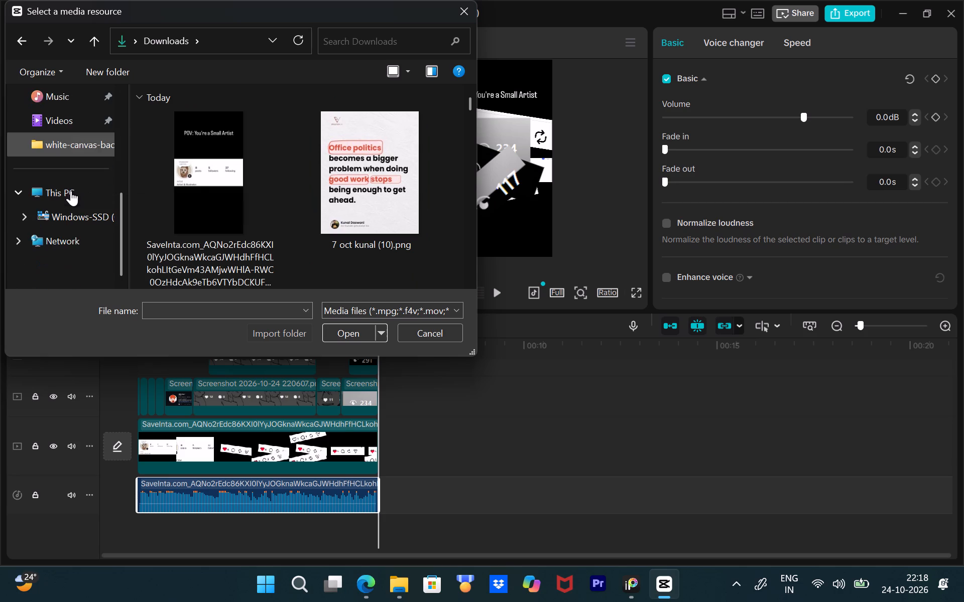
scroll(69, 199, "up", 3)
left_click(68, 247)
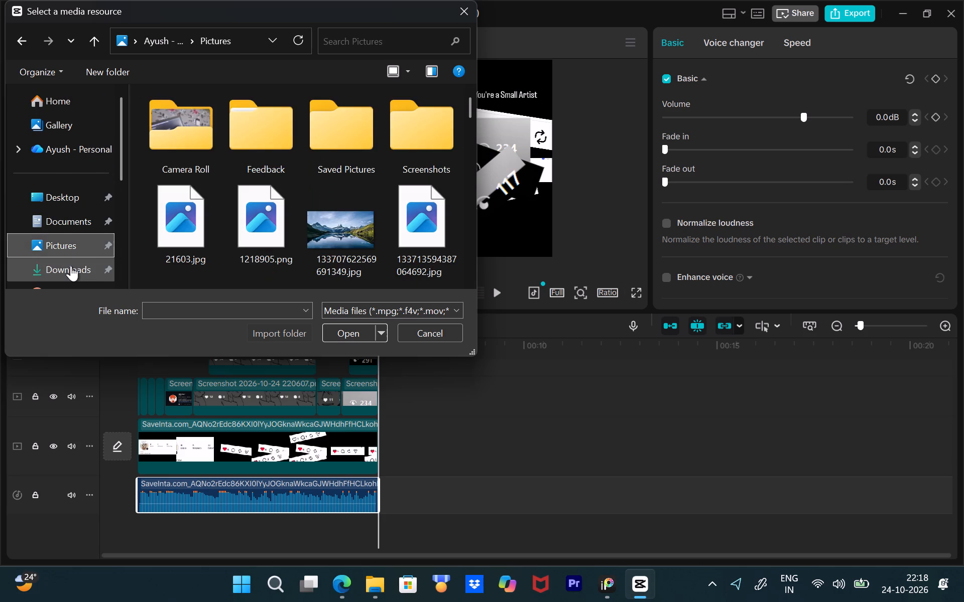
Back in CapCut's media import, look through the Downloads folder for the sketch image.
left_click(71, 266)
scroll(187, 171, "up", 5)
scroll(187, 171, "down", 5)
scroll(189, 170, "up", 10)
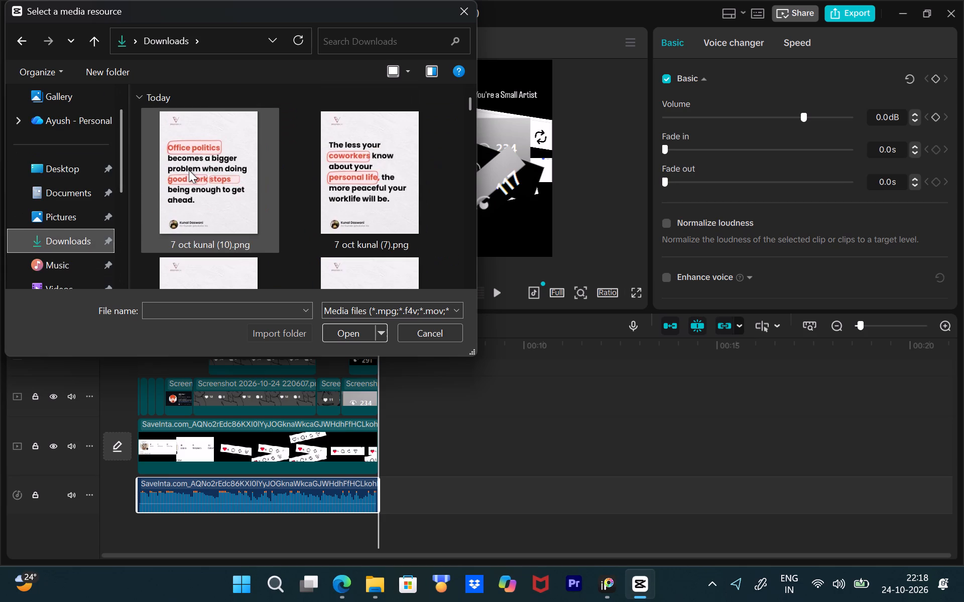
scroll(189, 170, "up", 4)
scroll(189, 170, "down", 5)
scroll(189, 170, "up", 14)
scroll(190, 170, "down", 5)
scroll(190, 170, "up", 5)
scroll(190, 170, "down", 1)
scroll(190, 170, "up", 4)
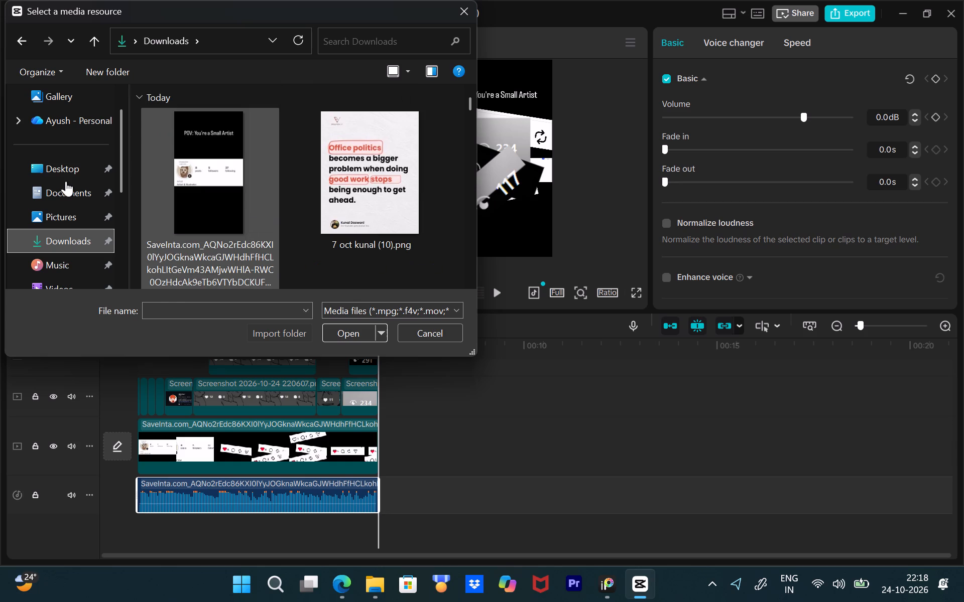
left_click(55, 217)
left_click(65, 245)
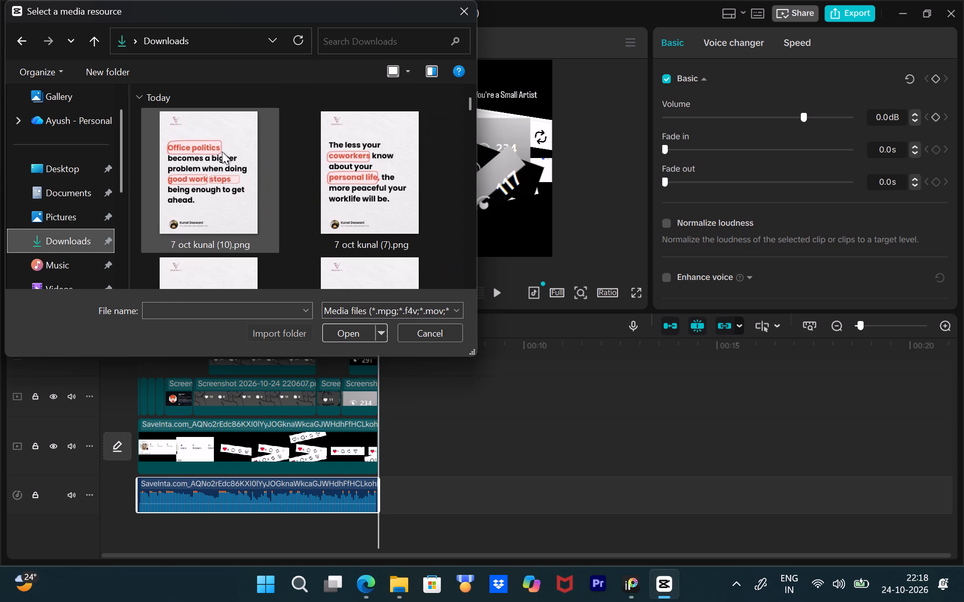
scroll(222, 152, "up", 4)
scroll(222, 152, "down", 4)
scroll(222, 152, "up", 4)
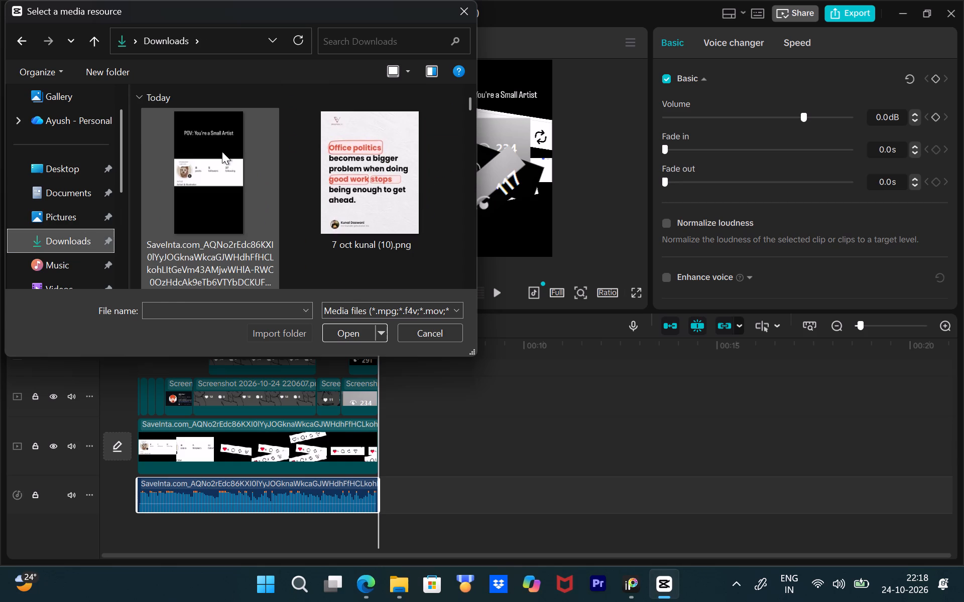
scroll(222, 152, "up", 4)
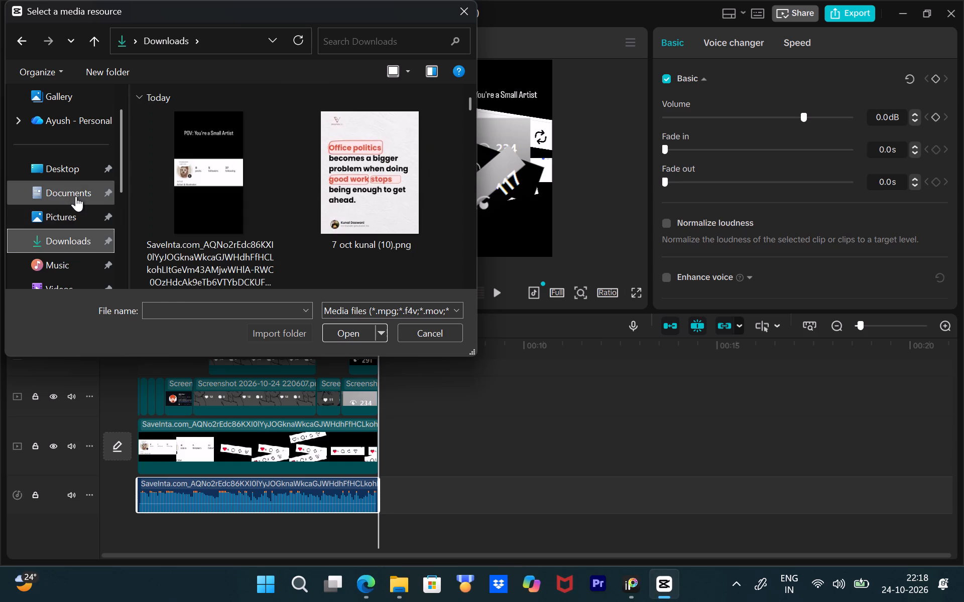
Import the bald-figure sketch, Screenshot 2026-10-24 221759.png, from the Gallery.
scroll(75, 182, "up", 3)
left_click(49, 120)
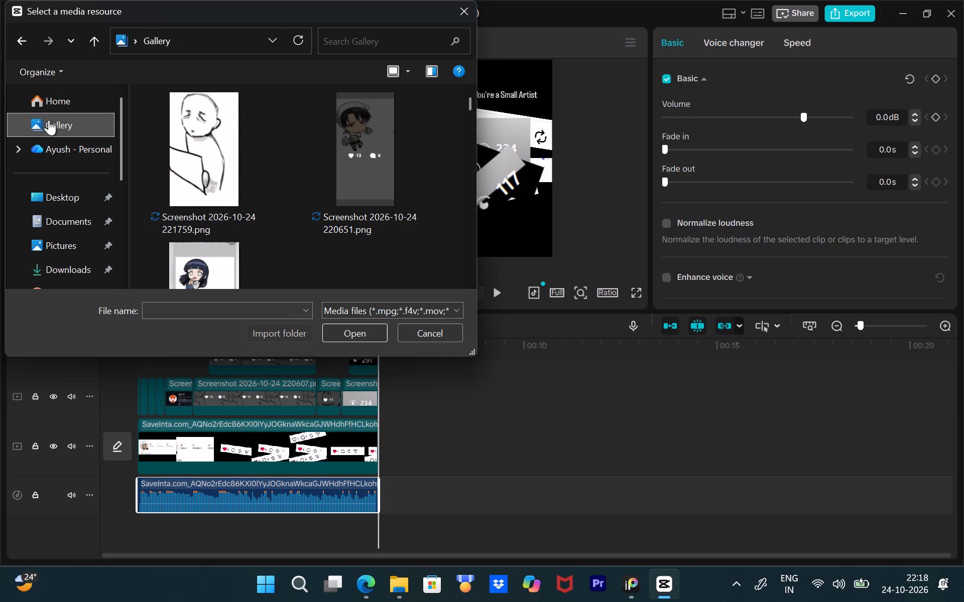
left_click(227, 162)
left_click(346, 335)
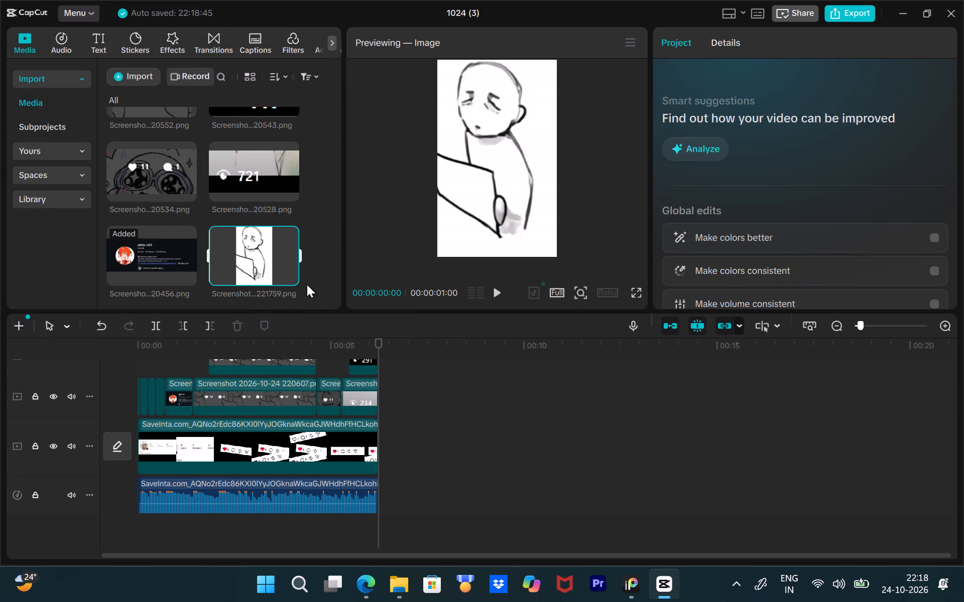
Place the sketch directly after the 234-views clip at about 6:07, extend the reference video to about 9:15, and replay.
left_click_drag(259, 256, 393, 400)
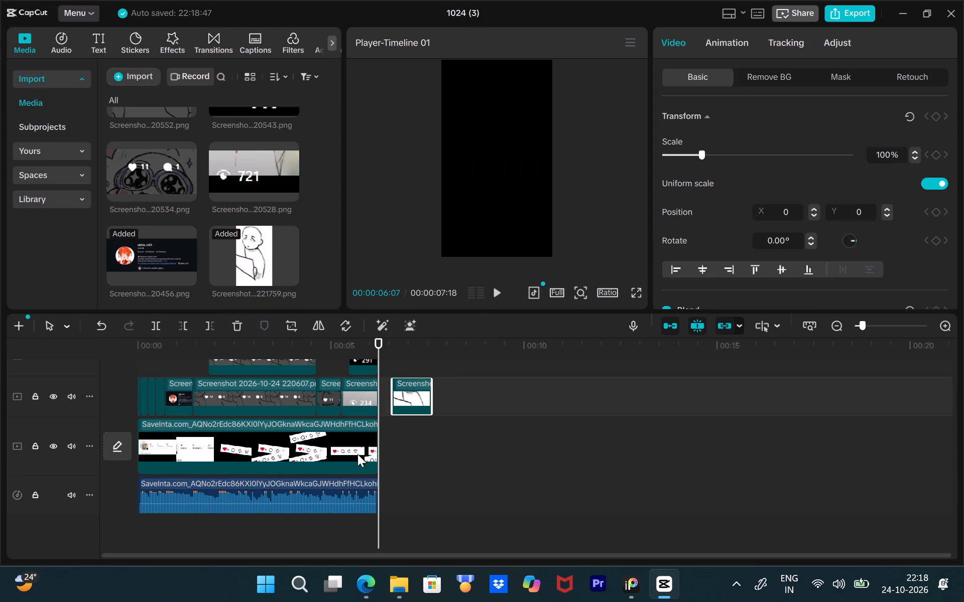
left_click(357, 454)
left_click_drag(380, 440, 503, 459)
left_click_drag(410, 396, 402, 398)
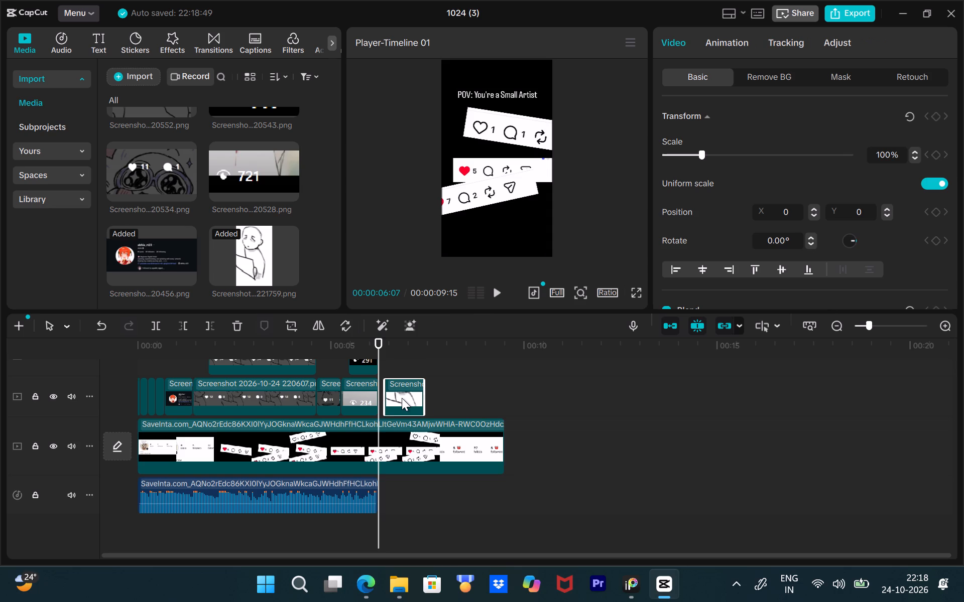
left_click_drag(402, 398, 398, 398)
left_click(378, 343)
left_click(358, 344)
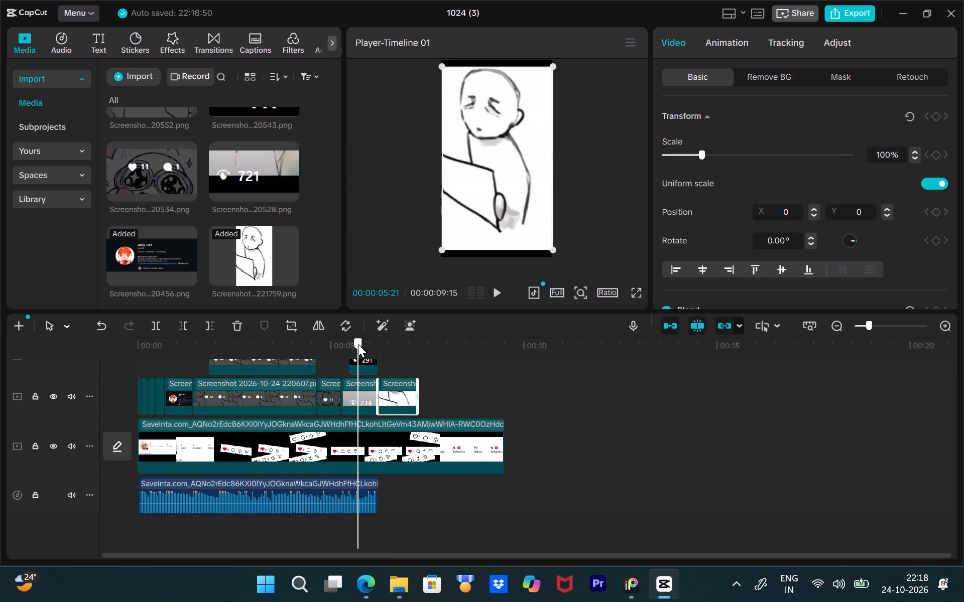
key("space")
key("space")
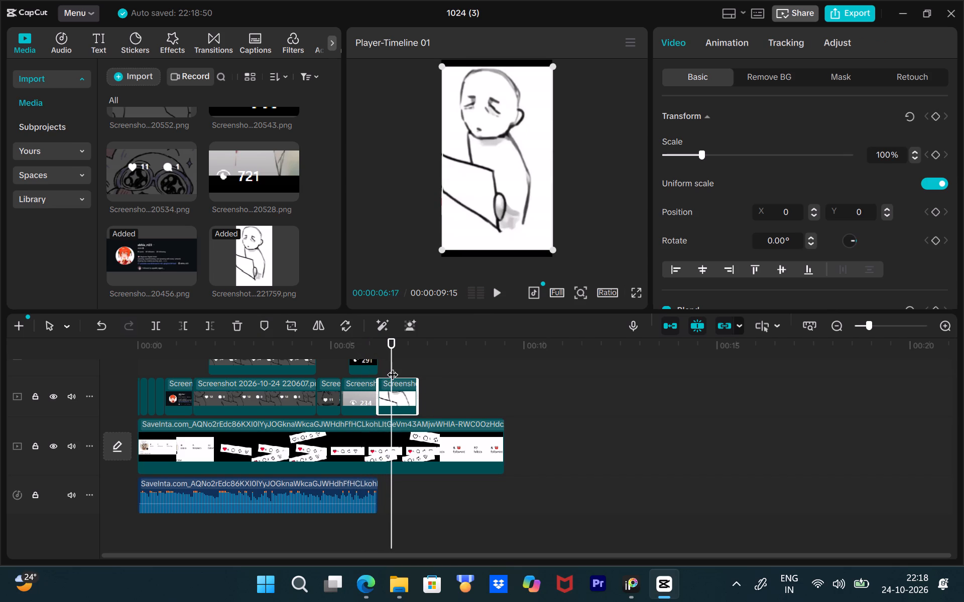
left_click_drag(391, 352, 364, 352)
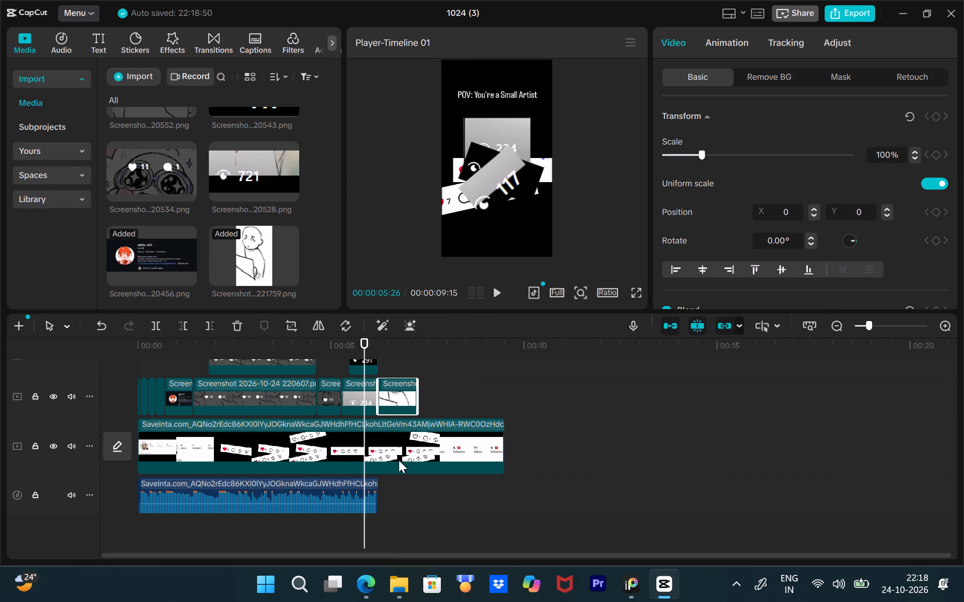
Extend the audio clip past the sketch to about 8.5 seconds and replay the section.
left_click(364, 491)
left_click_drag(377, 483, 459, 495)
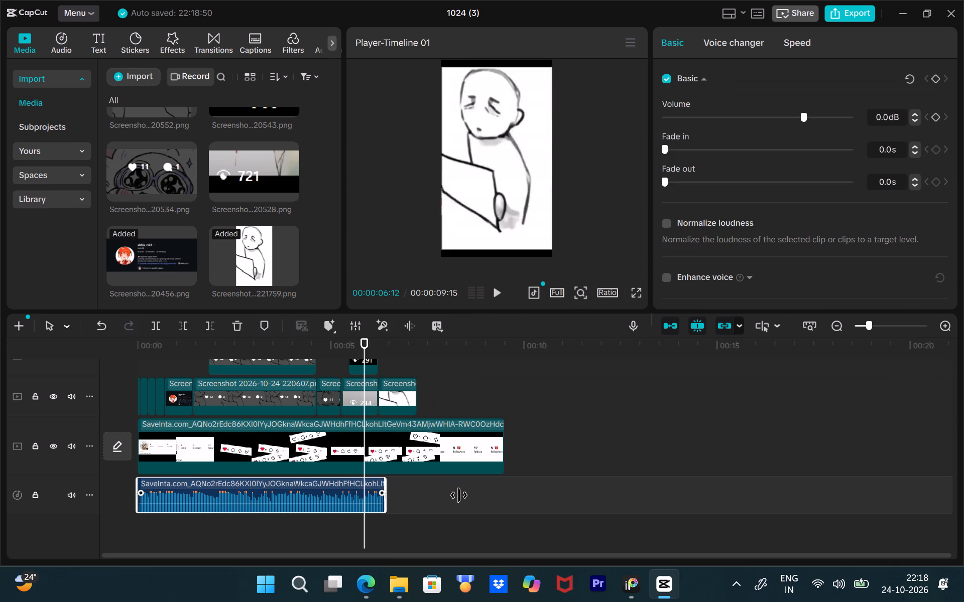
left_click_drag(459, 495, 464, 496)
key("space")
key("space")
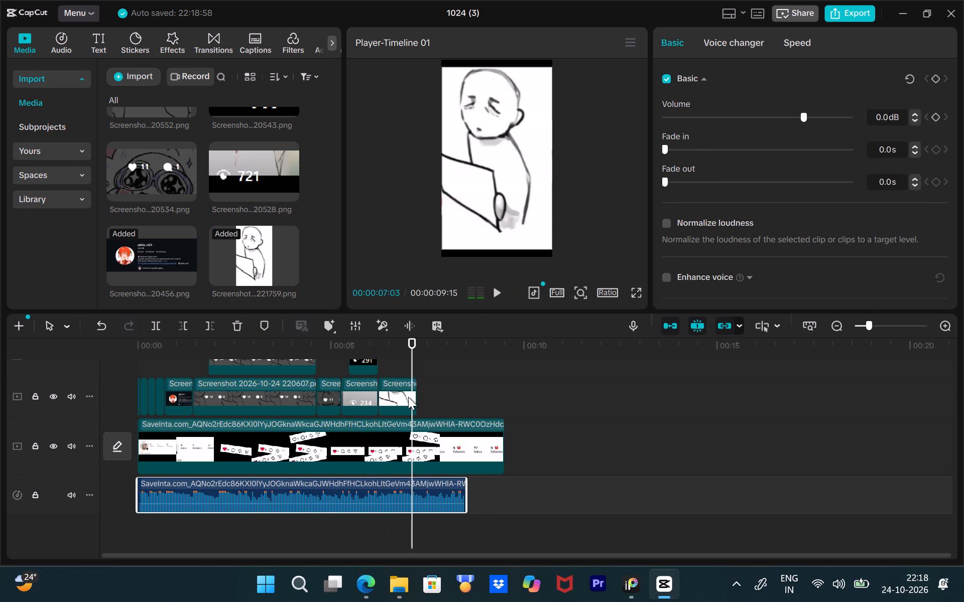
Scale the sketch to 56%, place it at X 0, Y -308, and replay to check its end at about 7:07.
left_click(408, 397)
left_click_drag(550, 250, 508, 200)
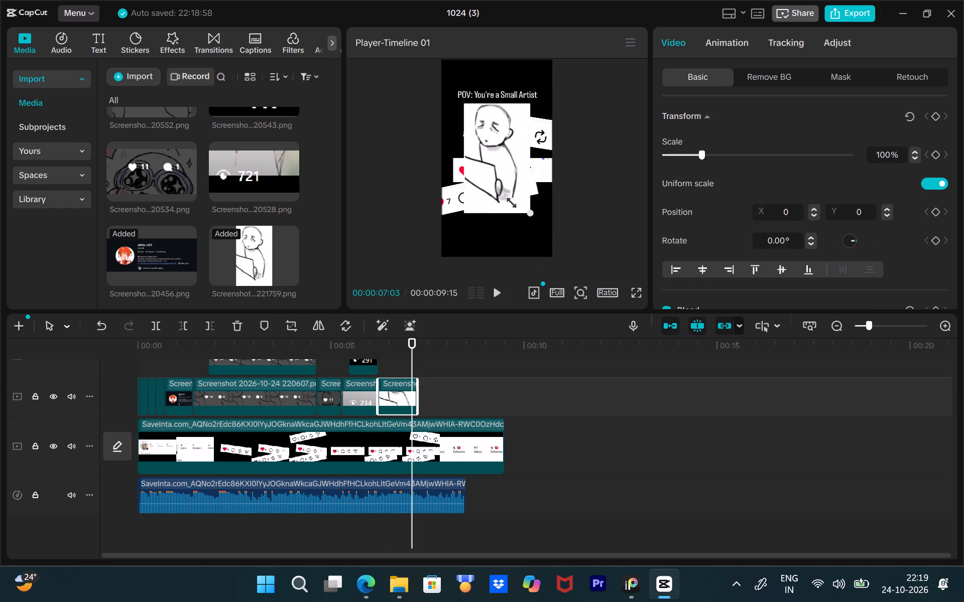
left_click_drag(508, 200, 505, 195)
left_click_drag(498, 177, 501, 194)
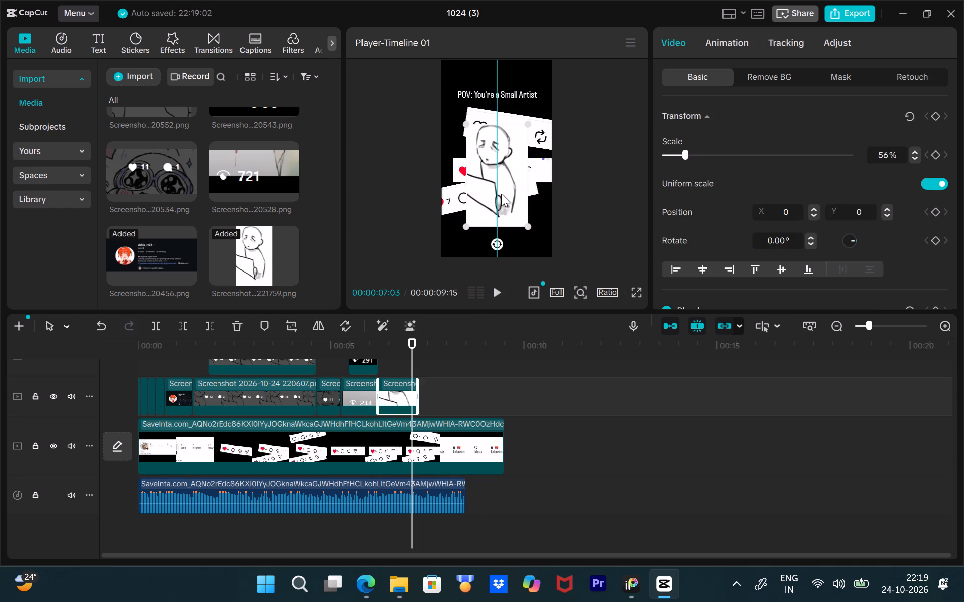
left_click_drag(501, 194, 501, 192)
key("space")
key("space")
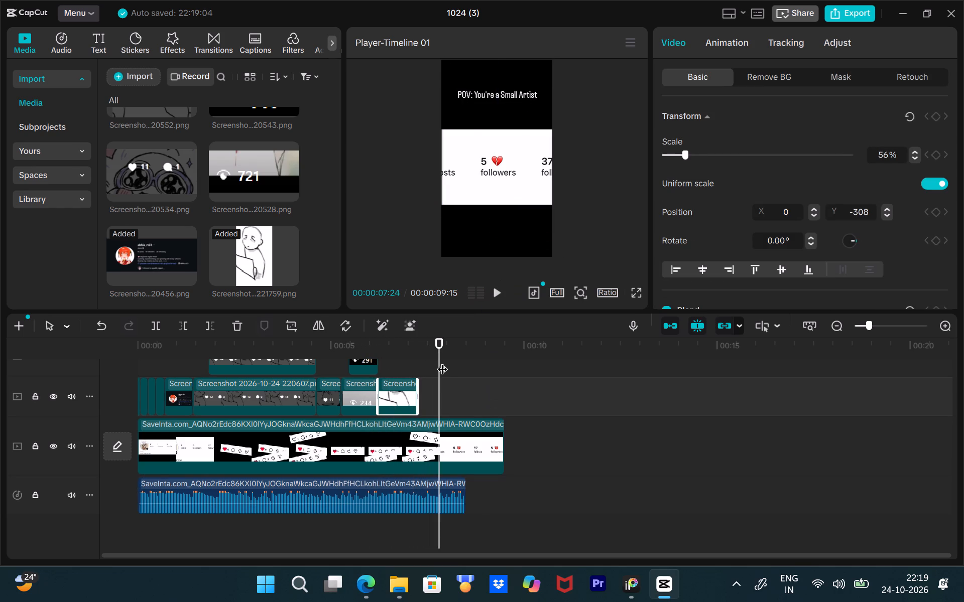
left_click_drag(442, 361, 408, 362)
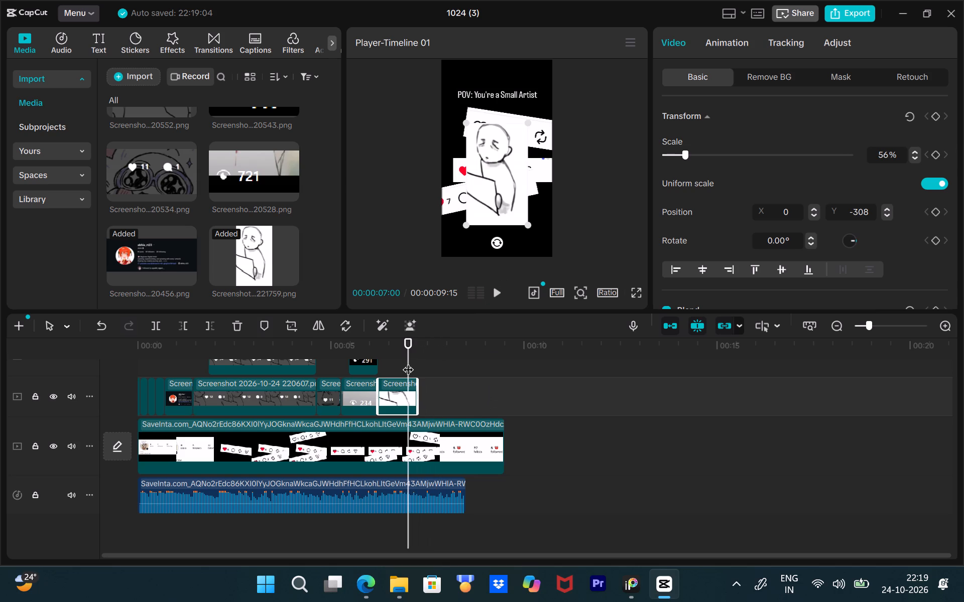
key("space")
key("space")
left_click_drag(422, 350, 420, 350)
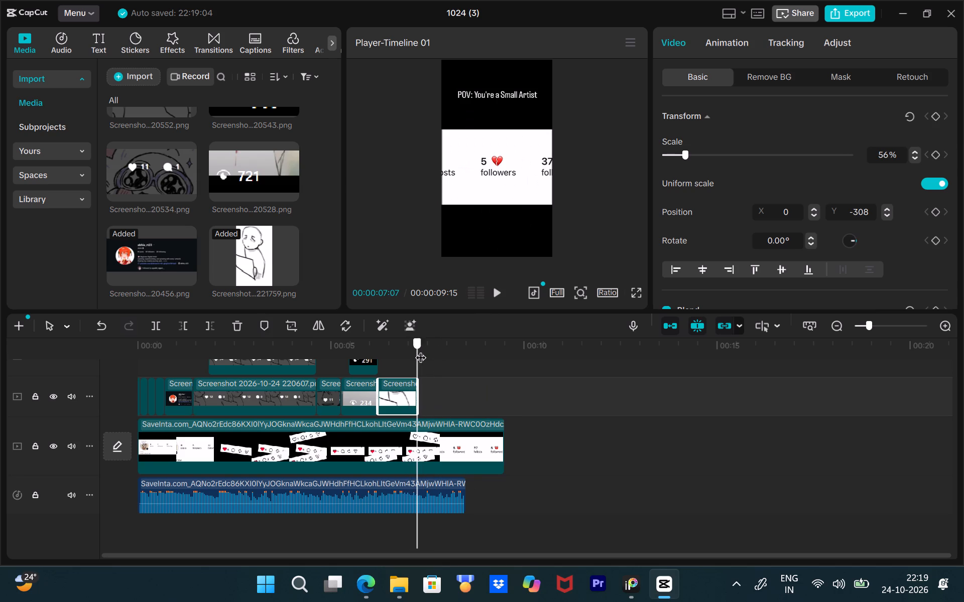
left_click_drag(420, 350, 417, 351)
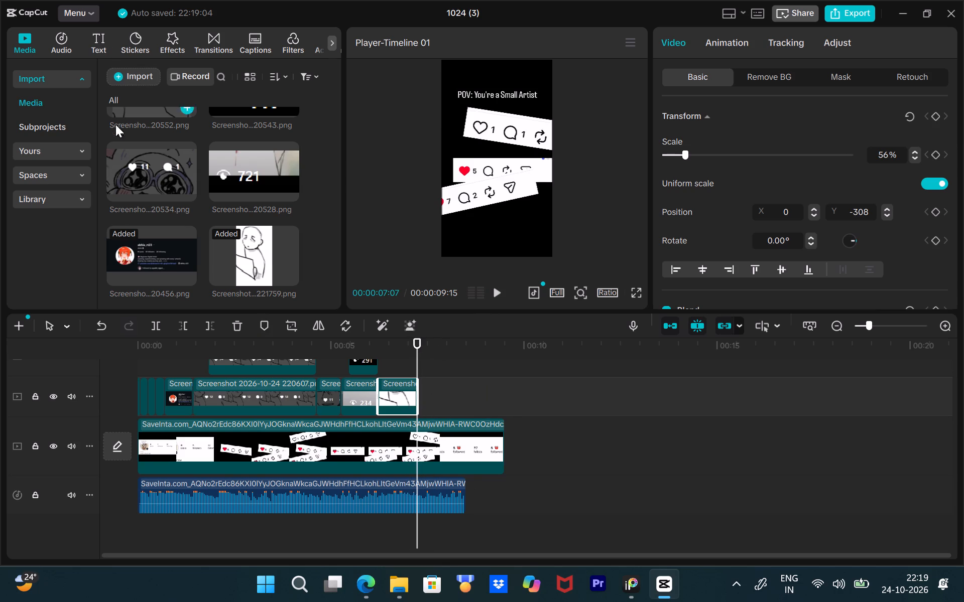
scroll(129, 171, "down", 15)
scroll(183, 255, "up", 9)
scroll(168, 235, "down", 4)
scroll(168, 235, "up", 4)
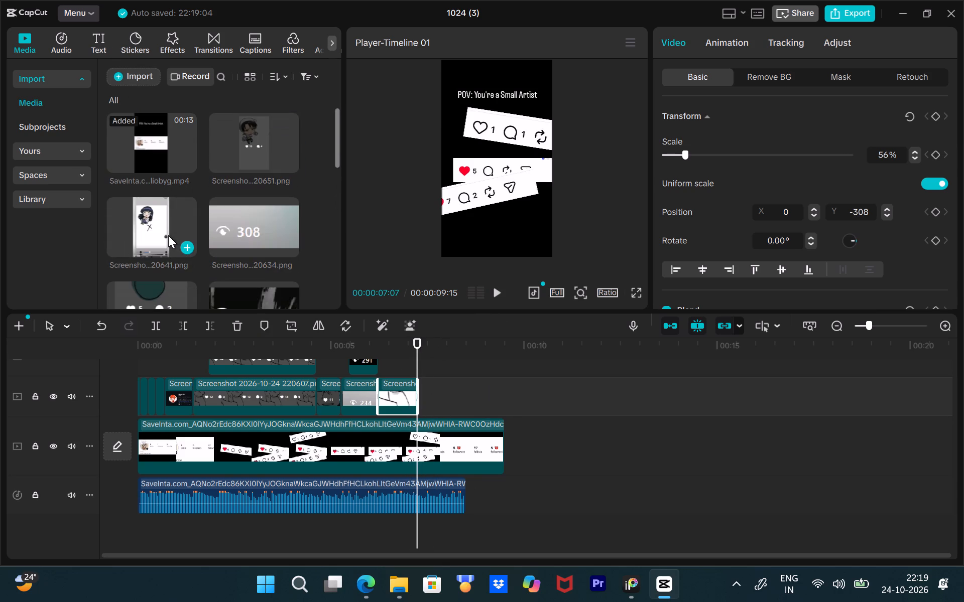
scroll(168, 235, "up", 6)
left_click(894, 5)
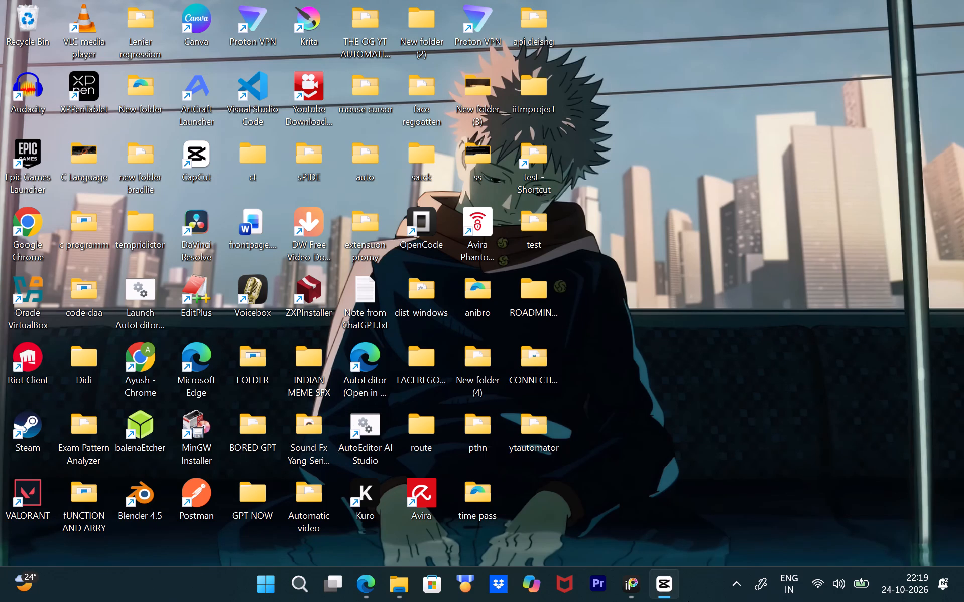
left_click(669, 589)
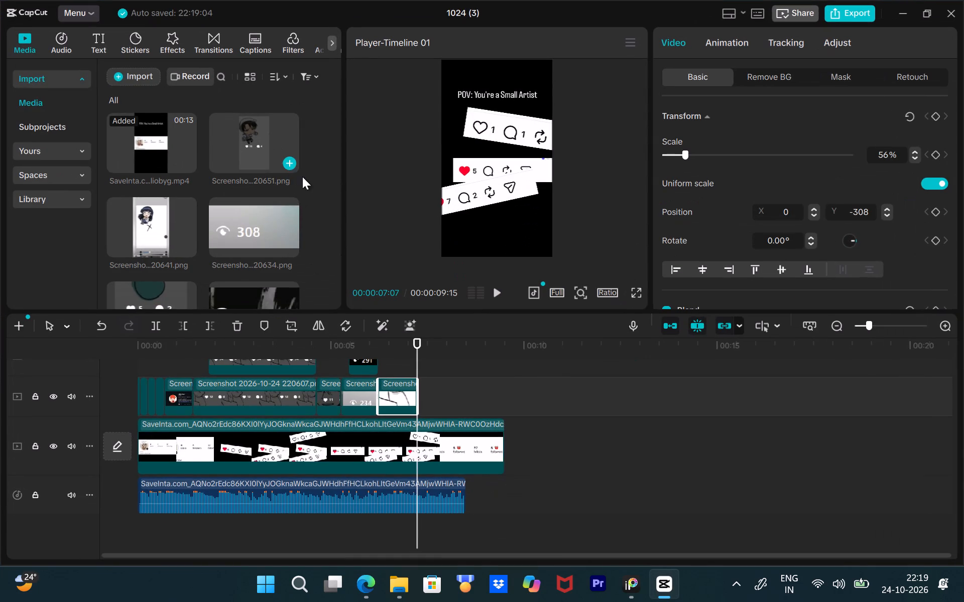
Create a new folder among the imported media, keeping its default name, and open it.
right_click(307, 179)
left_click(338, 198)
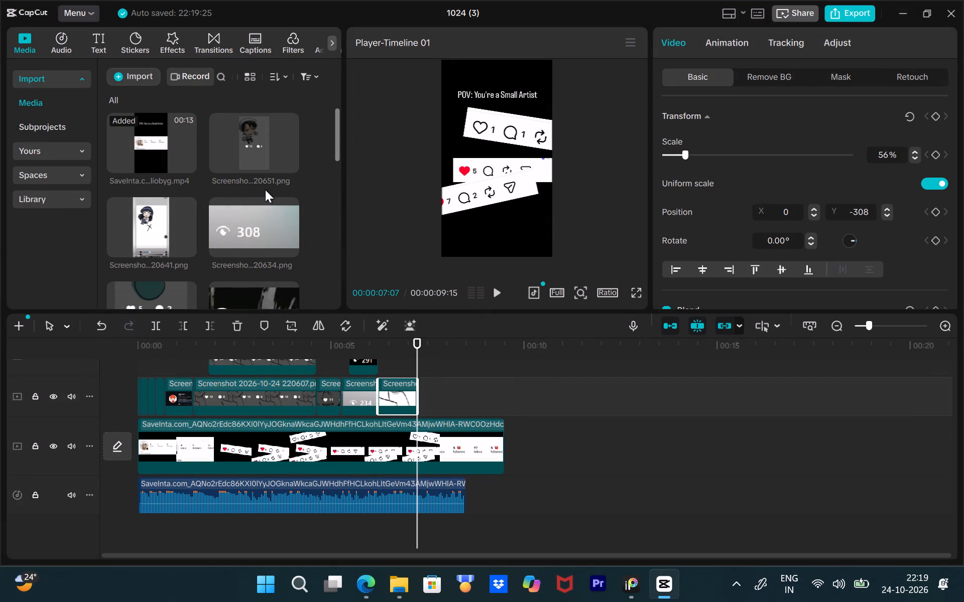
scroll(240, 197, "down", 13)
double_click(148, 263)
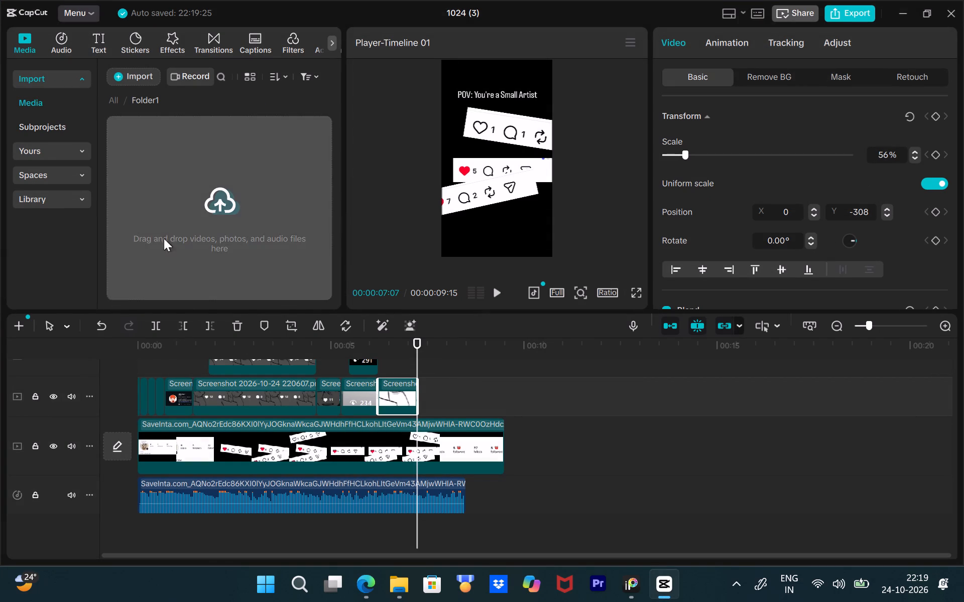
Start importing media into the empty new folder and look through the recent files in Downloads.
left_click(194, 206)
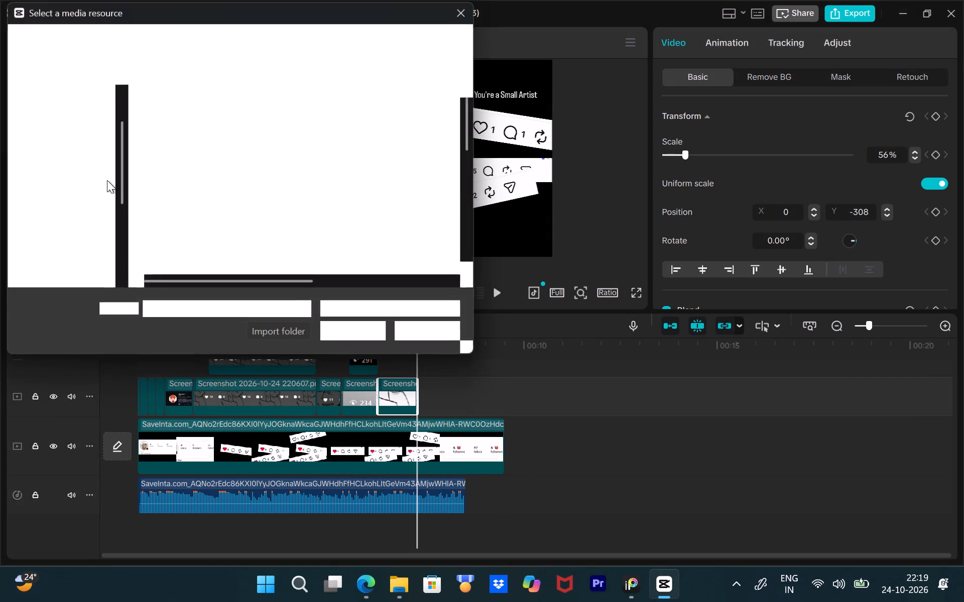
left_click(52, 228)
scroll(186, 172, "up", 4)
scroll(186, 172, "down", 4)
scroll(186, 172, "up", 9)
scroll(189, 174, "down", 3)
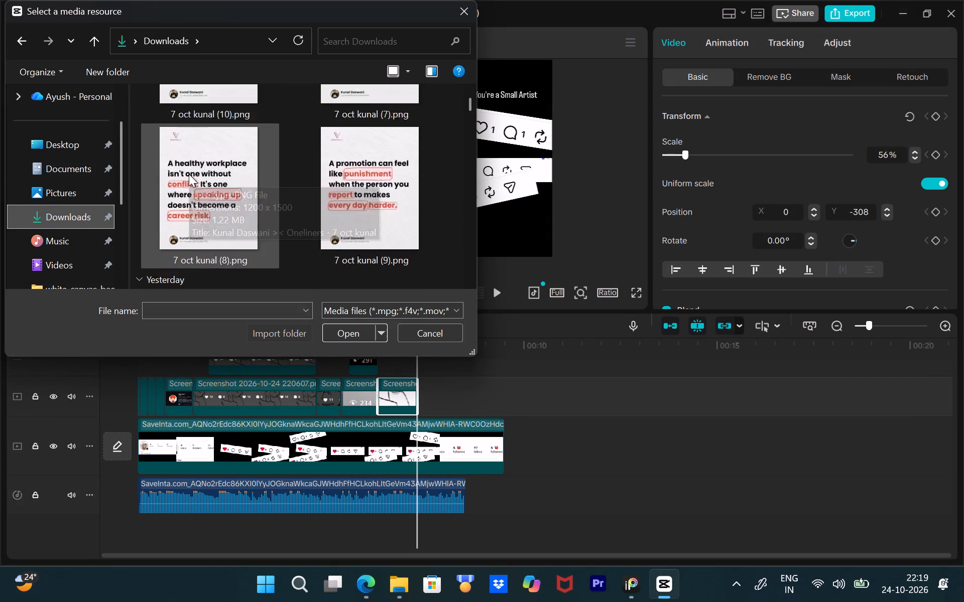
scroll(189, 174, "down", 2)
scroll(189, 174, "up", 9)
scroll(190, 175, "down", 4)
scroll(190, 175, "up", 9)
scroll(190, 175, "down", 3)
scroll(190, 175, "up", 8)
scroll(190, 175, "down", 3)
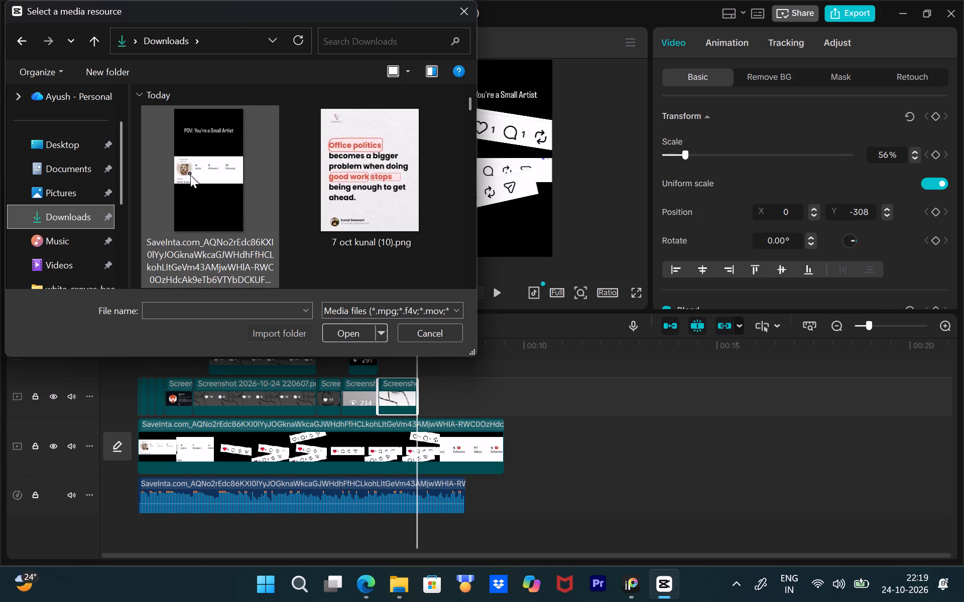
scroll(190, 175, "down", 2)
scroll(190, 175, "up", 14)
scroll(190, 175, "down", 2)
scroll(190, 175, "up", 8)
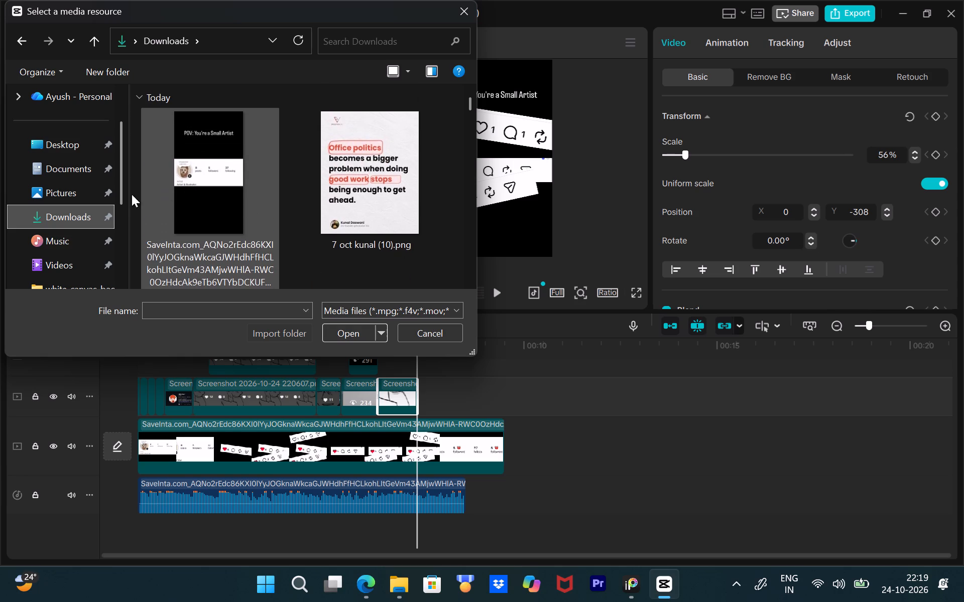
Reload the Downloads folder by switching to Pictures and back, and check today's files again for media to import.
left_click(73, 184)
left_click(71, 211)
scroll(218, 176, "up", 5)
scroll(218, 176, "down", 4)
scroll(218, 176, "up", 9)
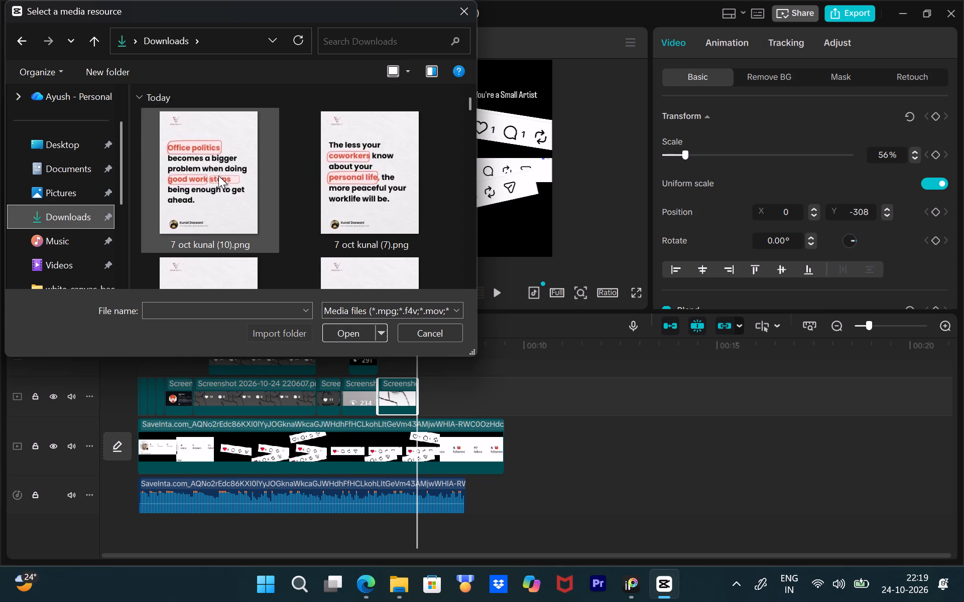
scroll(218, 176, "down", 5)
scroll(218, 176, "up", 9)
scroll(218, 176, "down", 1)
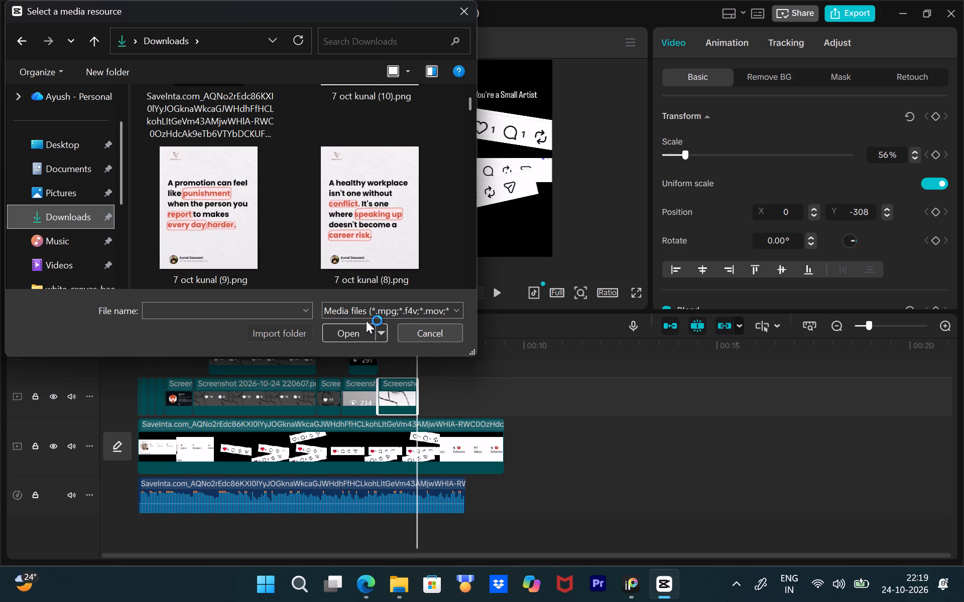
scroll(277, 196, "up", 11)
scroll(278, 195, "down", 4)
scroll(278, 195, "up", 10)
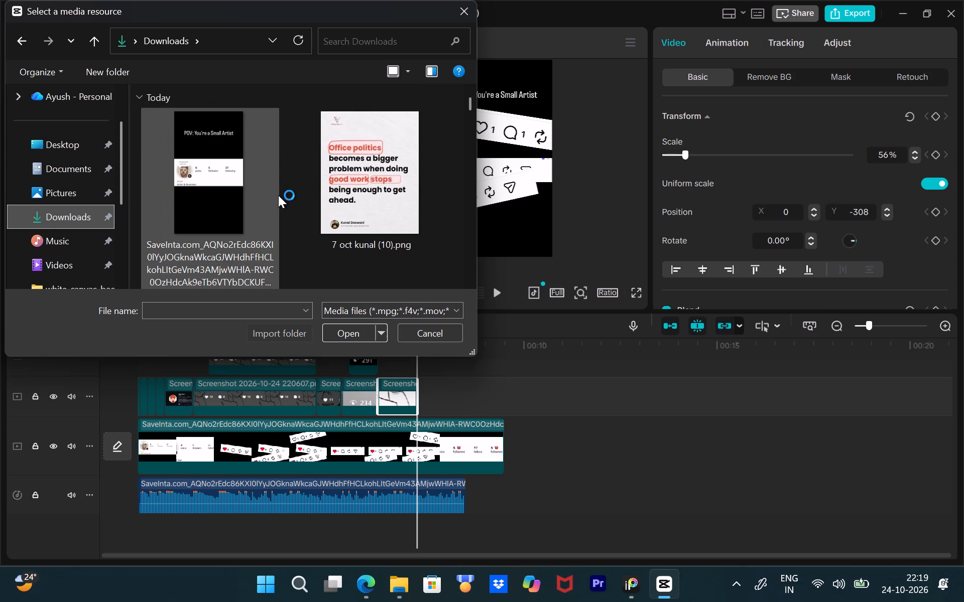
left_click(67, 194)
left_click(70, 214)
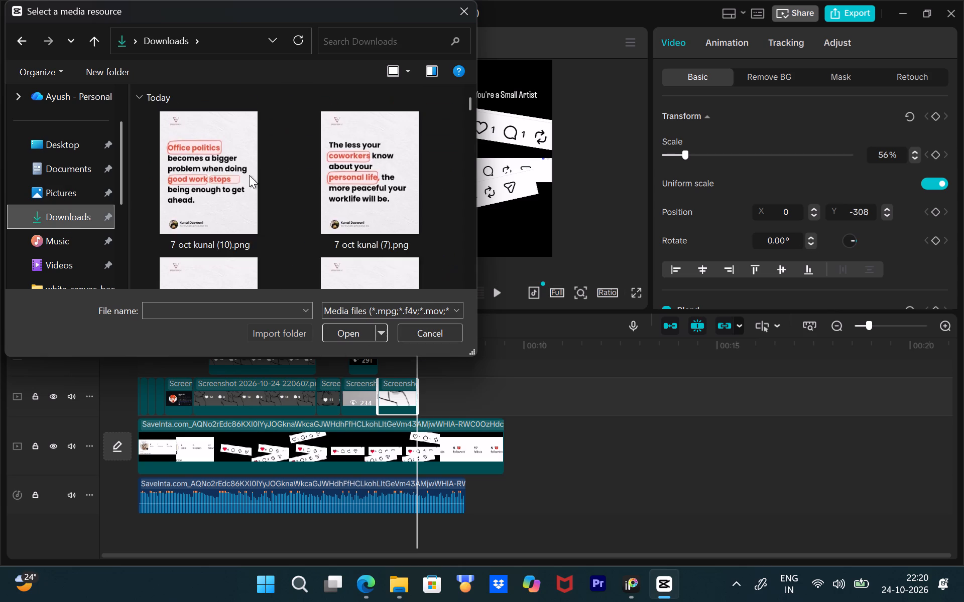
scroll(240, 175, "up", 5)
scroll(240, 175, "down", 5)
scroll(240, 175, "up", 11)
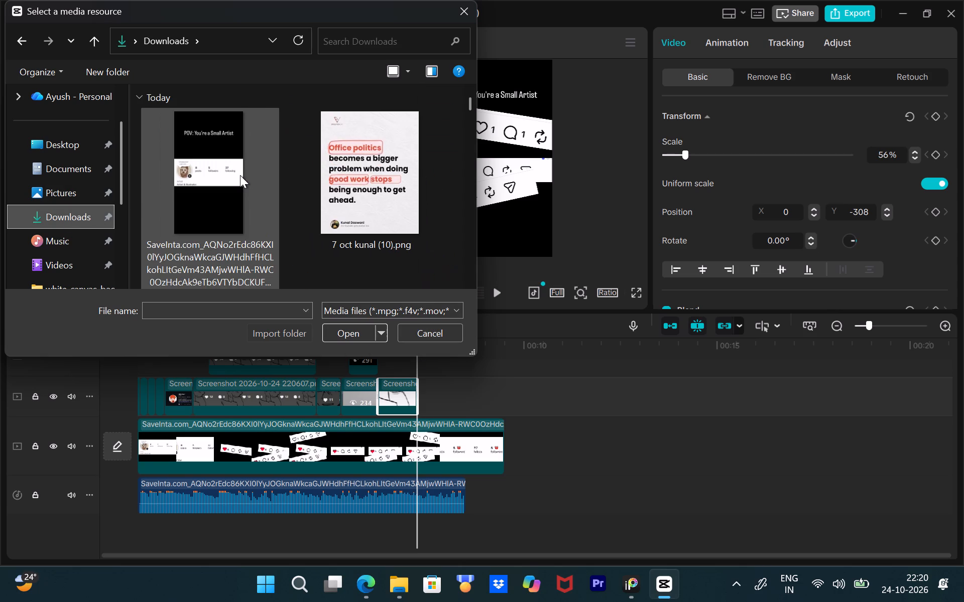
scroll(209, 200, "down", 1)
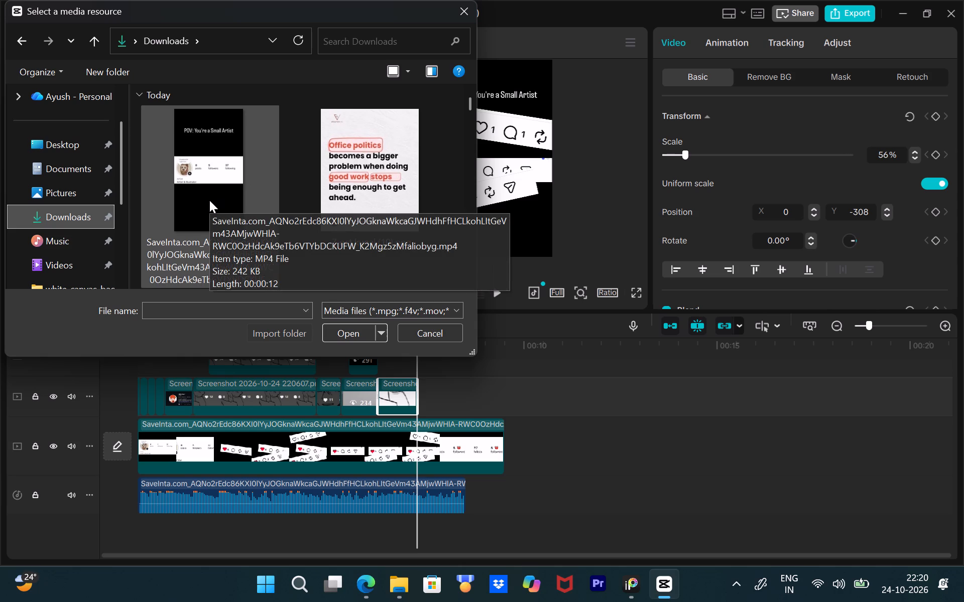
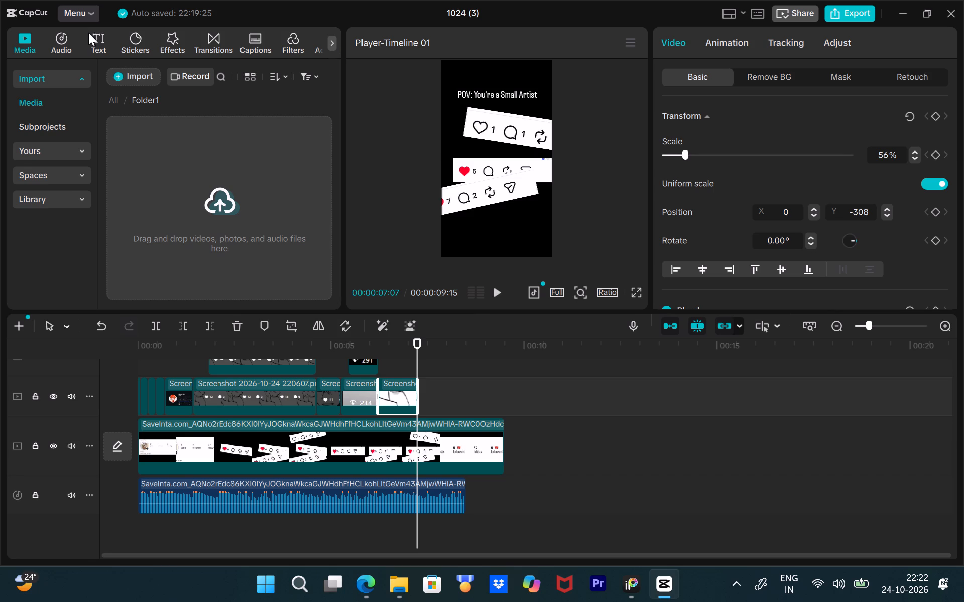
Add a default text at 00:00:07:07 and replace its content with the copied line "No worries, I'll still draw because I love drawing." and its emojis.
left_click(90, 50)
left_click(160, 125)
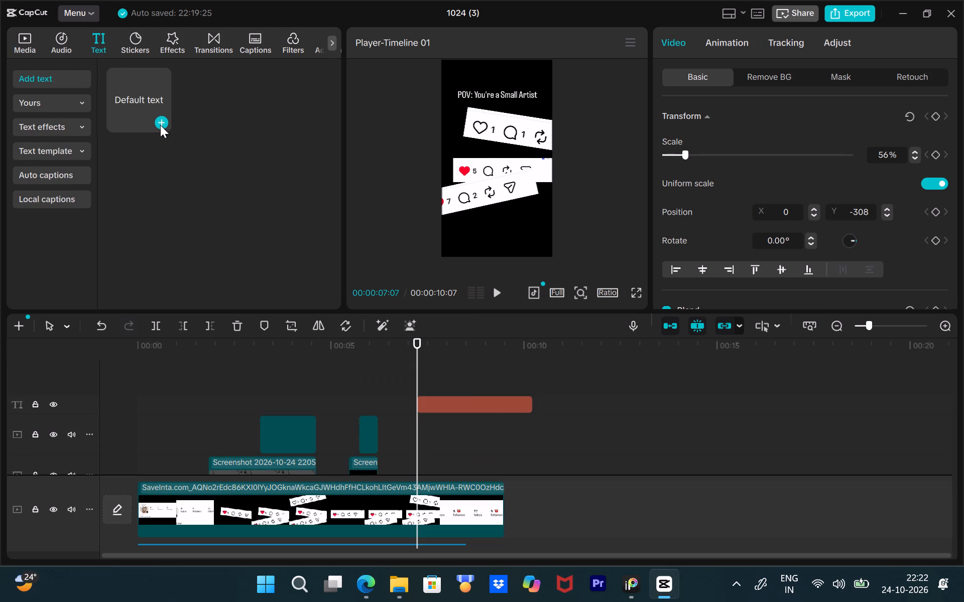
left_click_drag(486, 409, 478, 407)
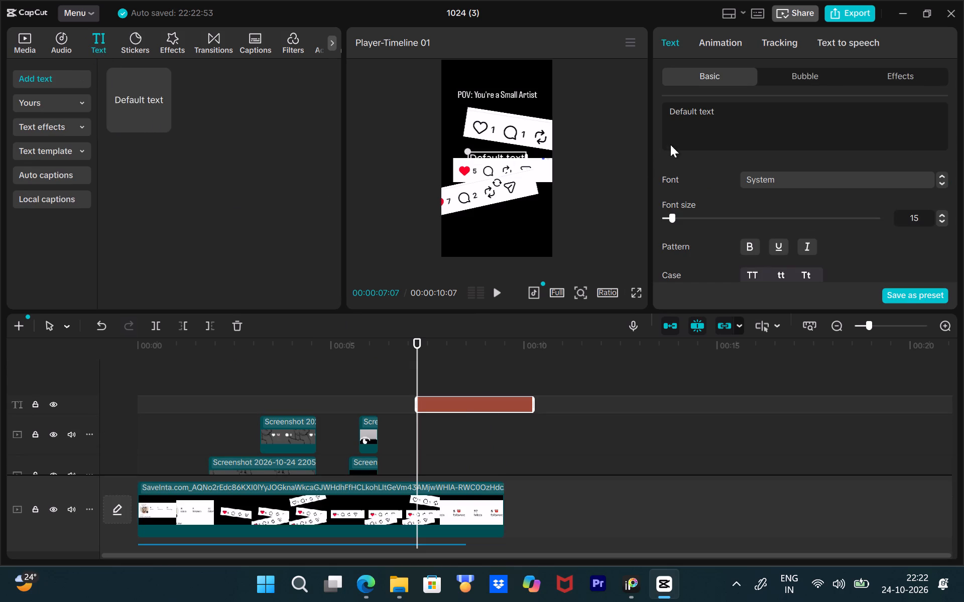
left_click_drag(724, 113, 698, 111)
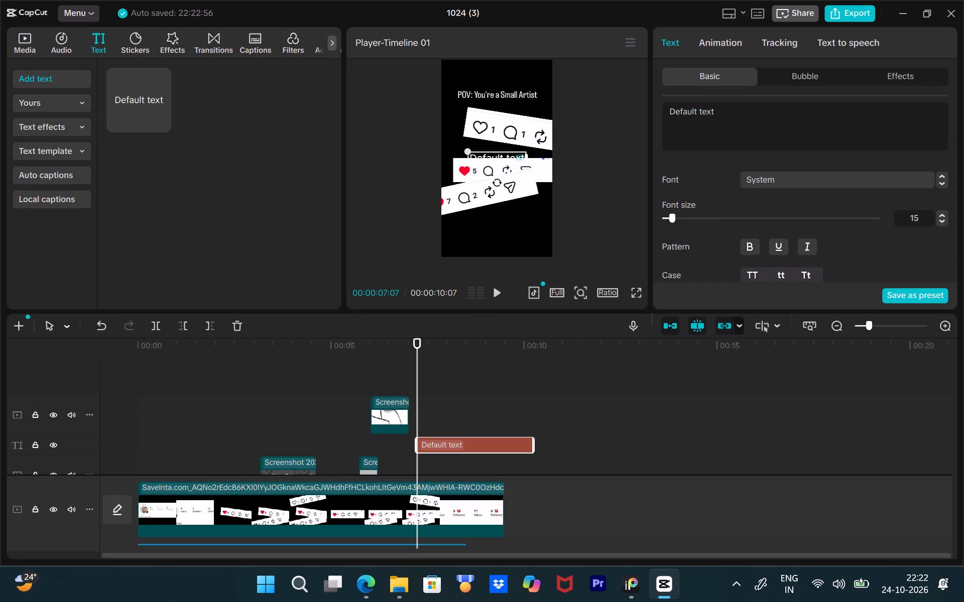
left_click_drag(698, 111, 658, 109)
key("BackSpace")
key("ctrl+v")
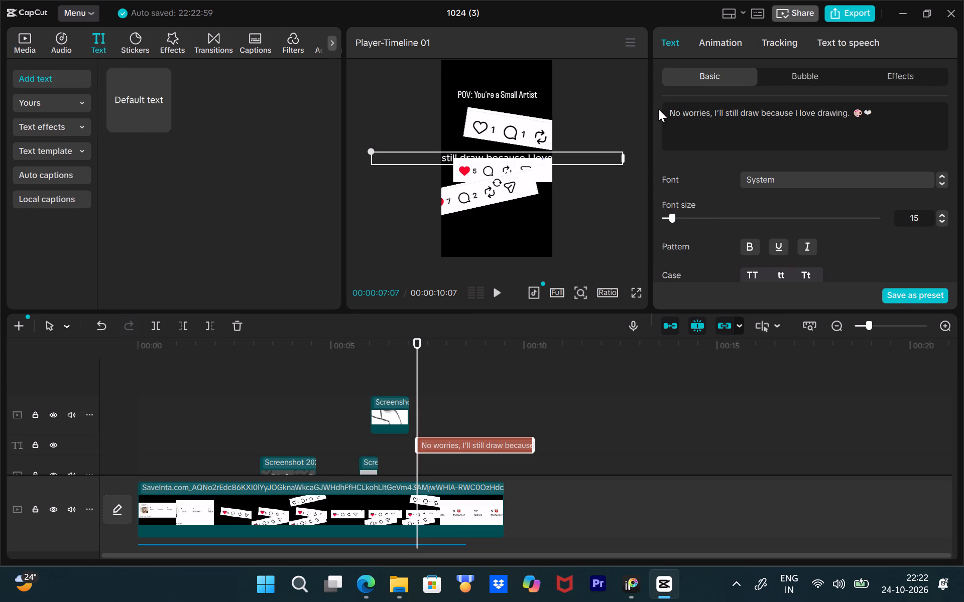
Move the new text up to the reel's title and narrow its box so the line wraps onto three lines.
left_click_drag(622, 159, 510, 171)
left_click_drag(499, 168, 544, 106)
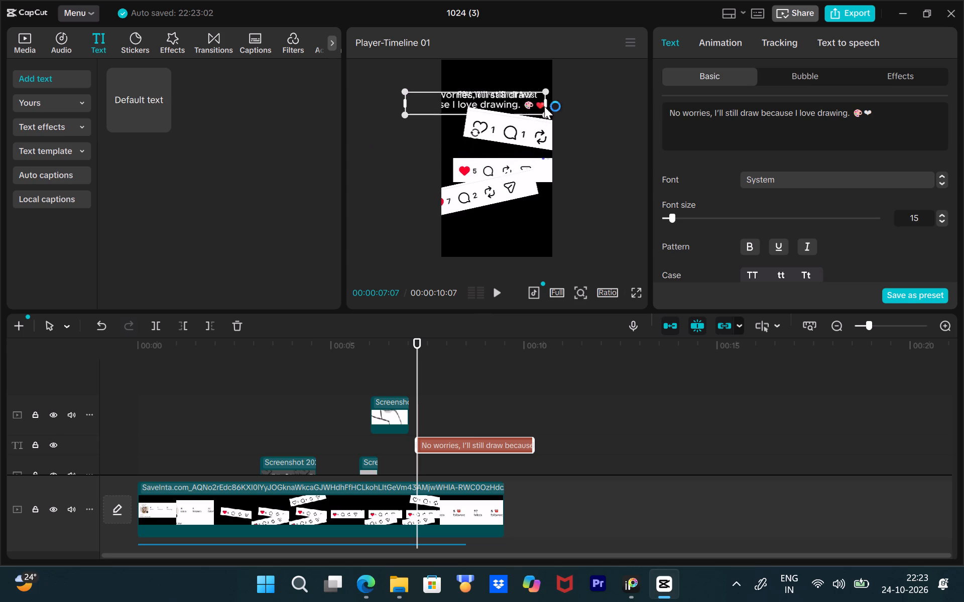
left_click_drag(544, 106, 546, 106)
left_click(561, 97)
left_click(520, 106)
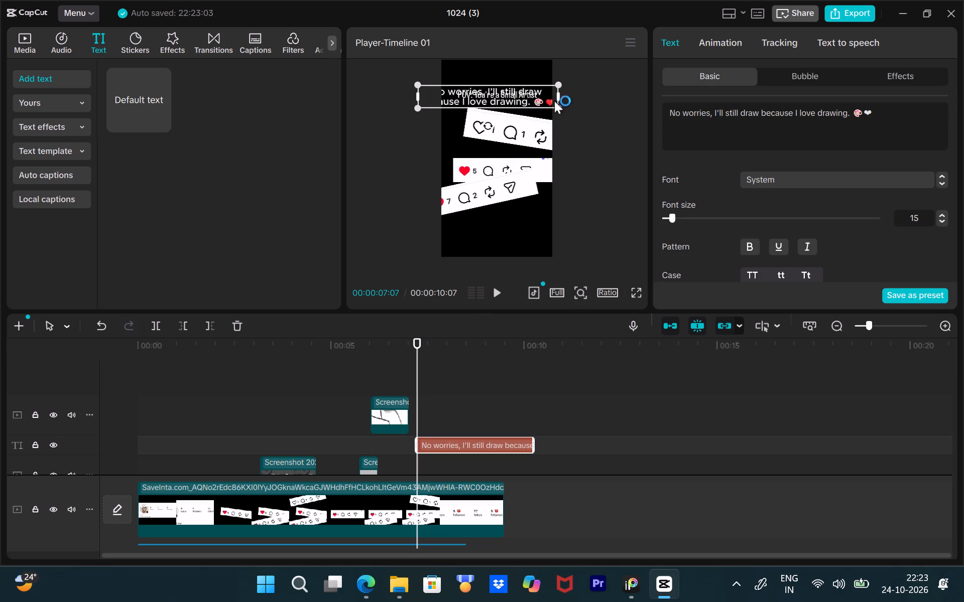
left_click(562, 96)
left_click(540, 99)
left_click(561, 98)
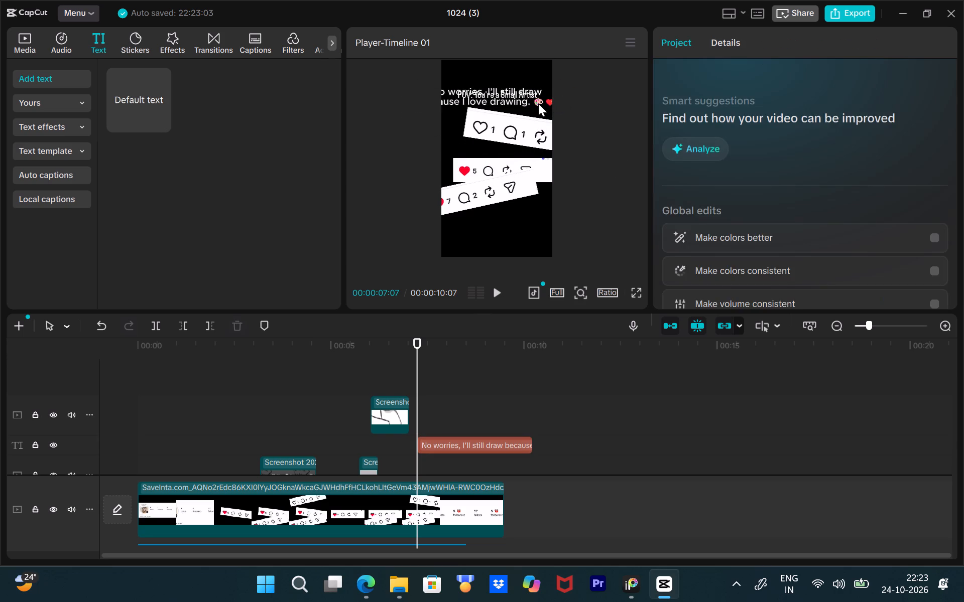
left_click(534, 103)
left_click_drag(559, 99, 522, 99)
Shift the three-line text sideways to centre it in the frame over the "POV: You're a Small Artist" title.
left_click_drag(510, 100, 538, 100)
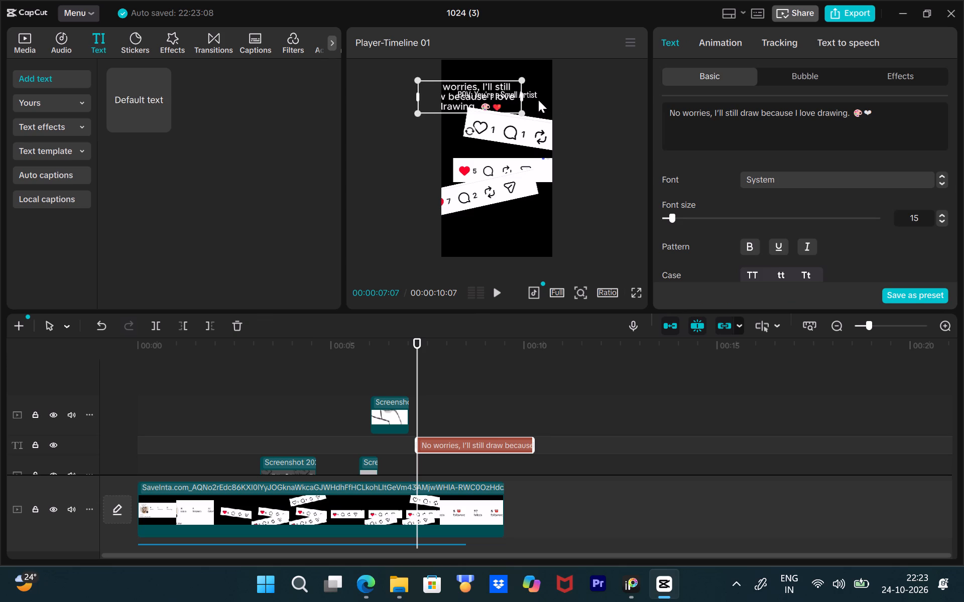
left_click_drag(538, 100, 546, 100)
left_click_drag(510, 105, 531, 105)
left_click(502, 98)
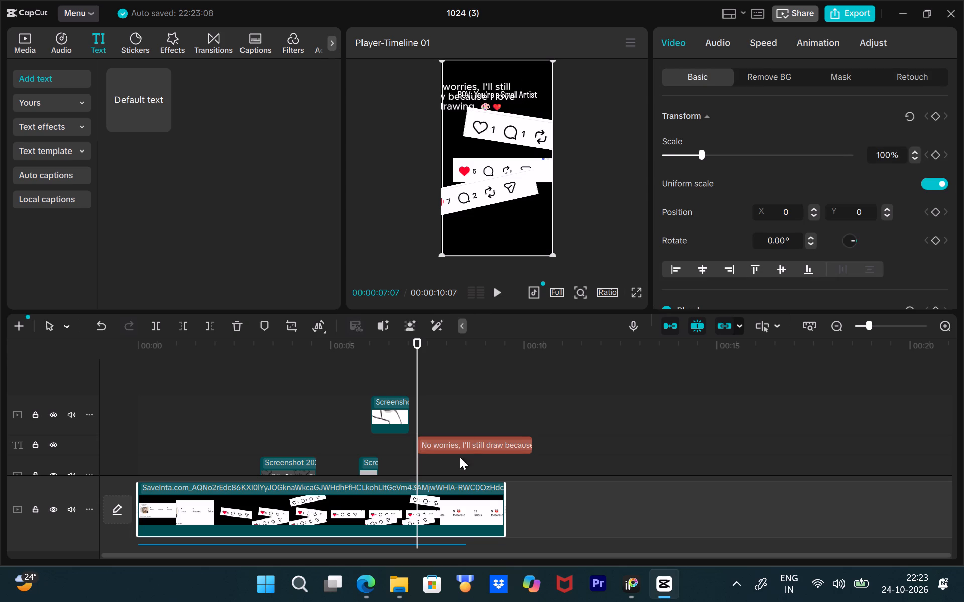
left_click(457, 443)
left_click_drag(496, 97, 525, 98)
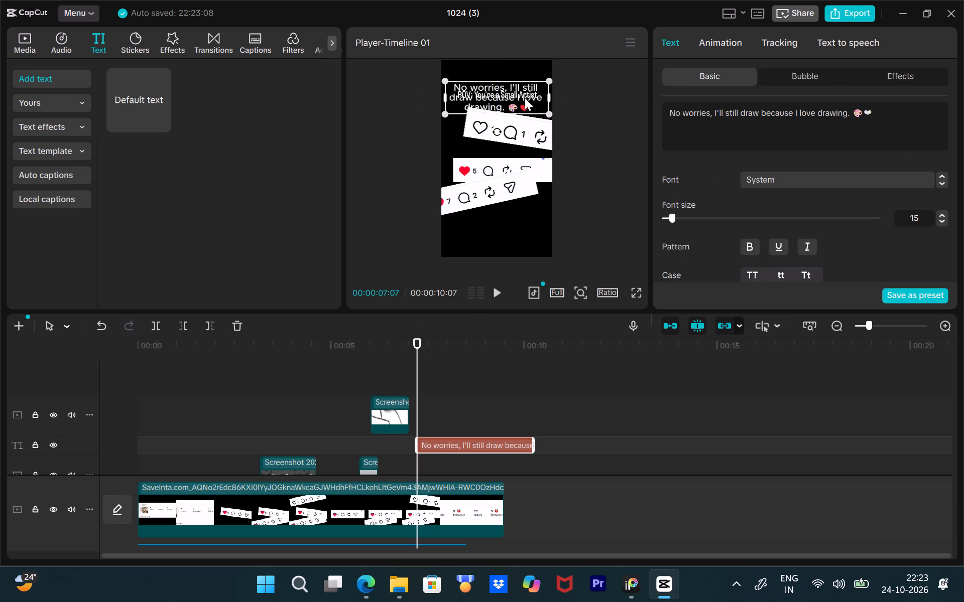
Delete the SaveInta reference reel clip from the main video track.
scroll(489, 477, "down", 3)
left_click(481, 511)
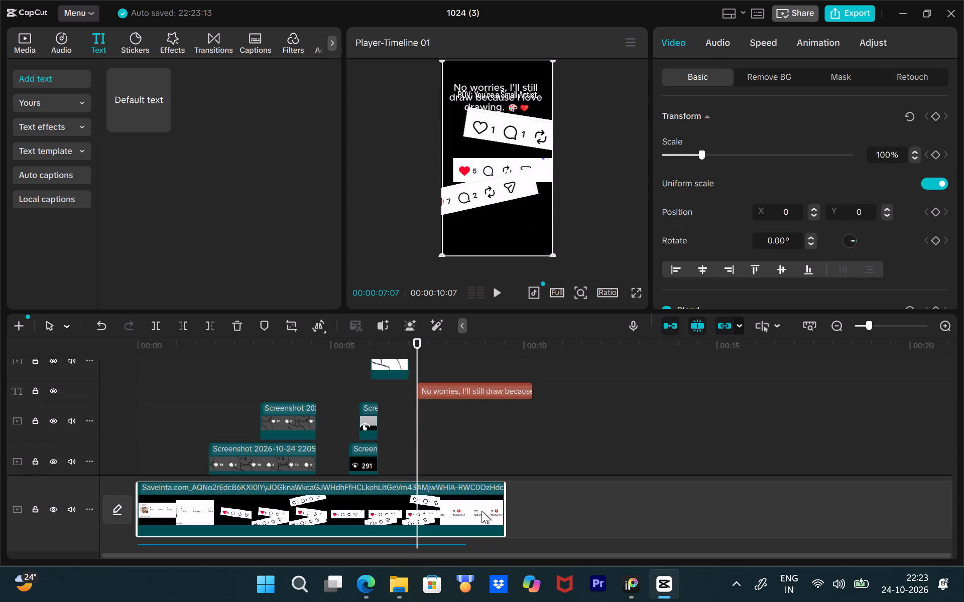
key("BackSpace")
key("Return")
Play the edit from the start to review the screenshot and sketch overlays without the reference video.
left_click_drag(417, 340, 289, 404)
scroll(299, 425, "down", 9)
left_click_drag(287, 344, 0, 345)
key("space")
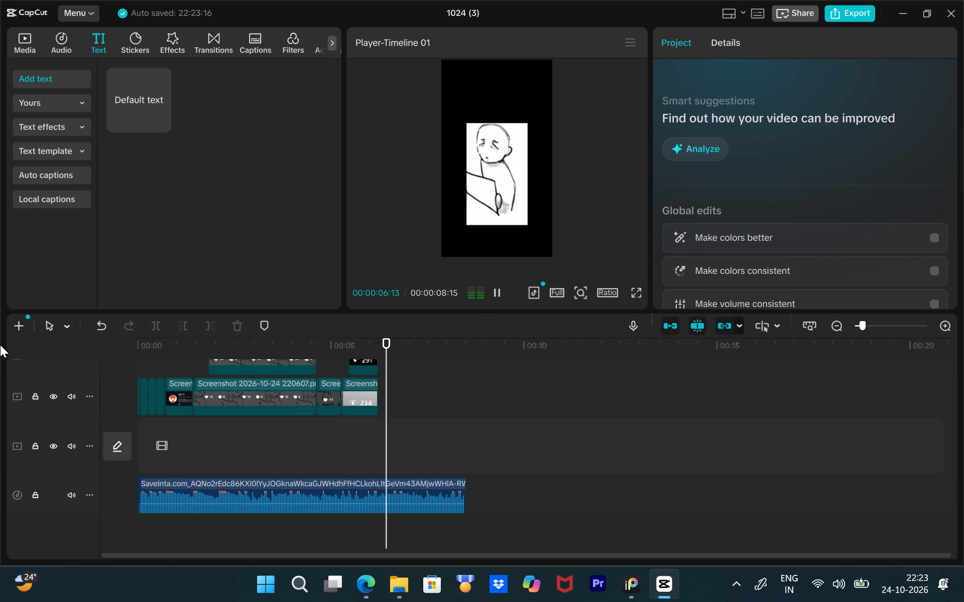
key("space")
left_click_drag(378, 341, 103, 366)
key("space")
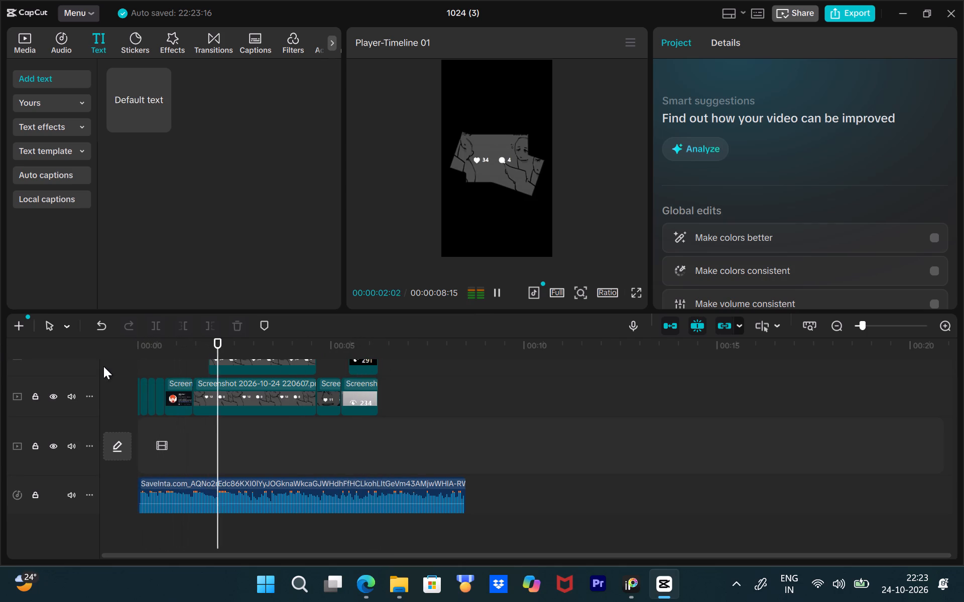
key("space")
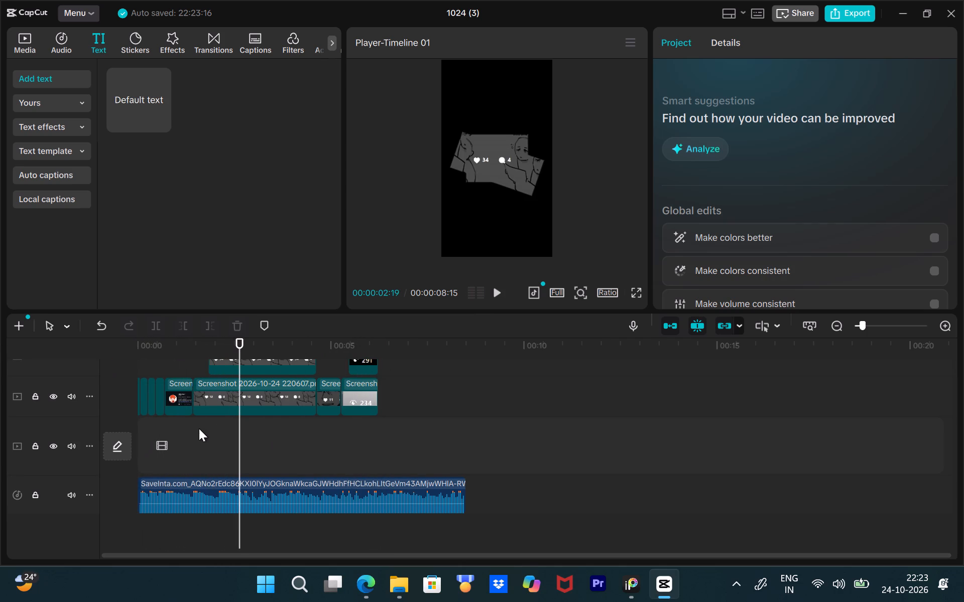
Trim the start of the Screenshot 220552 overlay clip to just after 00:00:02:00, making it 00:00:02:18 long.
key("ctrl+equal")
key("ctrl+equal")
key("ctrl+equal")
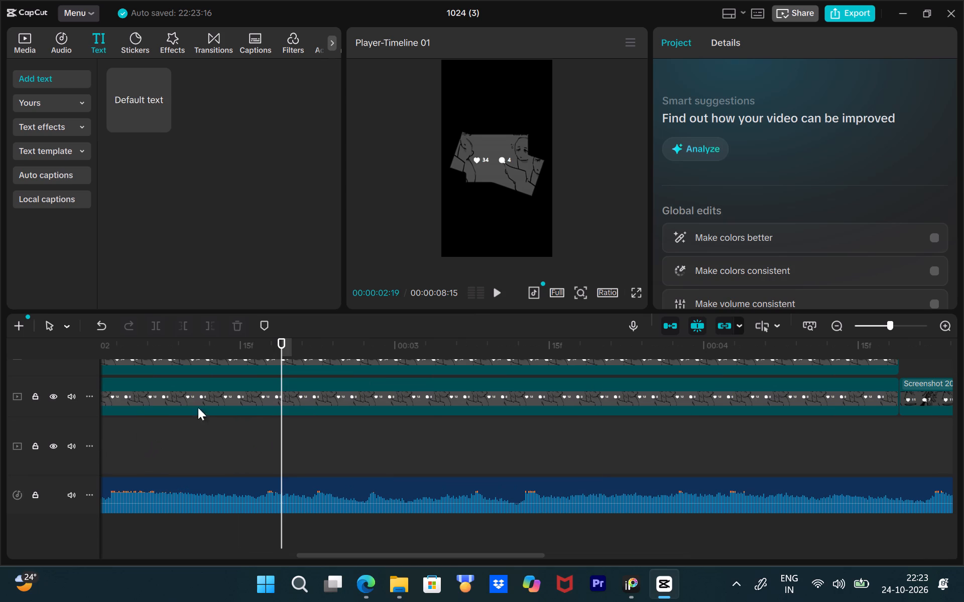
scroll(286, 354, "up", 9)
left_click_drag(278, 345, 8, 348)
scroll(603, 389, "down", 2)
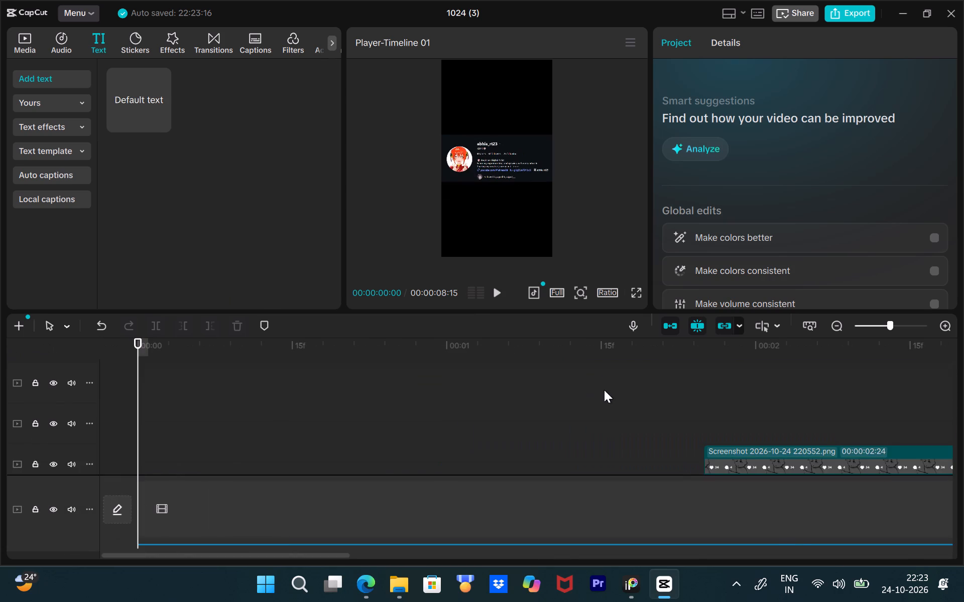
scroll(604, 390, "down", 2)
key("space")
key("space")
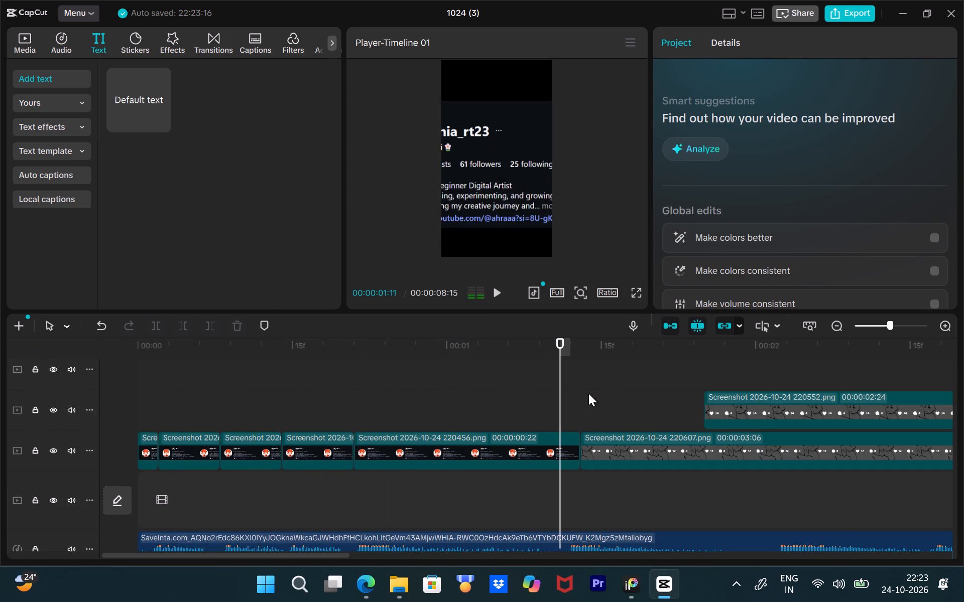
key("space")
key("space")
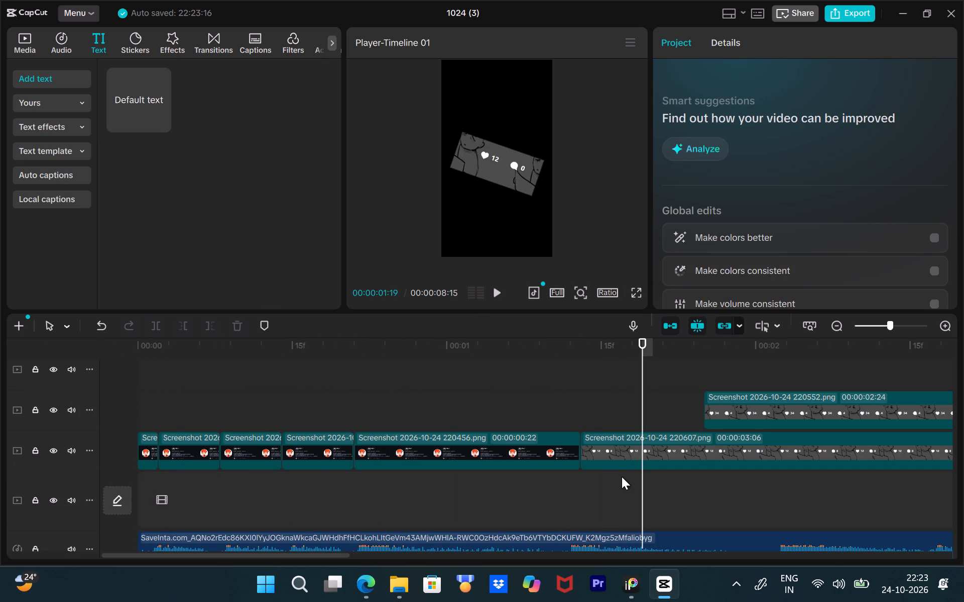
key("space")
key("space")
scroll(727, 422, "down", 2)
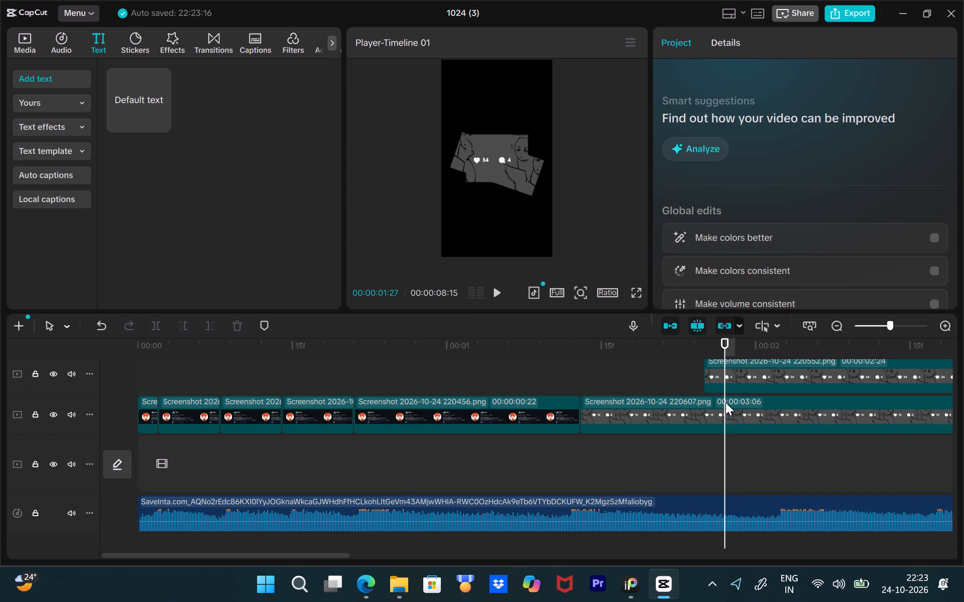
left_click(717, 374)
left_click_drag(705, 366, 769, 403)
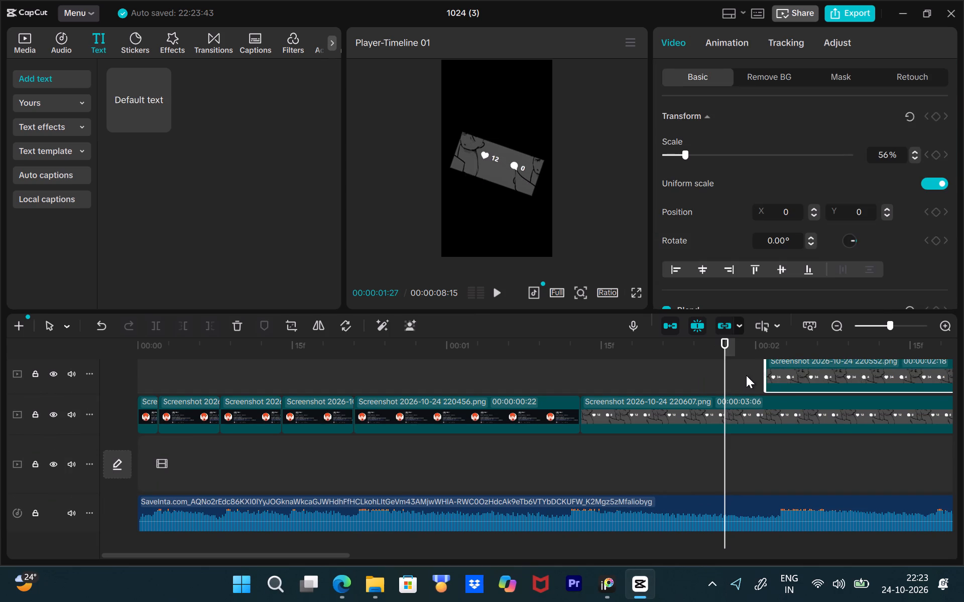
Trim the start of the upper Screenshot 220607 overlay clip to about 00:00:03:10, over the 220552 clip.
key("space")
key("space")
scroll(806, 417, "up", 4)
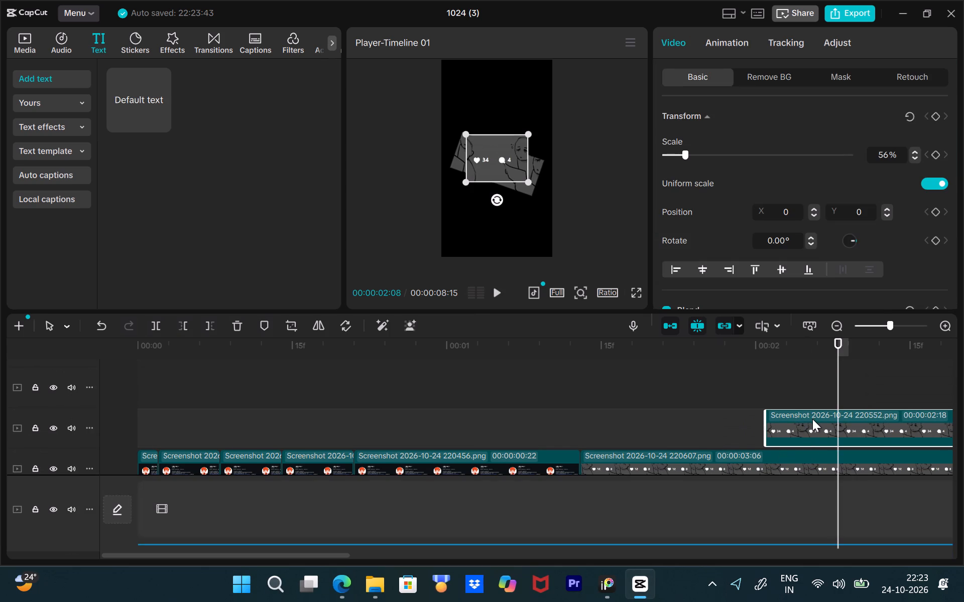
left_click_drag(839, 355, 744, 458)
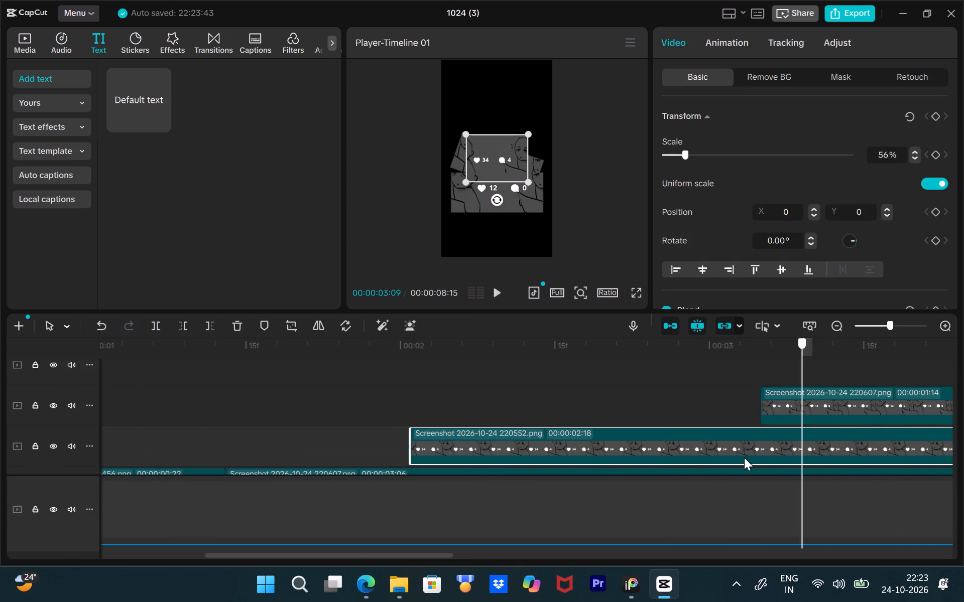
left_click_drag(744, 458, 744, 458)
scroll(744, 458, "down", 4)
key("space")
key("space")
scroll(758, 446, "up", 3)
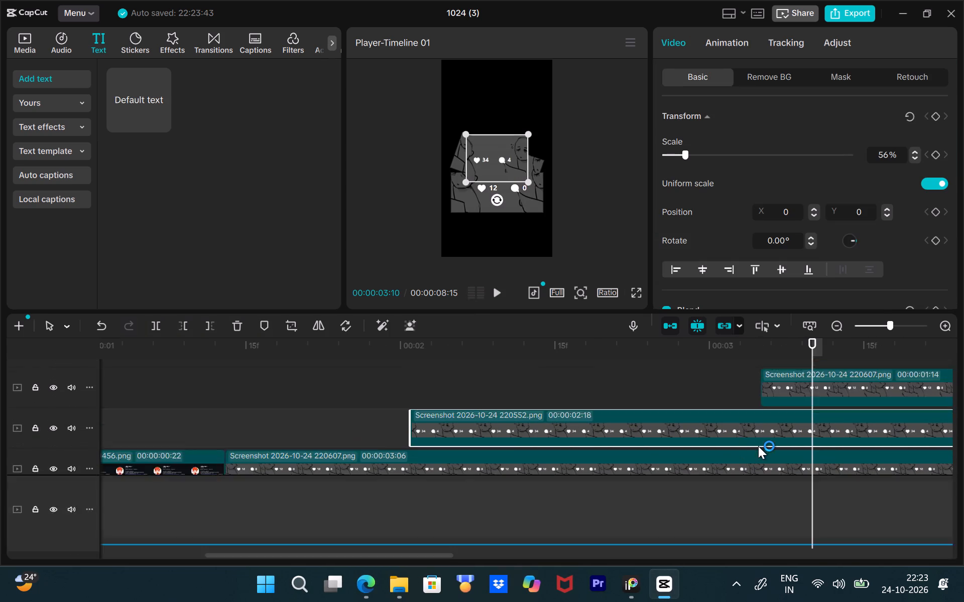
left_click(783, 384)
scroll(794, 389, "down", 3)
scroll(794, 390, "up", 1)
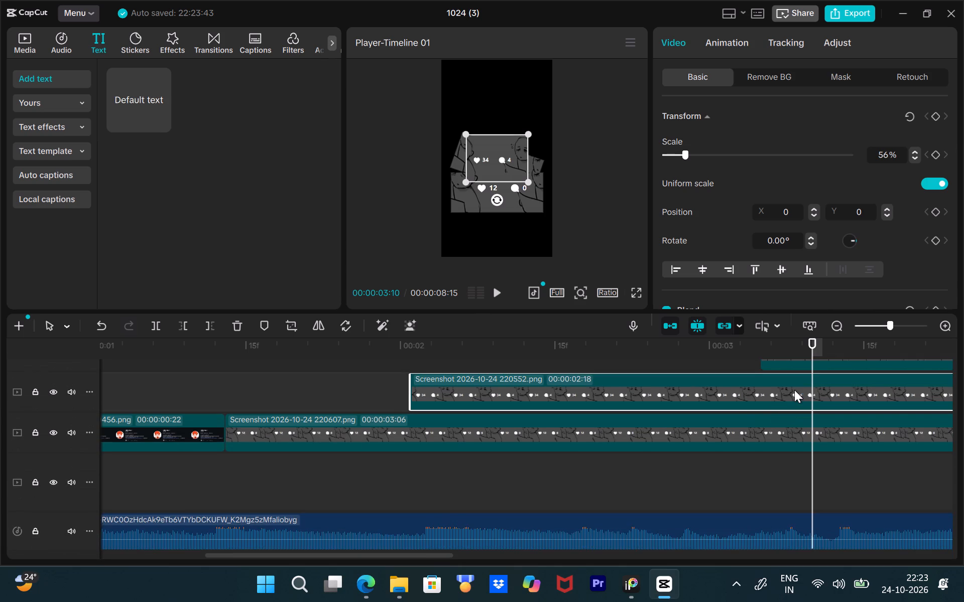
scroll(794, 390, "up", 2)
left_click(784, 392)
left_click_drag(764, 380, 823, 407)
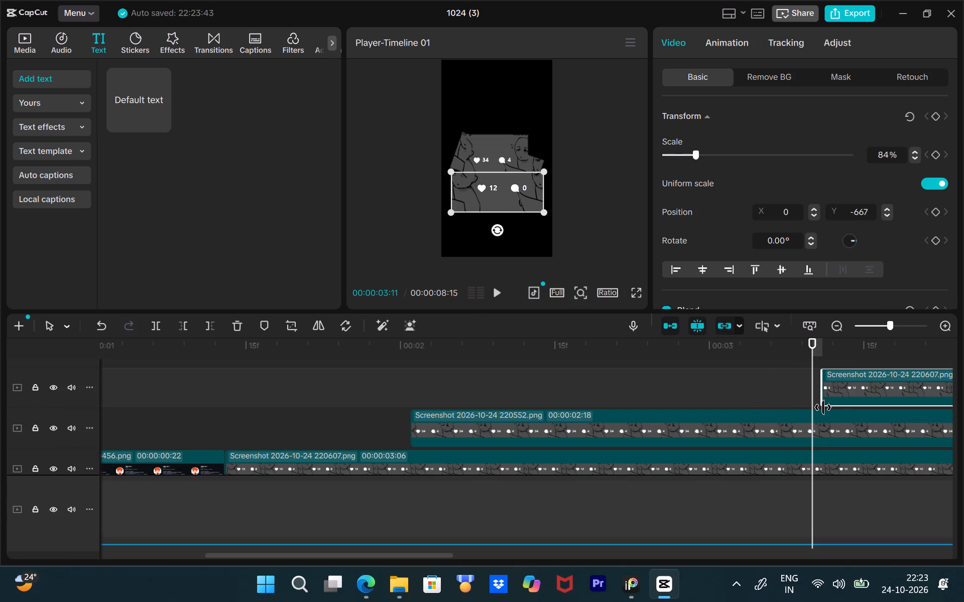
left_click_drag(823, 407, 820, 407)
Play the stretch from about 00:00:03:10 to 00:00:04:10 repeatedly to find the audio beats for the upper Screenshot 220607 clip.
left_click_drag(808, 342, 758, 341)
key("space")
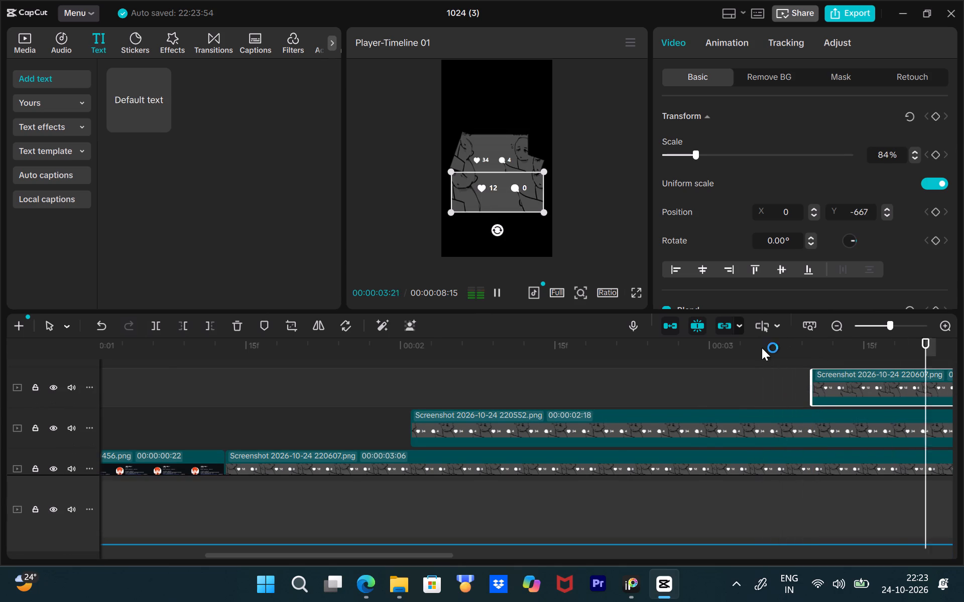
key("space")
scroll(382, 437, "down", 3)
key("space")
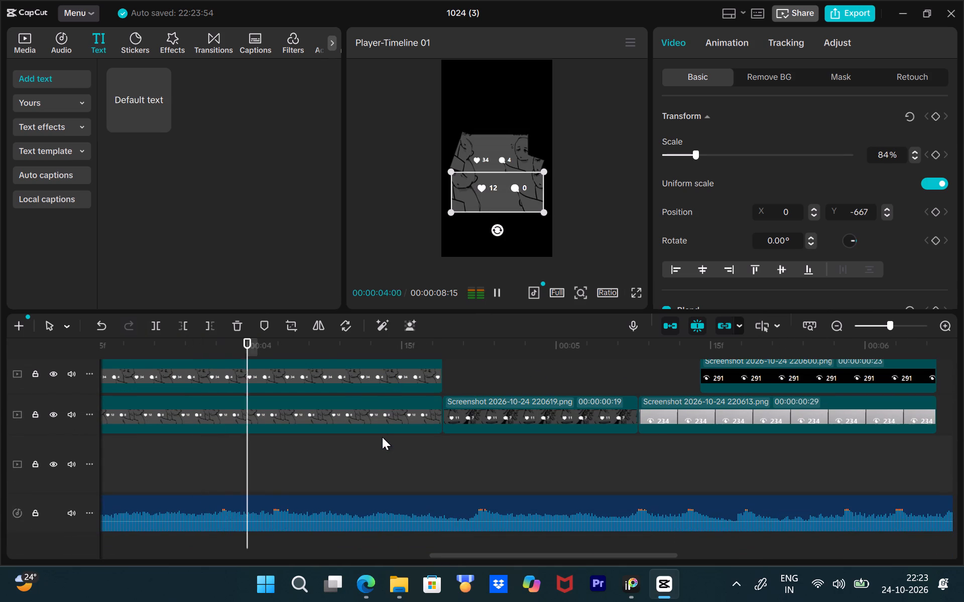
key("space")
left_click_drag(392, 343, 309, 359)
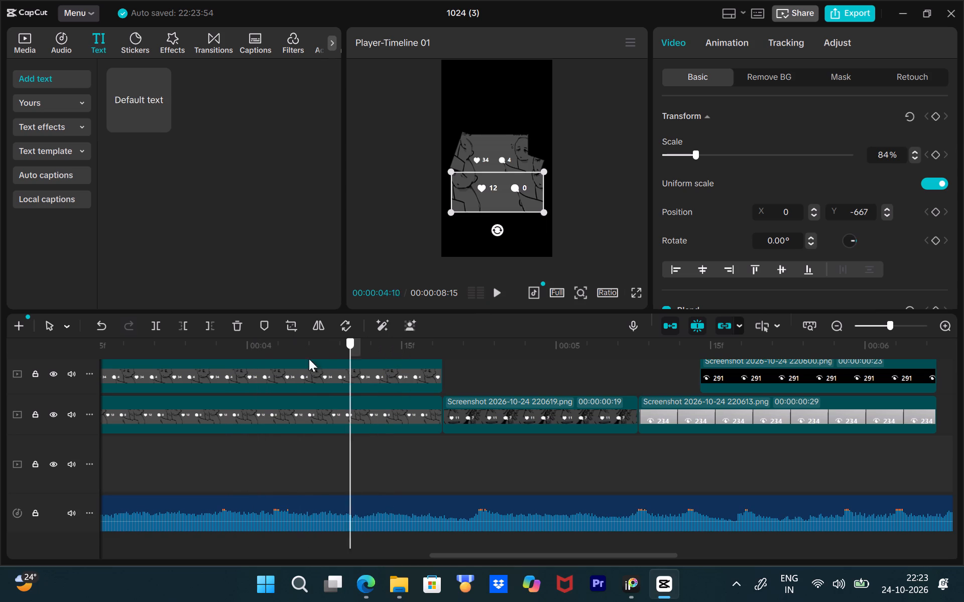
left_click_drag(309, 359, 208, 379)
key("space")
key("space")
left_click_drag(277, 341, 276, 341)
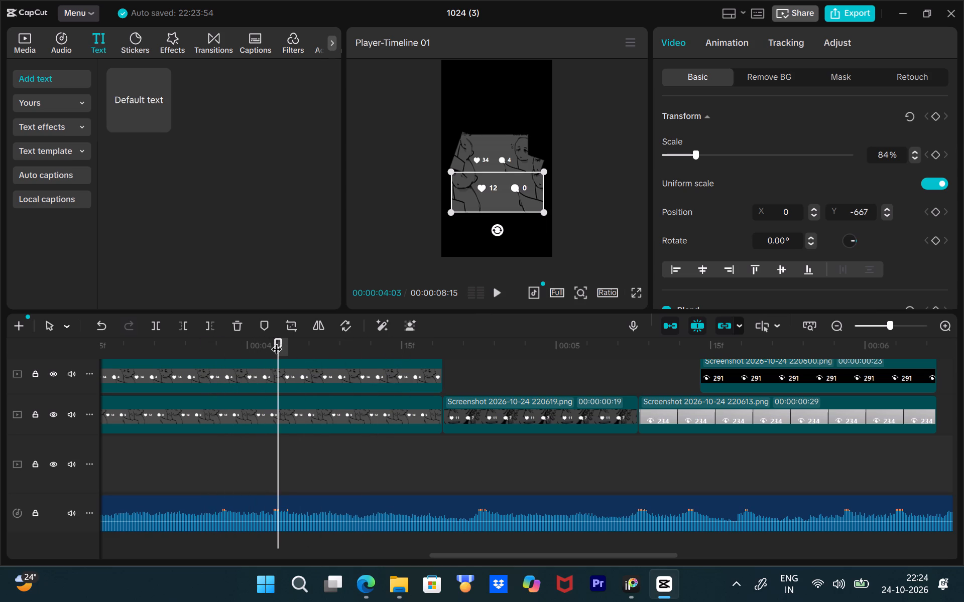
left_click_drag(276, 341, 226, 352)
key("space")
key("space")
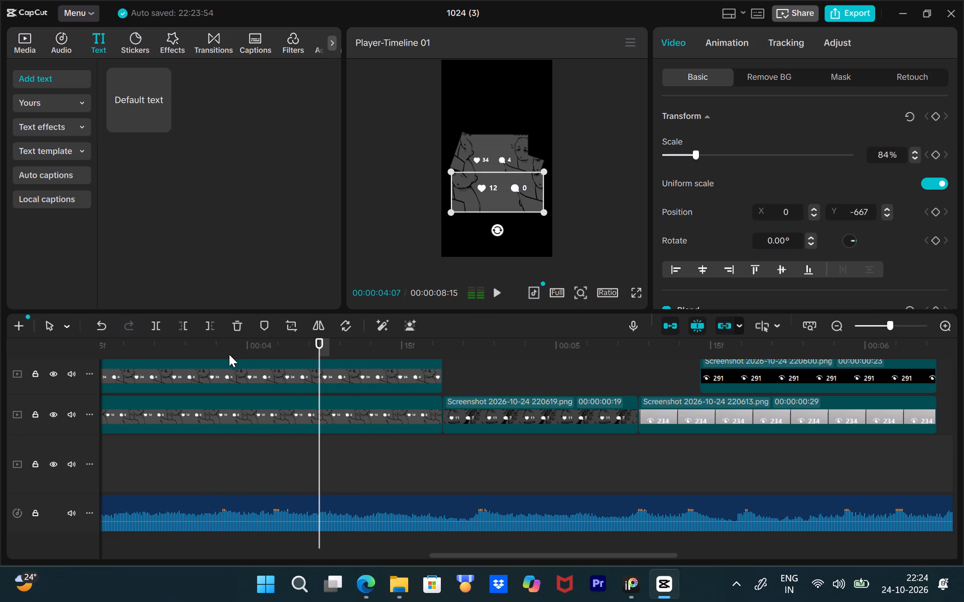
Split the upper Screenshot 220607 clip at 00:00:03:27, 00:00:03:29, 00:00:04:01, 00:00:04:03 and 00:00:04:05.
left_click_drag(310, 350, 222, 367)
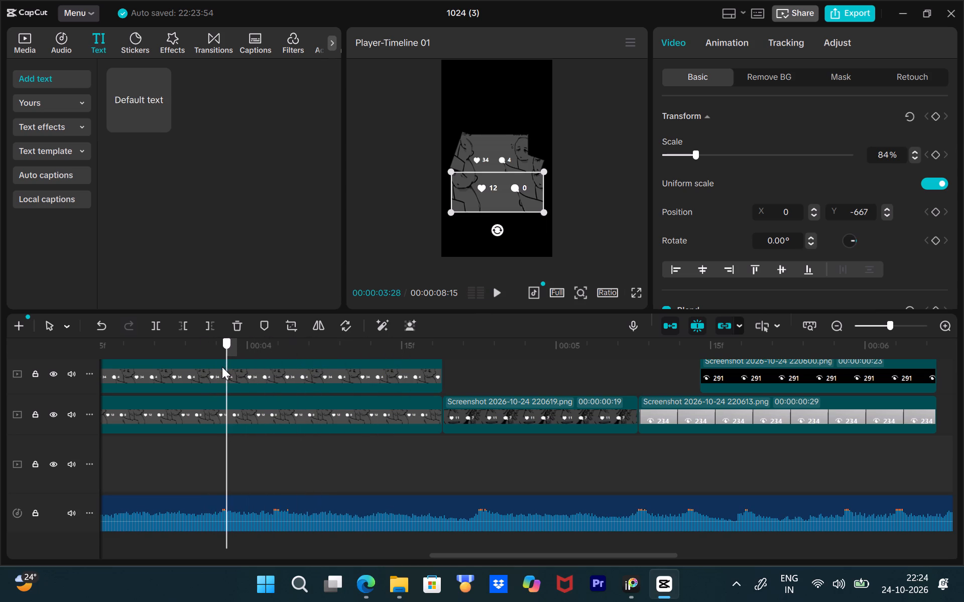
left_click_drag(222, 367, 219, 367)
left_click(162, 327)
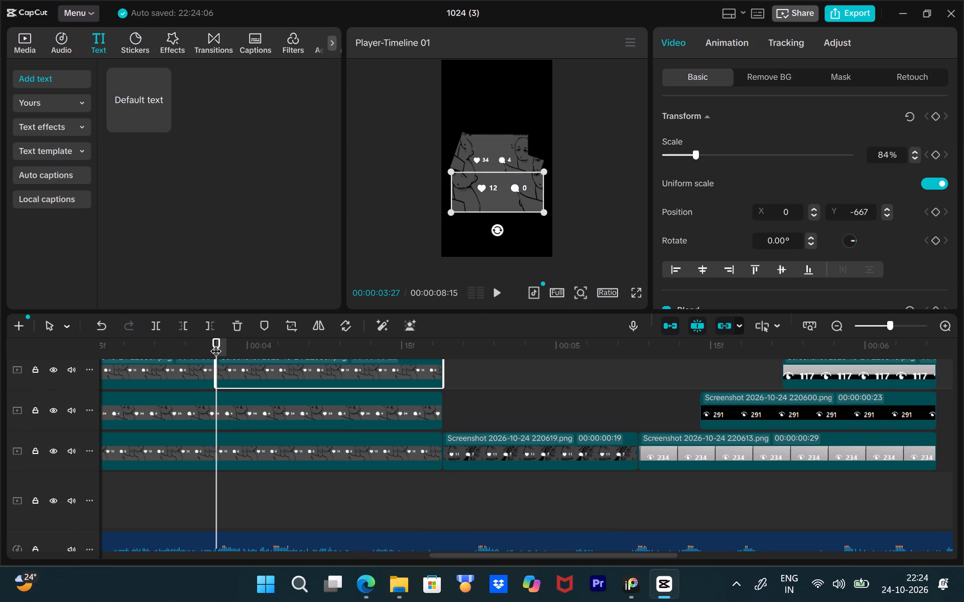
left_click_drag(215, 343, 239, 355)
left_click(155, 326)
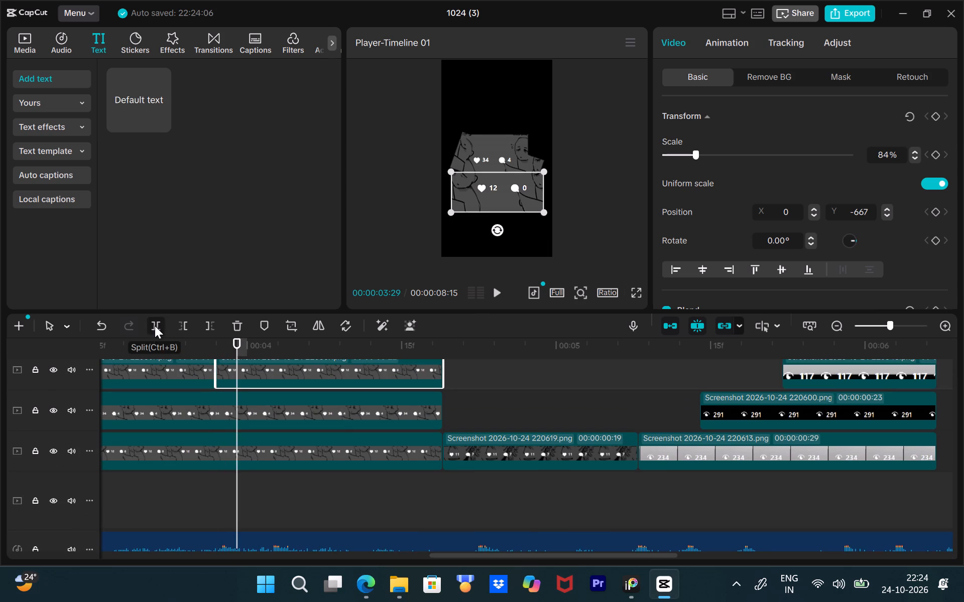
left_click_drag(238, 347, 253, 360)
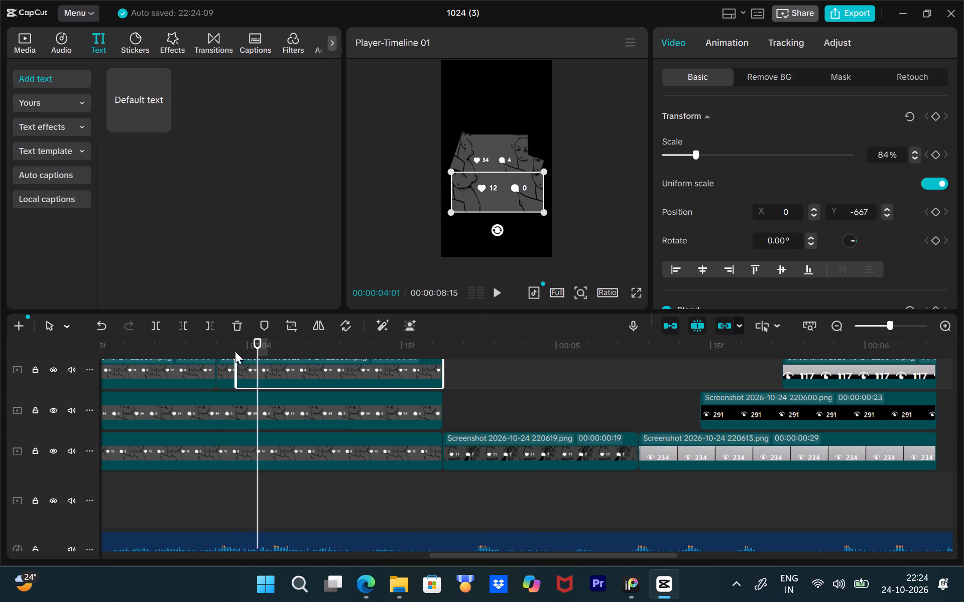
left_click(151, 323)
left_click_drag(258, 346, 279, 356)
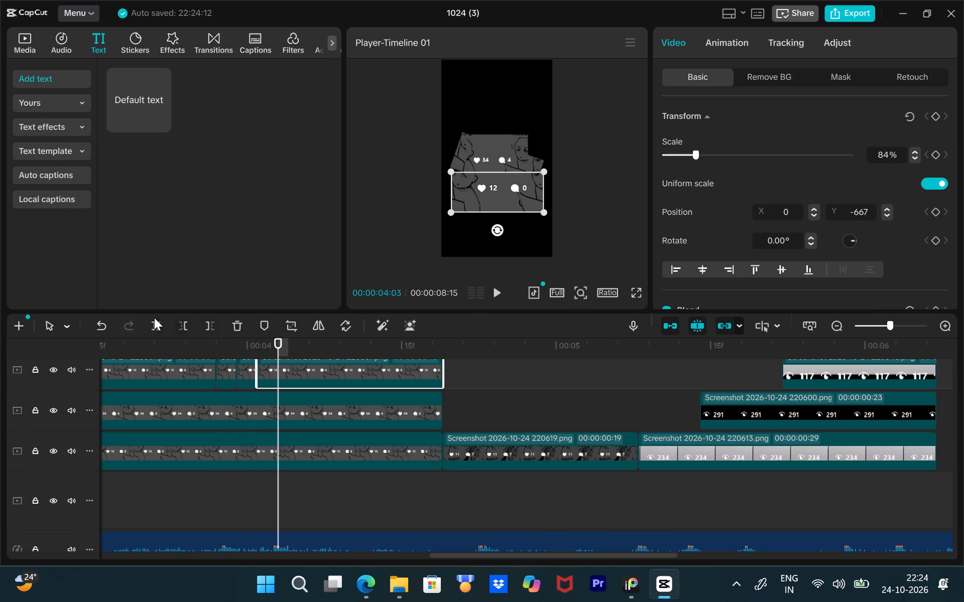
left_click(156, 326)
left_click_drag(276, 347, 300, 360)
left_click(160, 320)
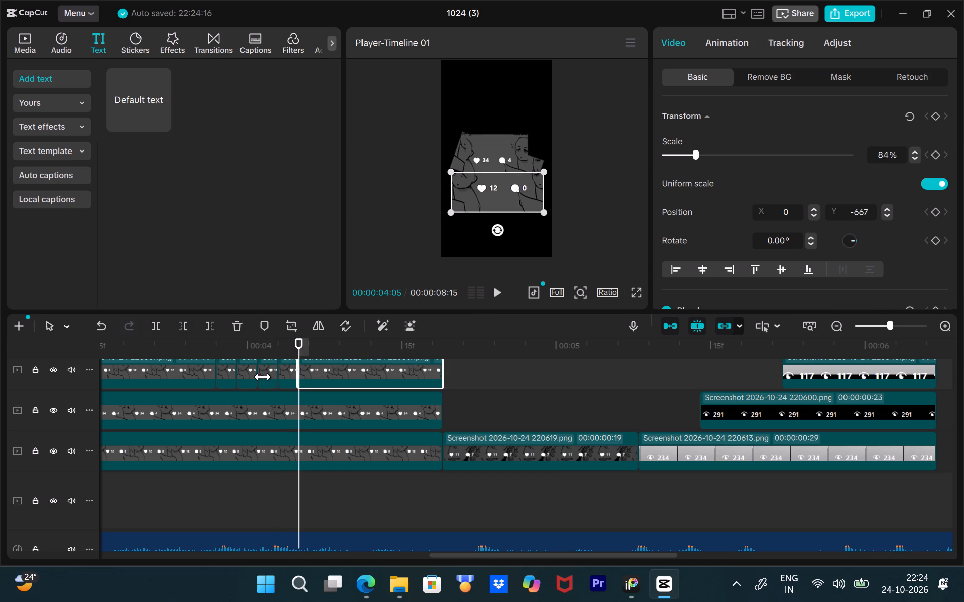
Delete the short 220607 pieces at 00:00:03:29–00:00:04:01 and 00:00:04:03–00:00:04:05 to leave flicker gaps.
left_click(243, 373)
key("BackSpace")
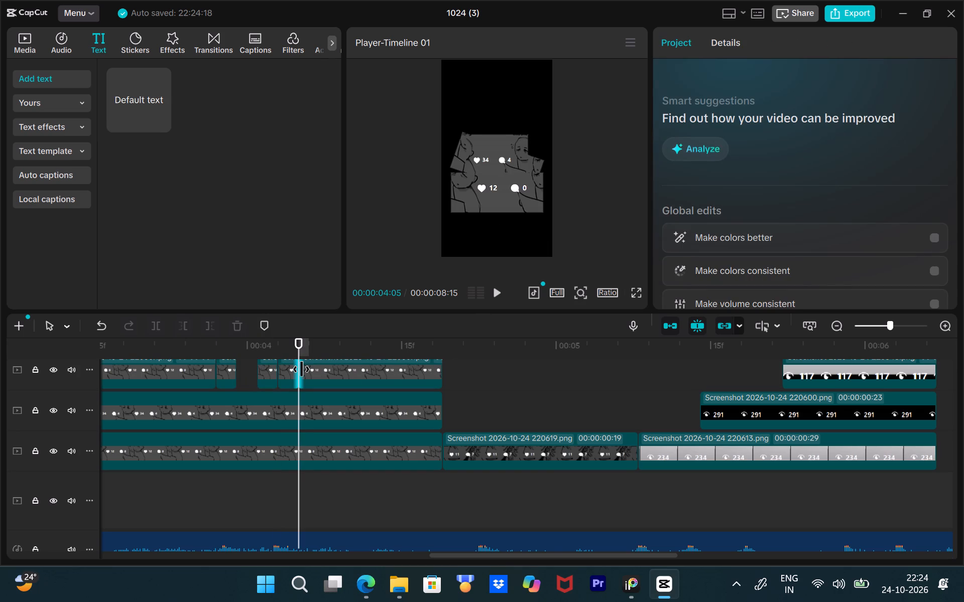
left_click(289, 379)
key("BackSpace")
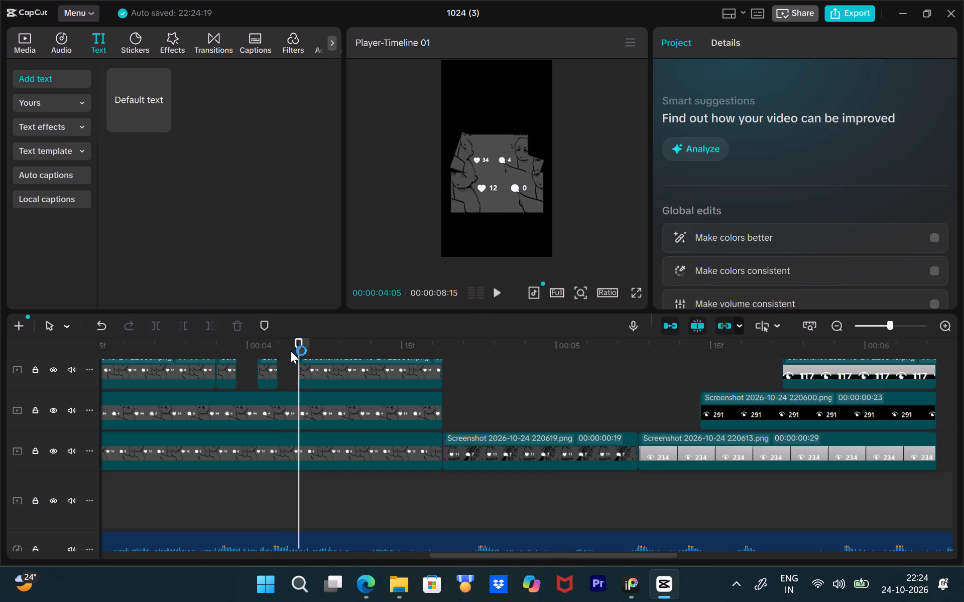
Preview the flicker, and split the remaining upper 220607 clip at 00:00:04:08, 00:00:04:10 and 00:00:04:13.
left_click_drag(292, 346, 156, 347)
key("space")
key("space")
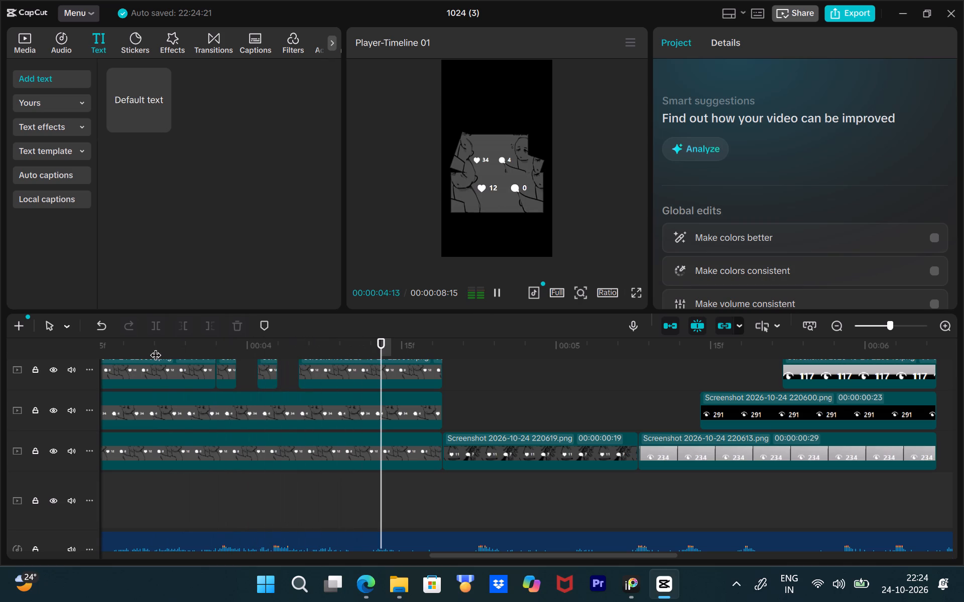
left_click_drag(376, 355, 328, 364)
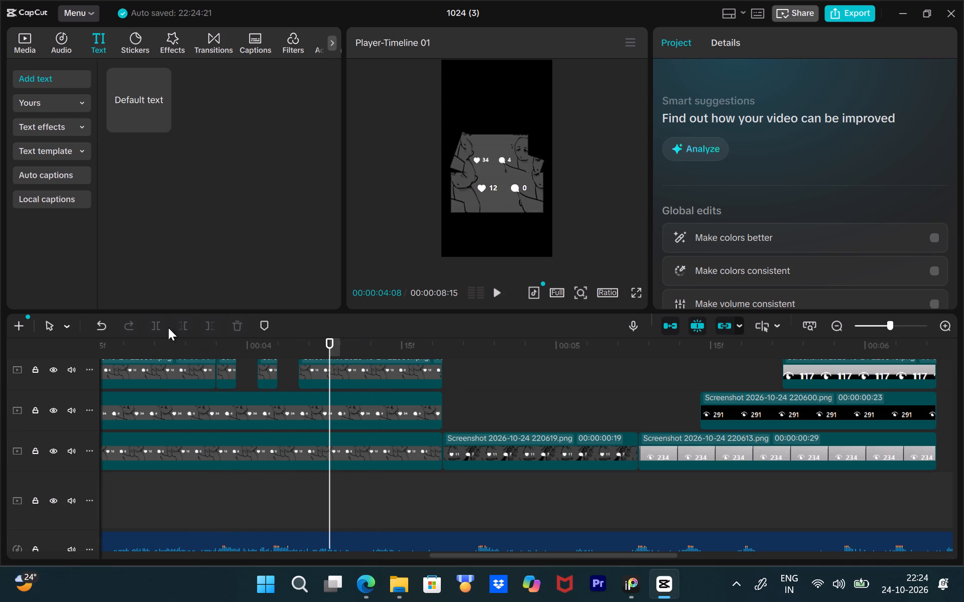
left_click(338, 373)
left_click(149, 319)
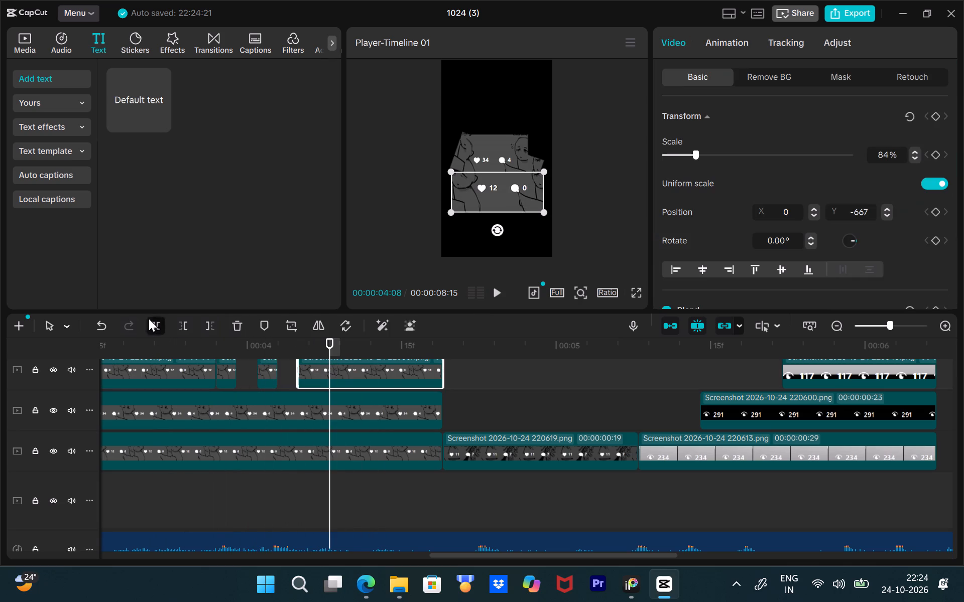
left_click_drag(330, 348, 355, 362)
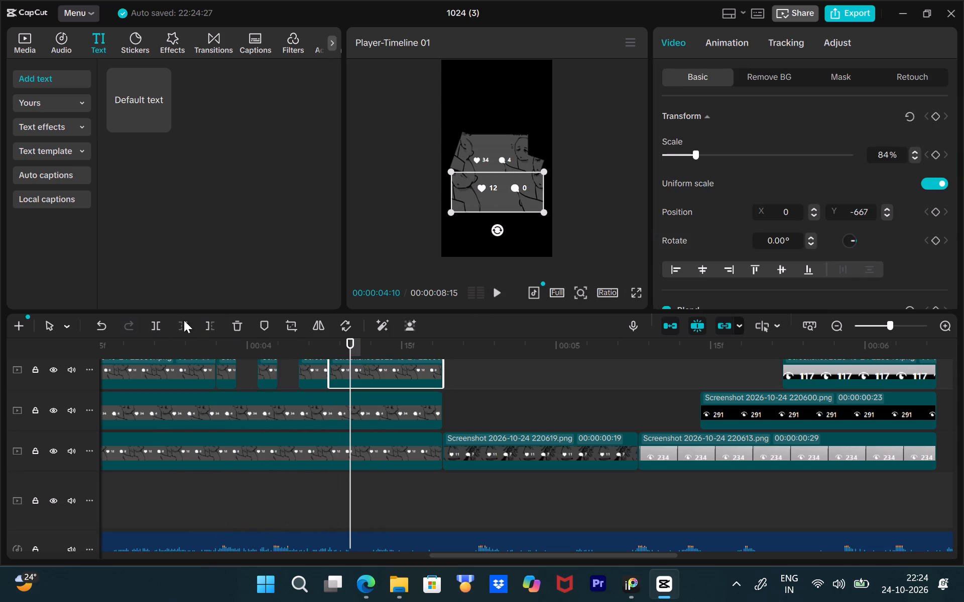
left_click(159, 322)
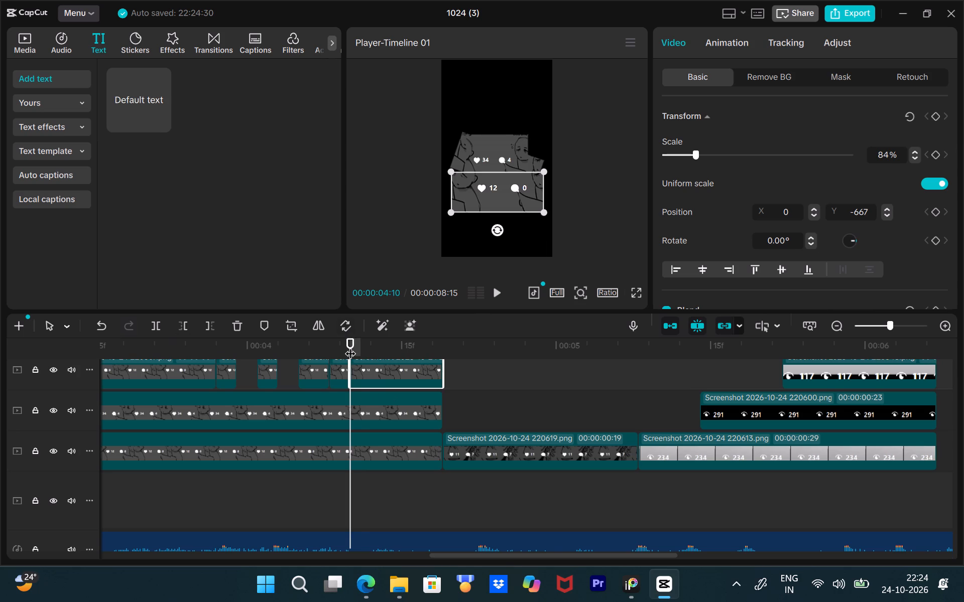
left_click_drag(350, 346, 383, 364)
left_click(162, 327)
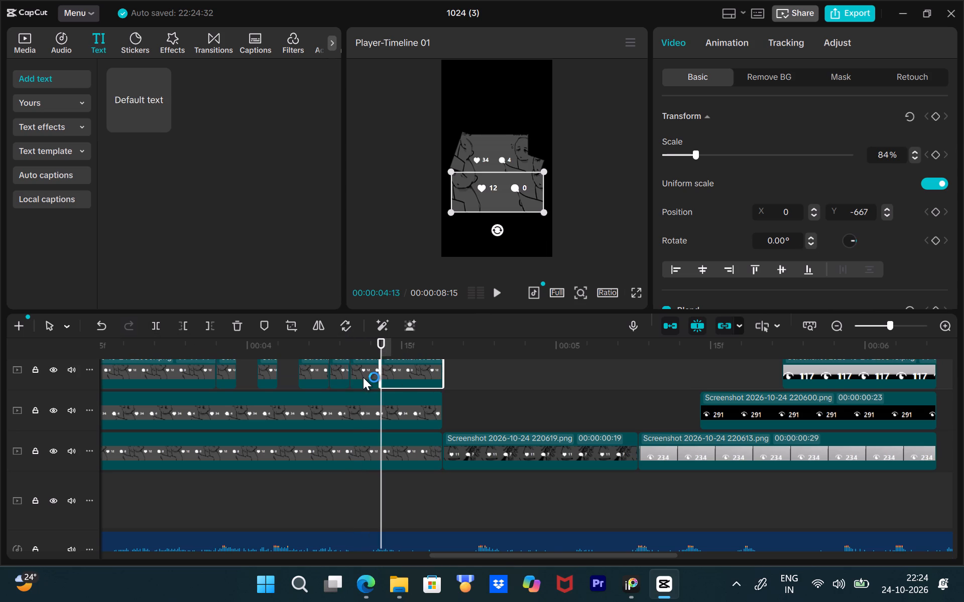
Delete the upper 220607 piece between 00:00:04:10 and 00:00:04:13 and return the playhead to 00:00:04:08.
left_click(363, 377)
key("BackSpace")
key("Return")
left_click_drag(385, 343, 321, 346)
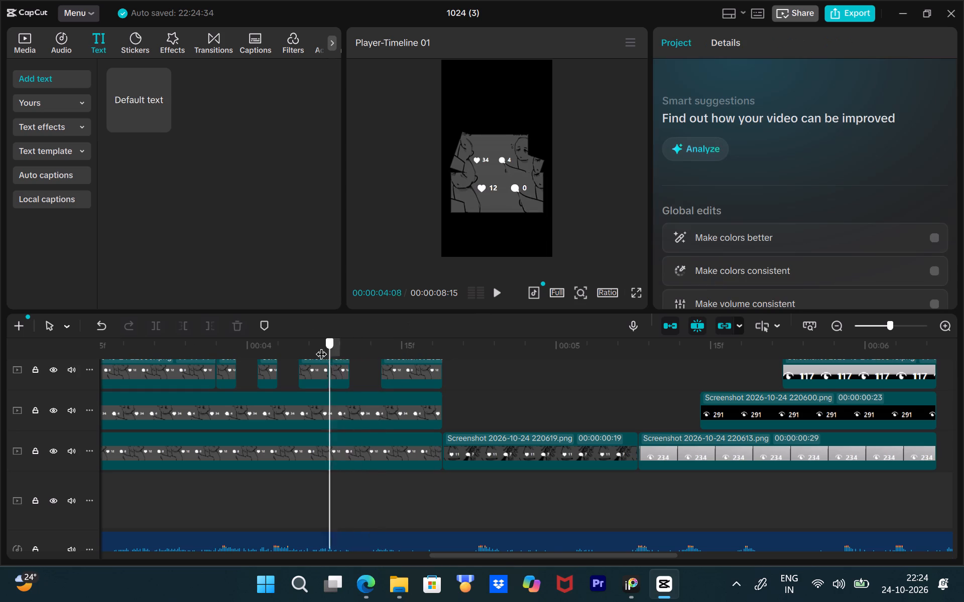
Play back the upper 220607 flicker section and the clips after it, from 00:00:03:11 to 00:00:05:27.
left_click_drag(321, 346, 145, 371)
key("space")
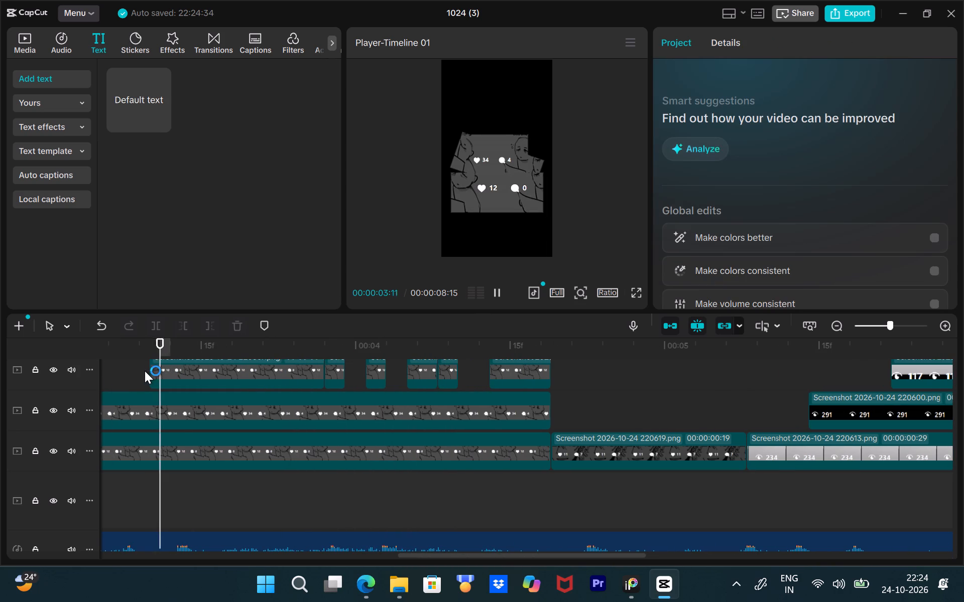
key("space")
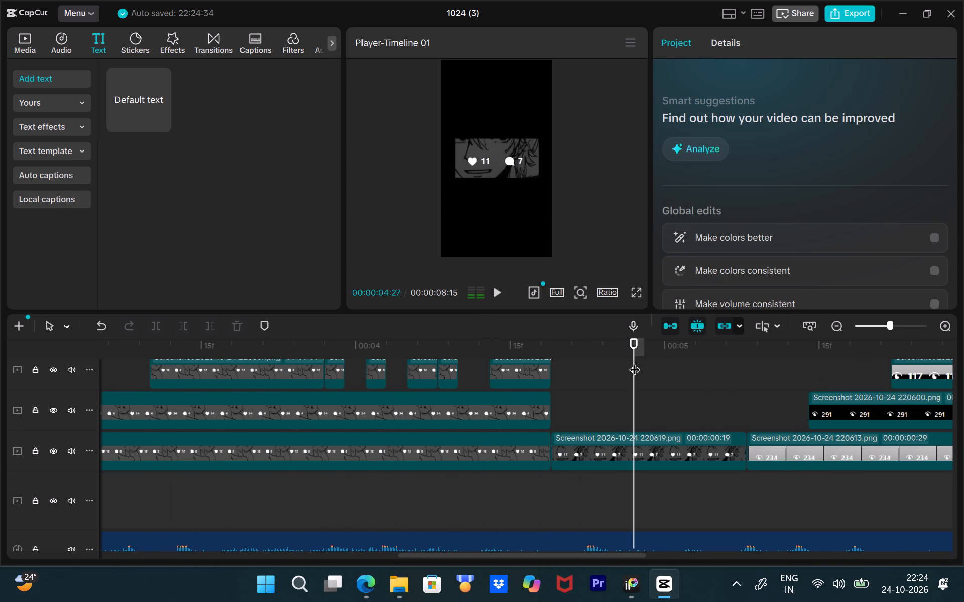
left_click_drag(625, 346, 417, 367)
key("space")
key("space")
key("space")
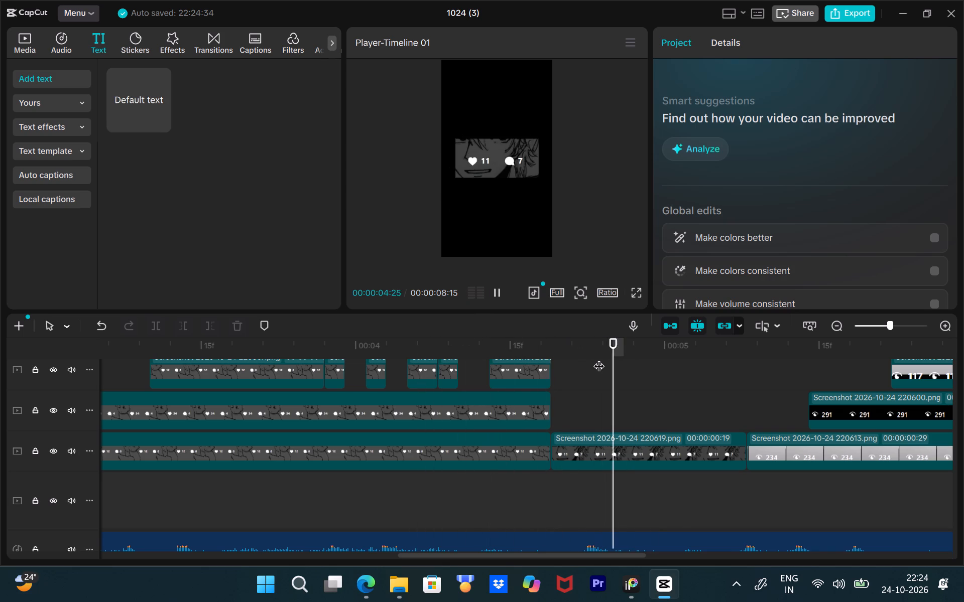
key("space")
key("space")
key("space")
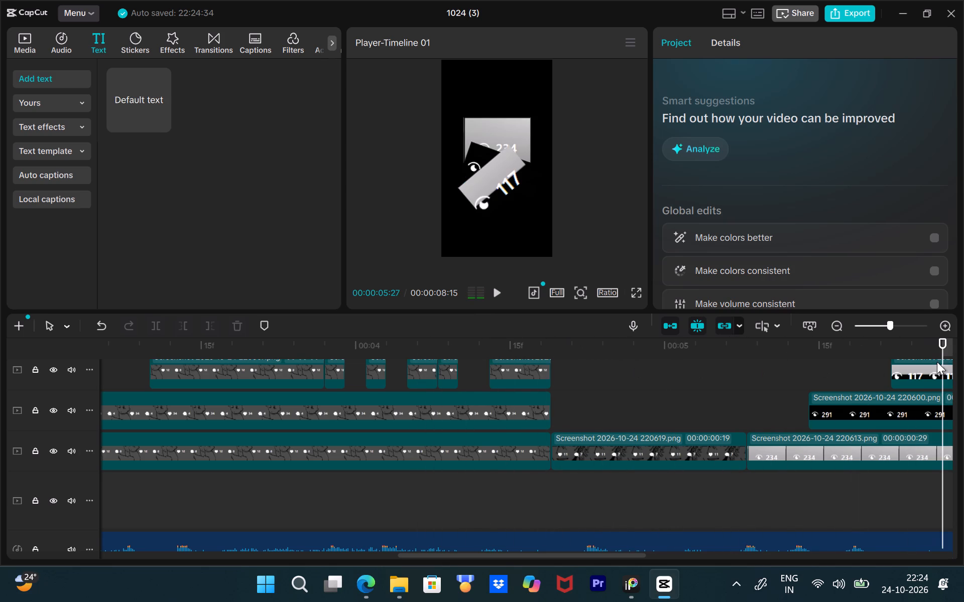
Extend the start of the Screenshot 220543 clip earlier to about 00:00:05:19, matching the audio beat.
left_click_drag(938, 348, 751, 388)
scroll(750, 393, "down", 2)
key("space")
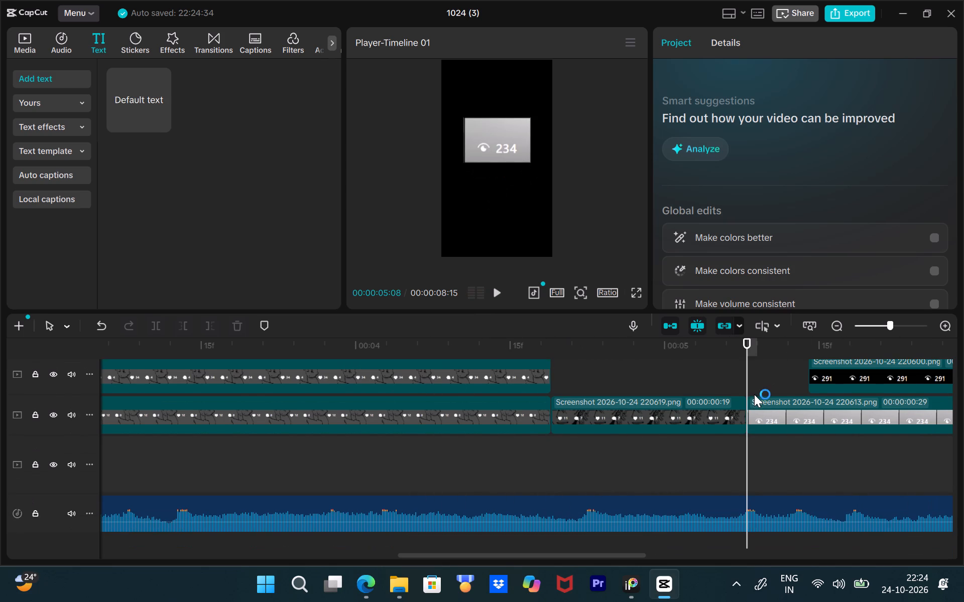
key("space")
scroll(796, 404, "up", 1)
left_click(812, 393)
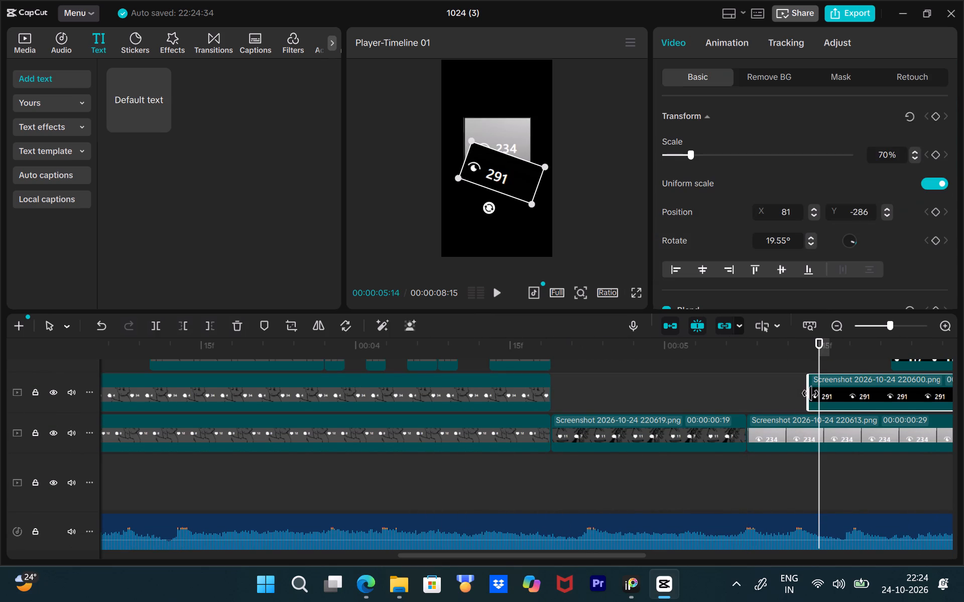
scroll(857, 393, "up", 2)
left_click(900, 392)
left_click_drag(894, 388, 858, 389)
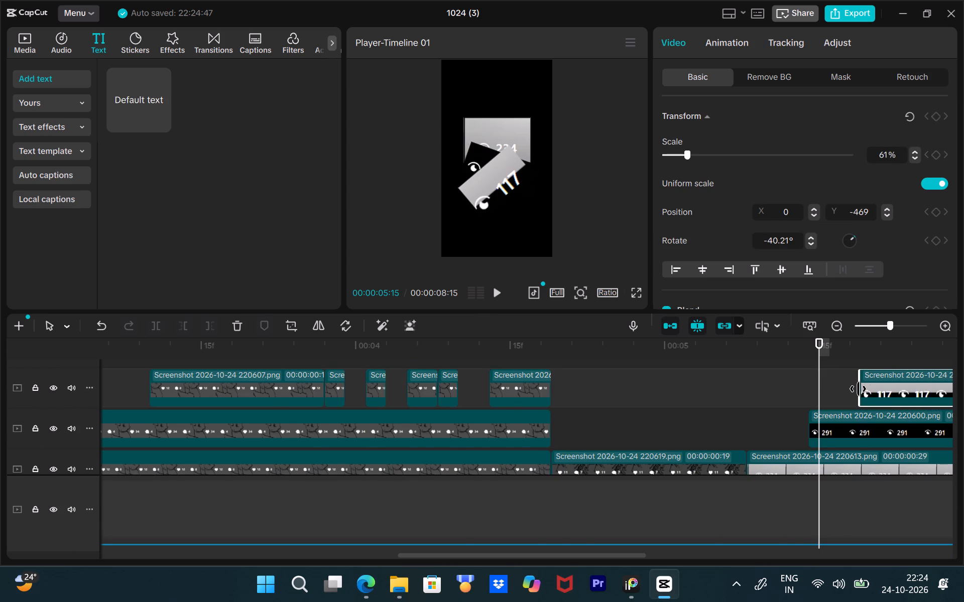
Play through the following audio and extend the end of the Screenshot 221759 clip to a duration of 00:00:01:11.
scroll(858, 389, "down", 2)
key("space")
key("space")
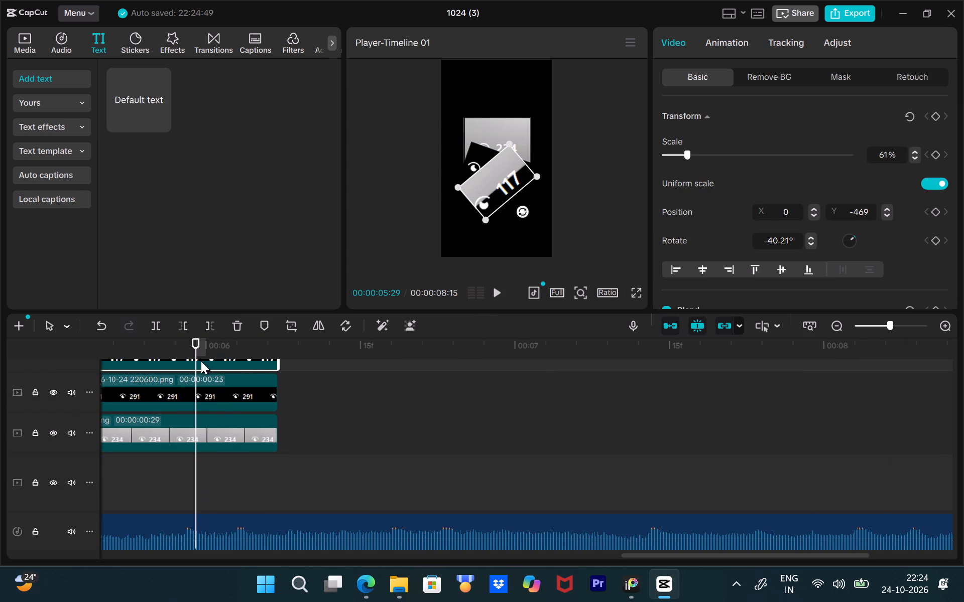
key("space")
key("space")
left_click_drag(294, 343, 274, 344)
key("space")
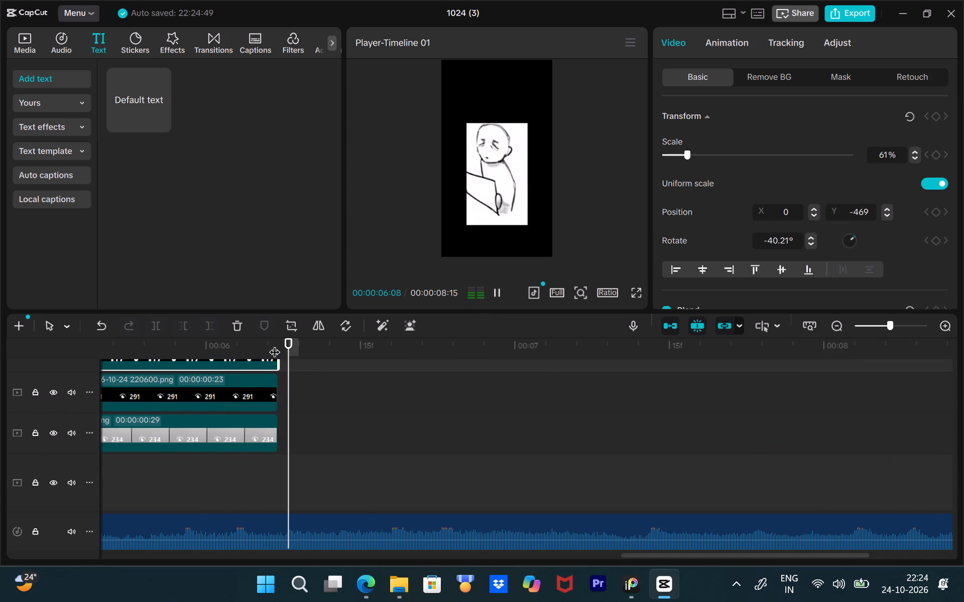
key("space")
scroll(480, 414, "up", 5)
scroll(481, 415, "down", 2)
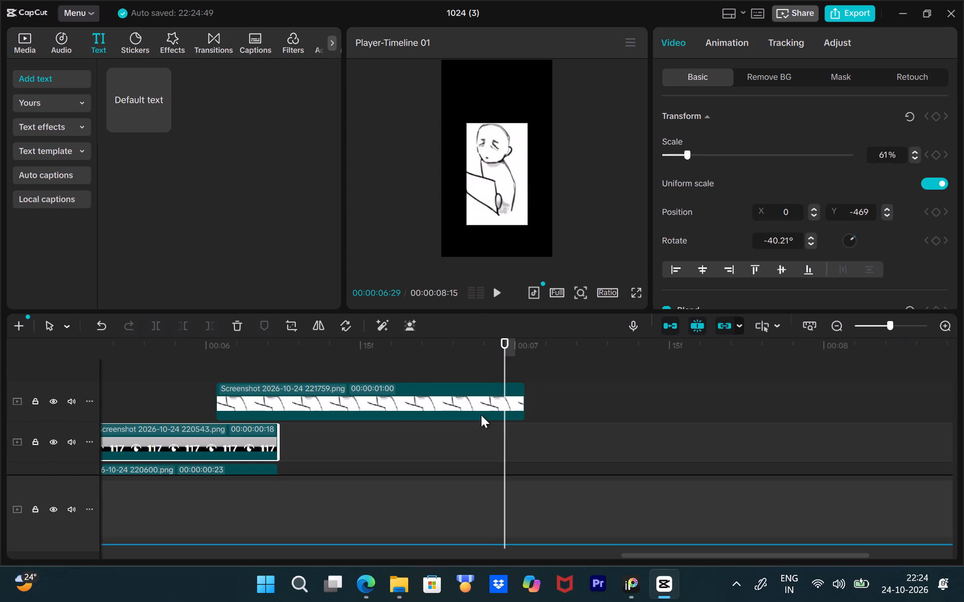
scroll(483, 415, "up", 2)
left_click_drag(525, 396, 637, 403)
Split the Screenshot 221759 clip at 00:00:06:23, 00:00:06:25, 00:00:06:27 and 00:00:06:29.
left_click_drag(506, 354, 464, 356)
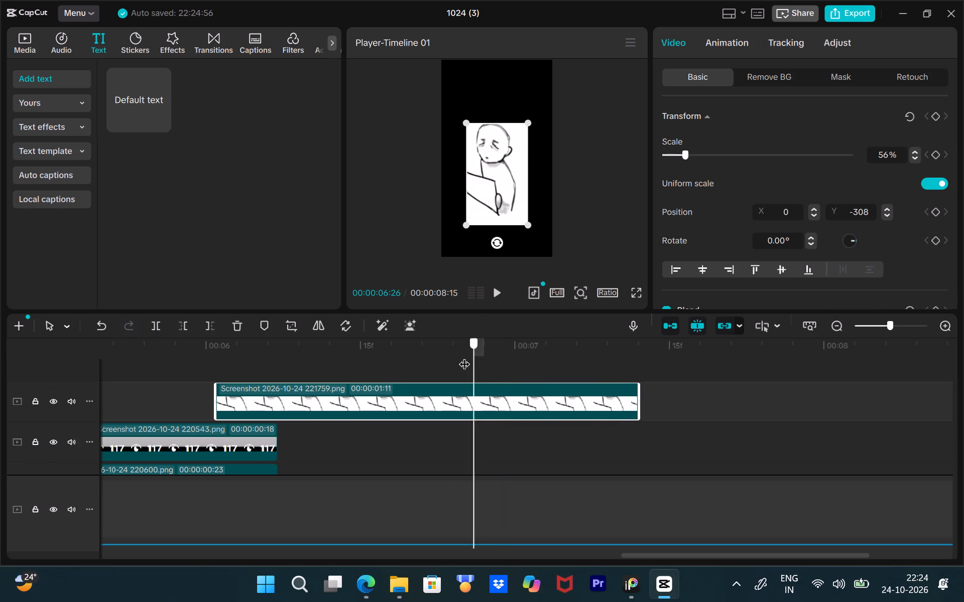
left_click_drag(464, 356, 438, 362)
left_click(153, 324)
key("space")
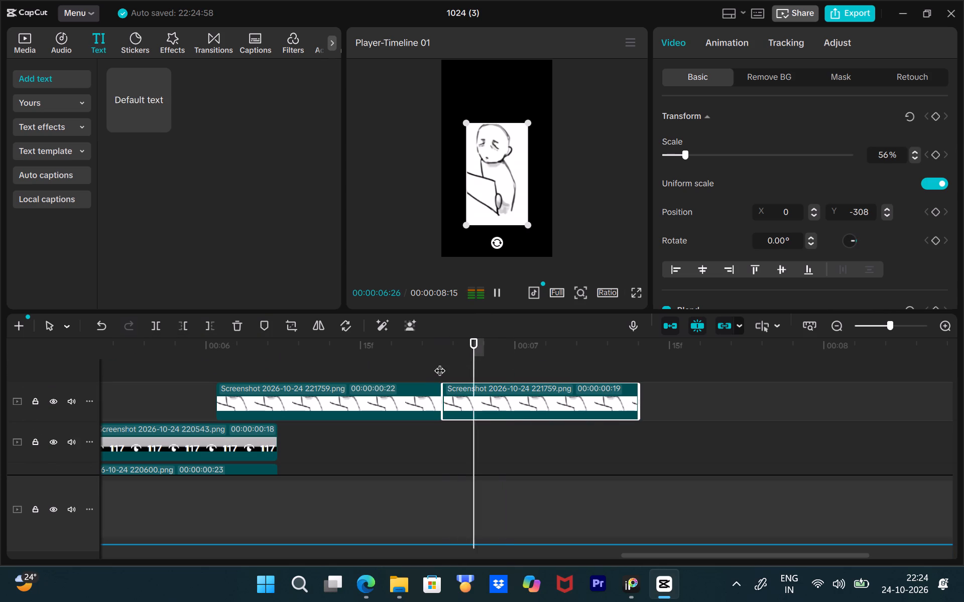
key("space")
left_click_drag(494, 352, 458, 352)
left_click(157, 320)
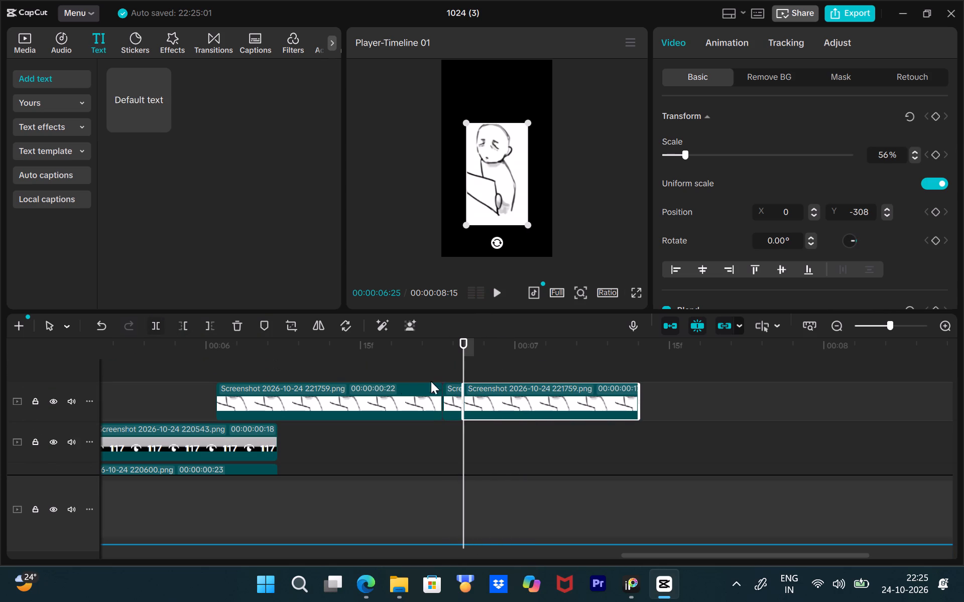
left_click_drag(463, 361, 486, 372)
left_click(156, 327)
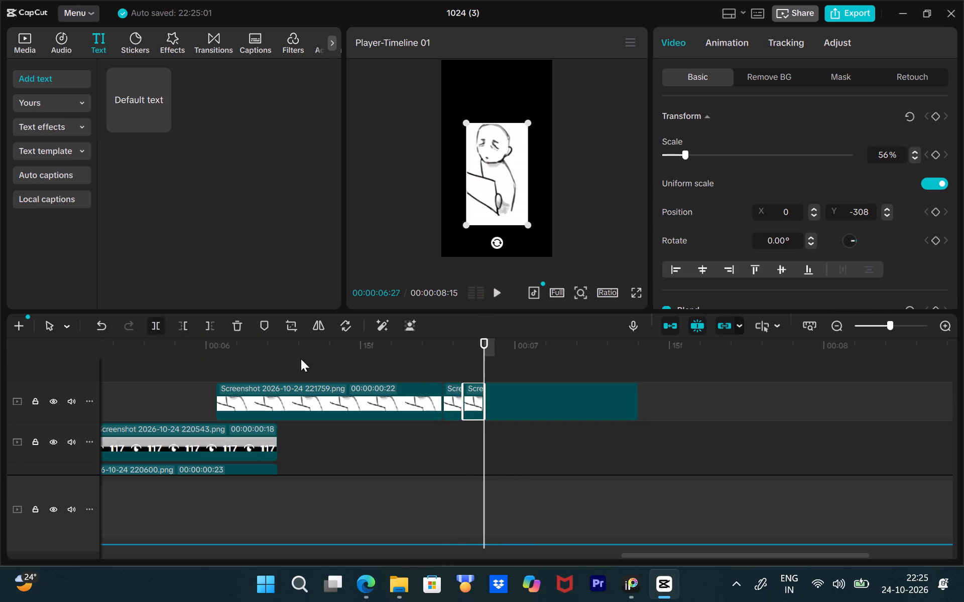
left_click_drag(481, 347, 507, 357)
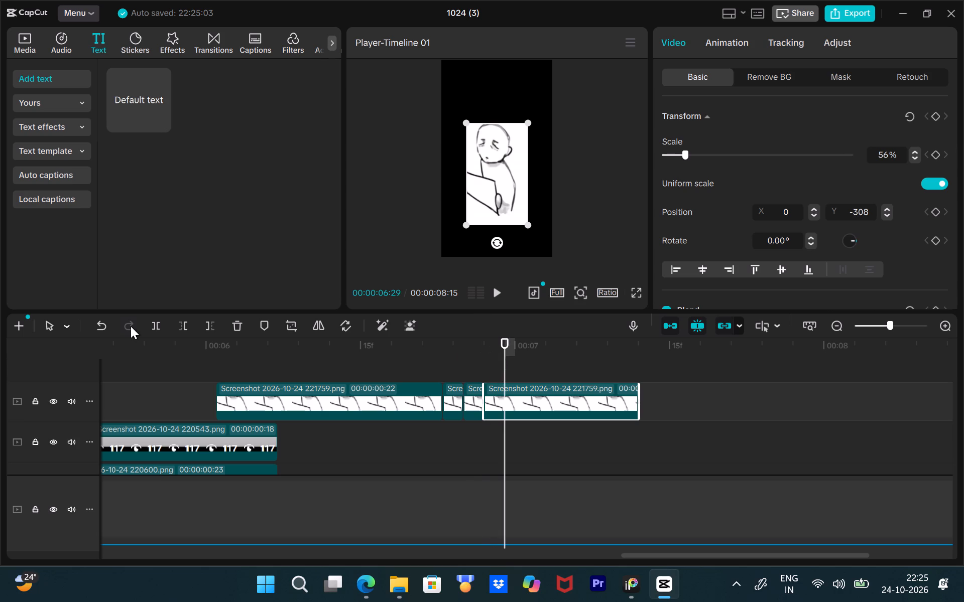
left_click(157, 320)
Split the remaining 221759 clip at 00:00:07:01, 00:00:07:03, 00:00:07:05, 00:00:07:07 and 00:00:07:09.
left_click_drag(506, 361, 522, 369)
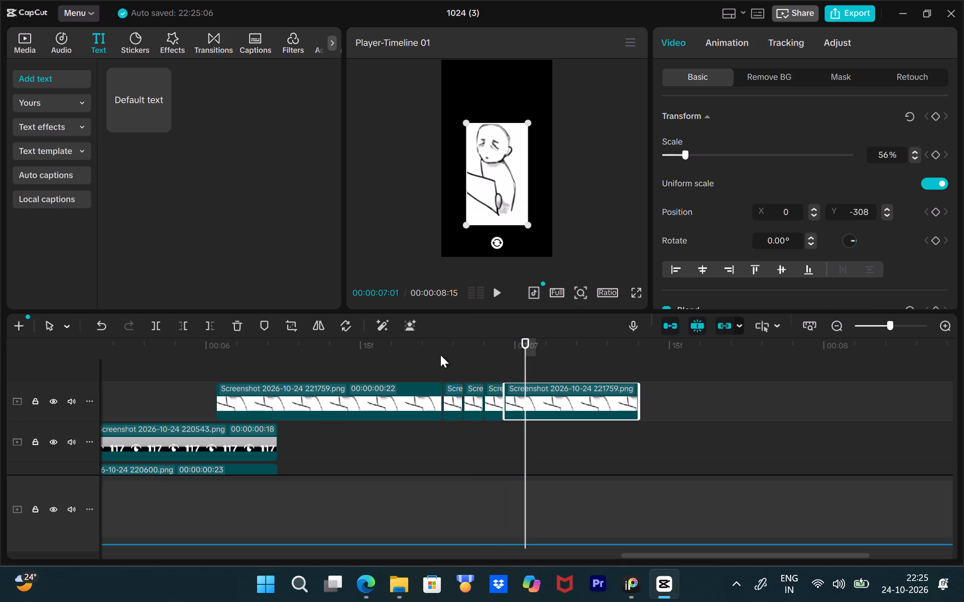
left_click(149, 322)
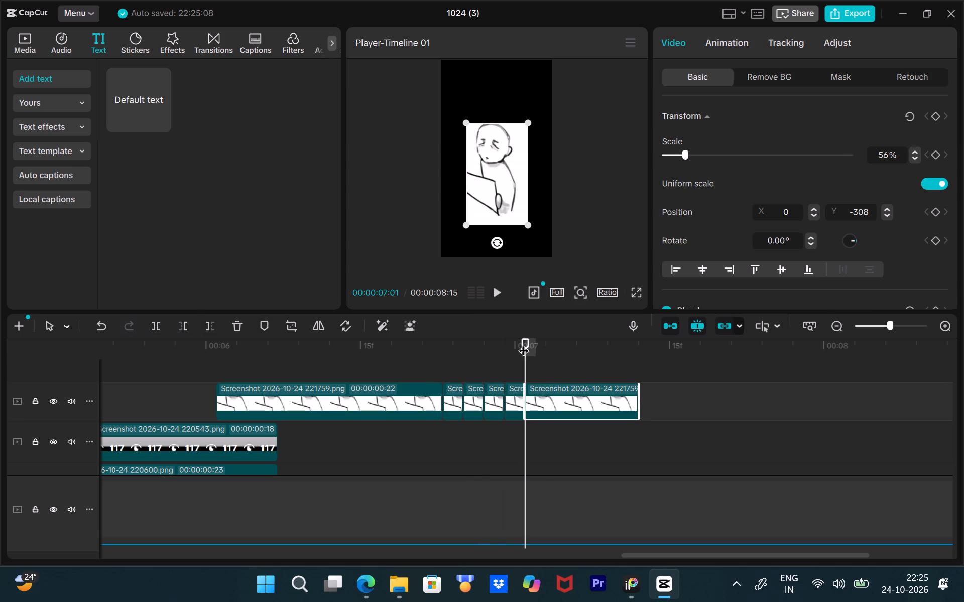
left_click_drag(525, 343, 548, 357)
left_click(160, 322)
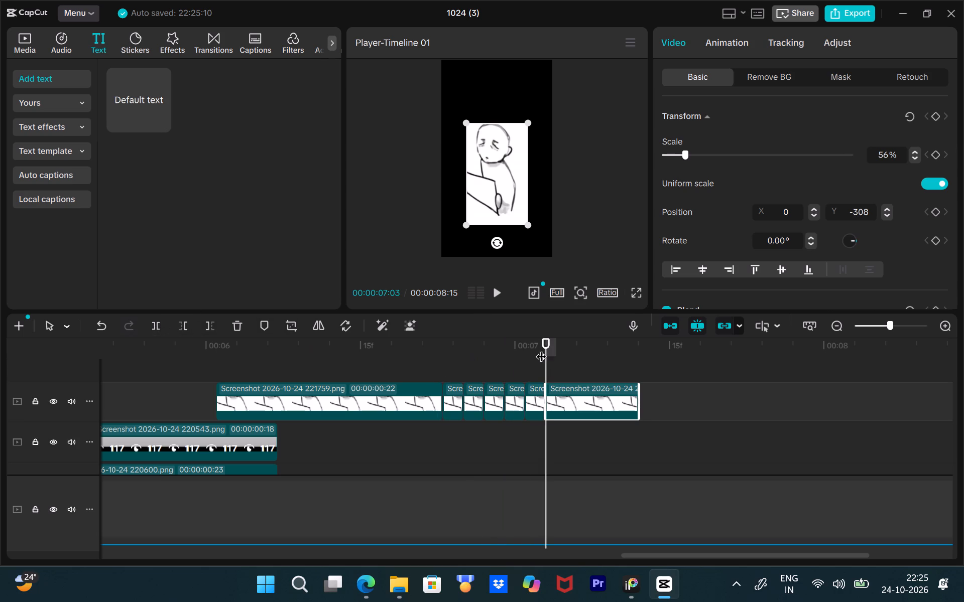
left_click_drag(543, 349, 562, 361)
left_click(144, 316)
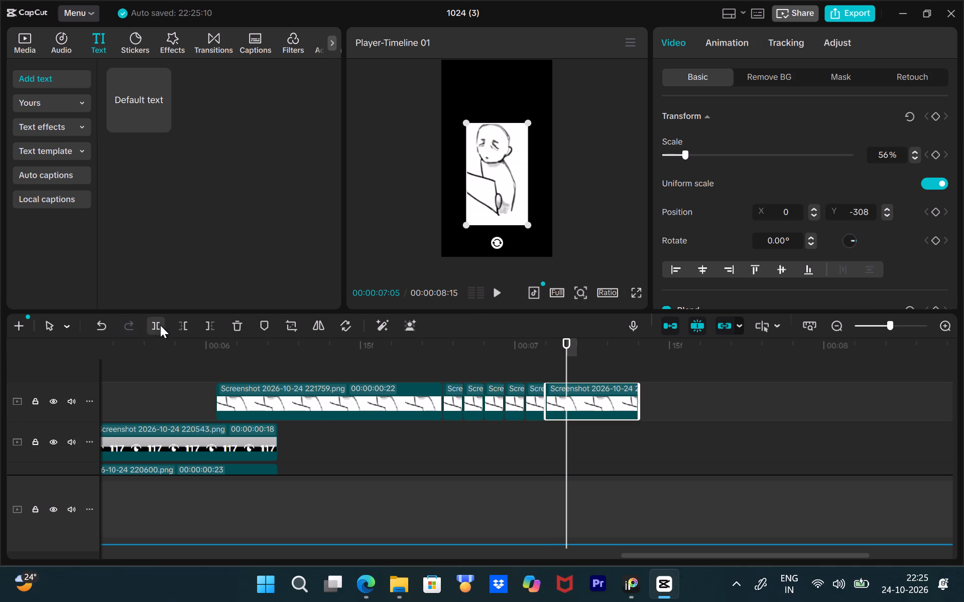
left_click(160, 325)
left_click_drag(568, 354, 583, 363)
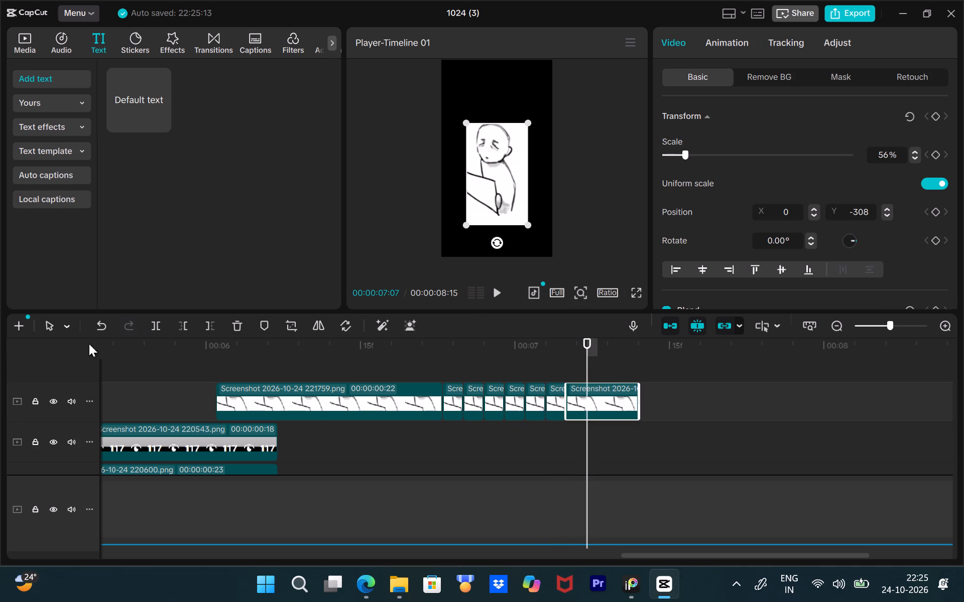
left_click(148, 326)
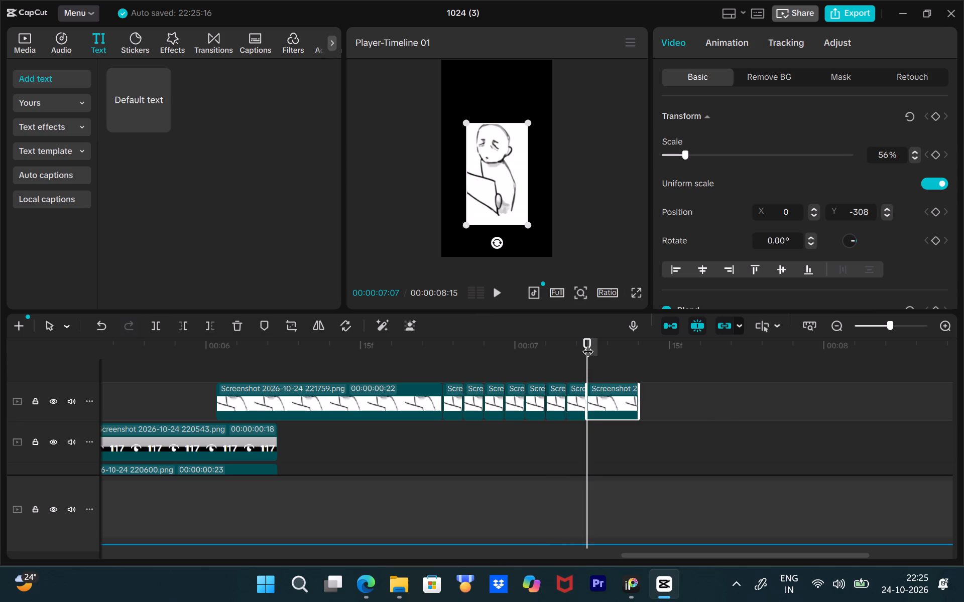
left_click_drag(587, 344, 607, 353)
left_click(153, 325)
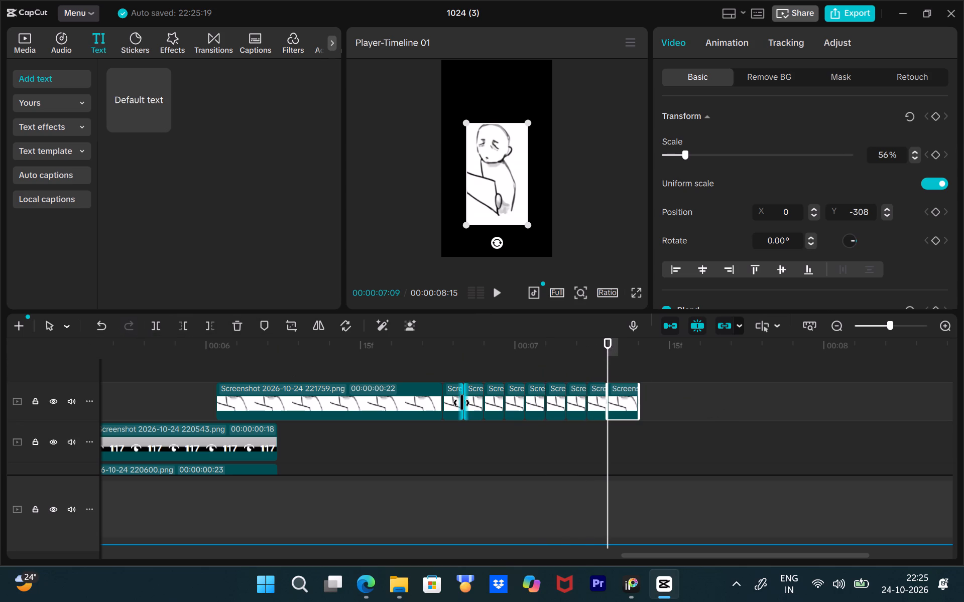
Delete the 221759 pieces at 00:00:06:25–00:00:06:27, 00:00:06:29–00:00:07:01 and 00:00:07:03–00:00:07:05 to leave flicker gaps.
left_click(467, 403)
key("BackSpace")
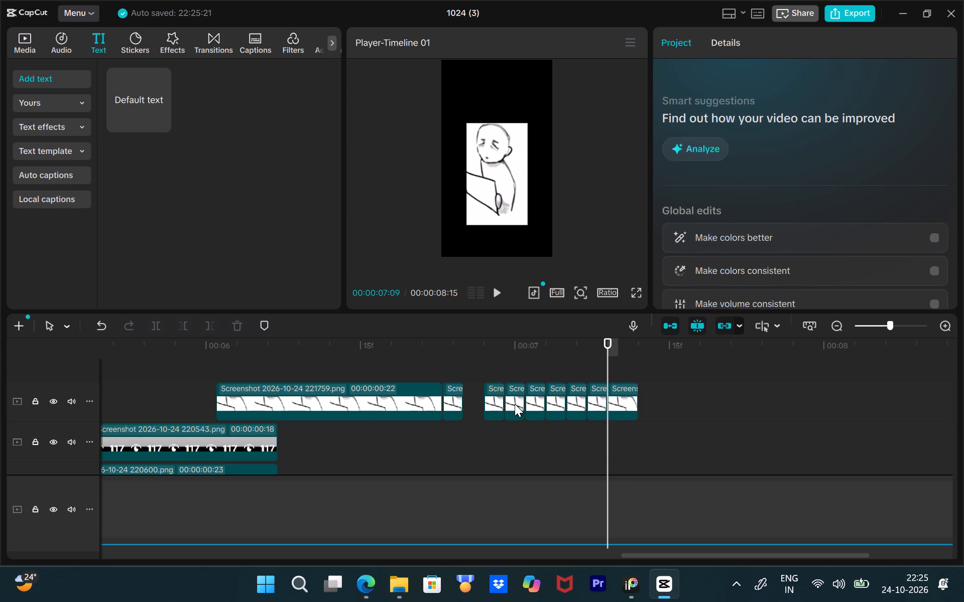
left_click(515, 404)
key("BackSpace")
left_click(552, 406)
key("BackSpace")
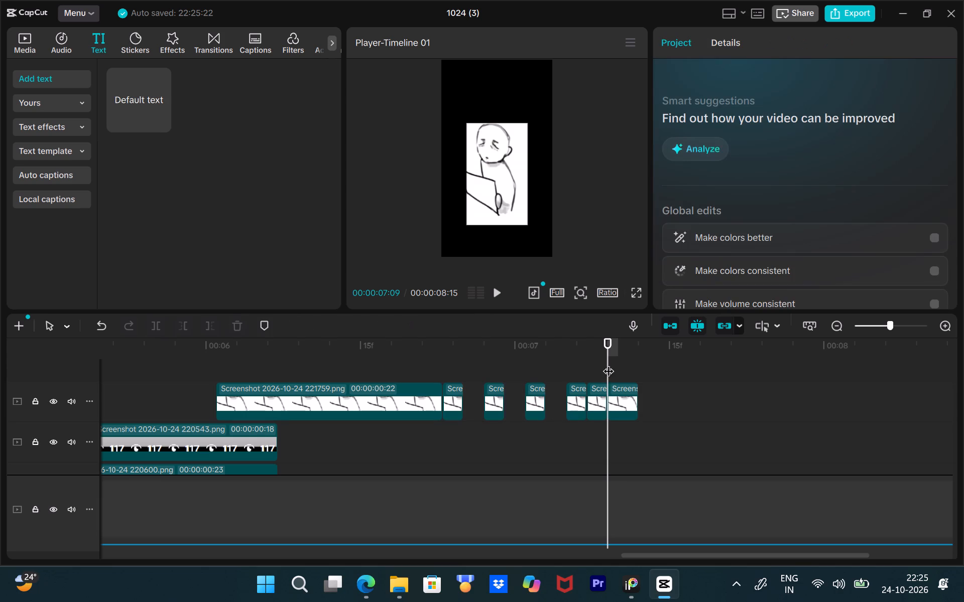
Preview the flicker and extend the 221759 piece starting at 00:00:07:01 to 00:00:07:05, closing the last gap.
left_click_drag(604, 362, 346, 373)
key("space")
key("space")
key("space")
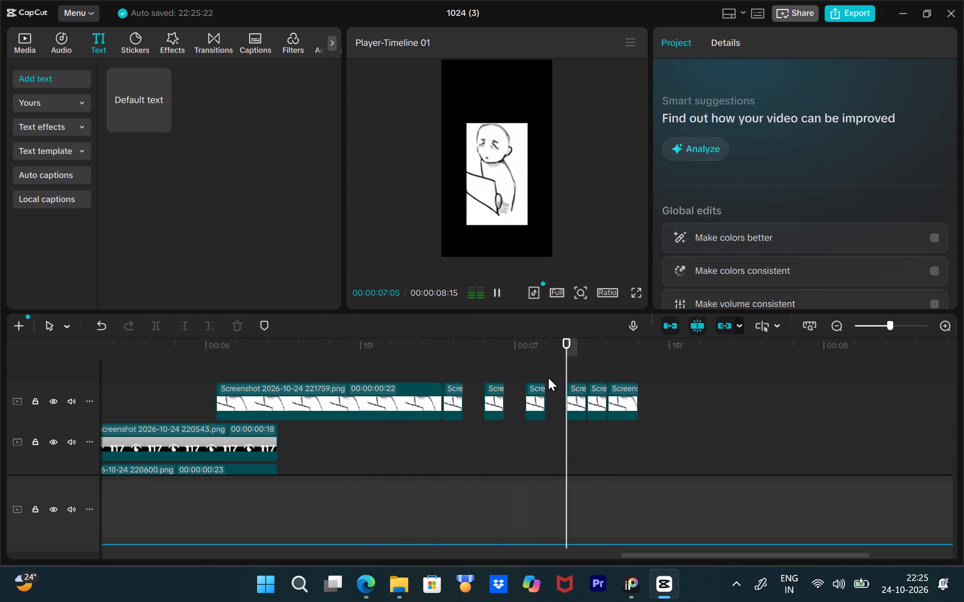
key("space")
left_click_drag(545, 394, 564, 404)
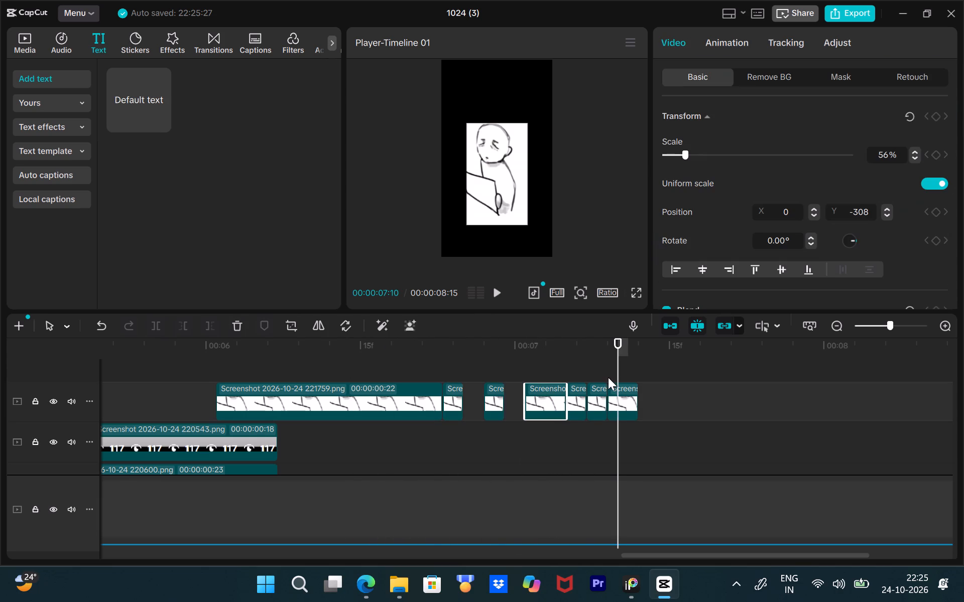
Replay the flicker, and combine the four adjoining 221759 pieces from 00:00:07:01 onward into a compound clip.
left_click_drag(614, 357, 503, 361)
key("space")
key("space")
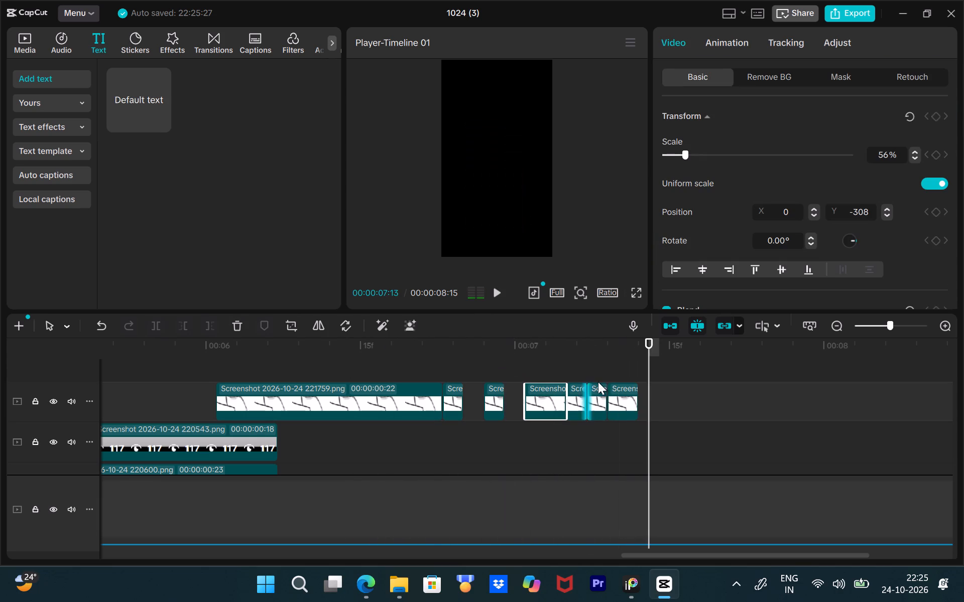
left_click_drag(650, 376, 546, 411)
left_click_drag(680, 371, 535, 407)
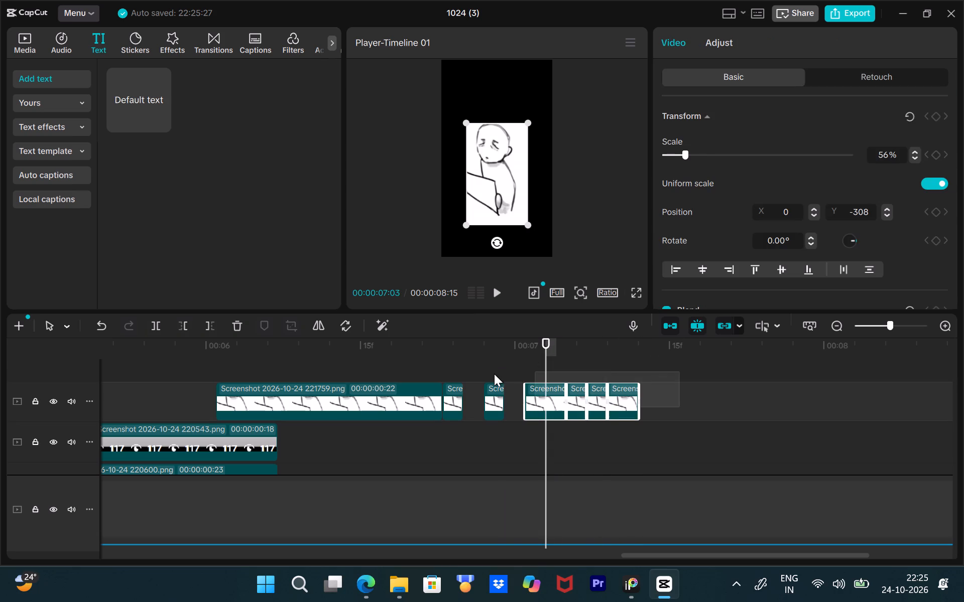
left_click(936, 159)
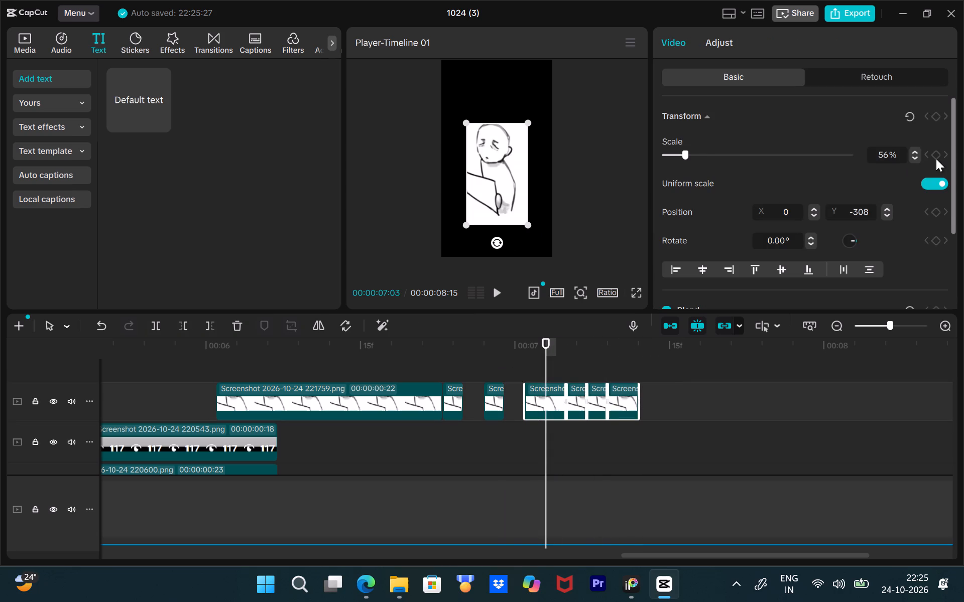
left_click(934, 157)
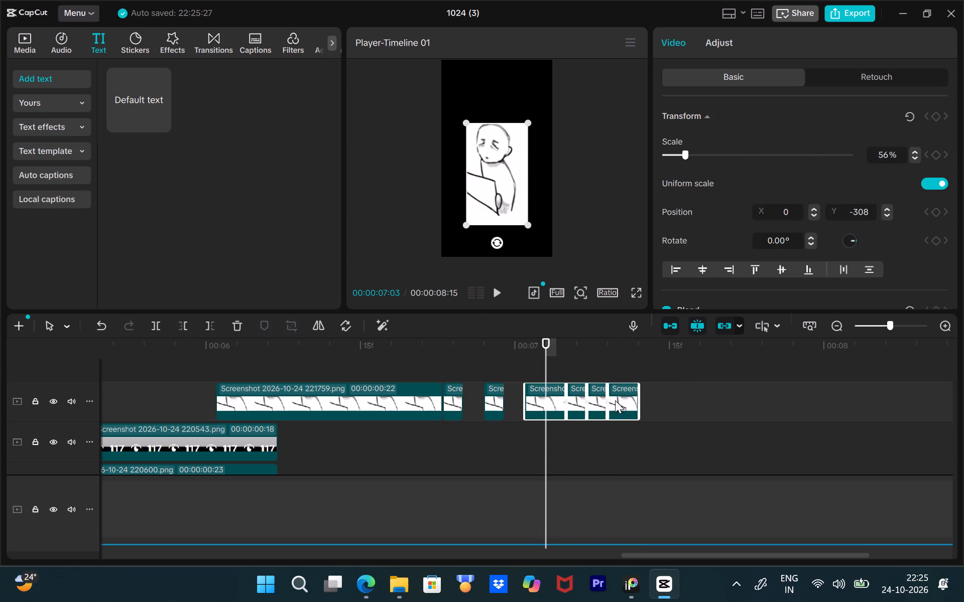
right_click(550, 400)
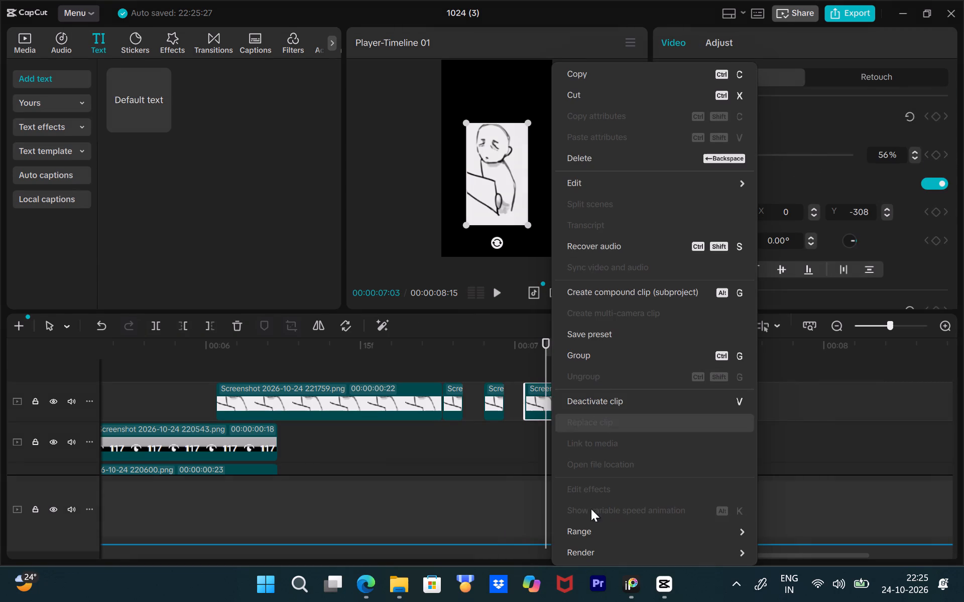
left_click(593, 285)
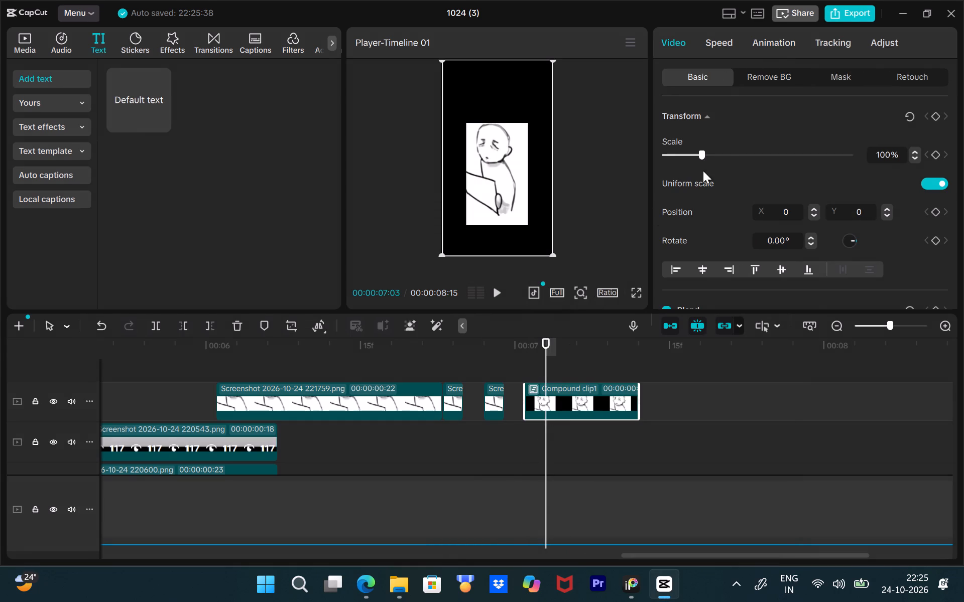
Add a 100% scale keyframe to the compound clip at 00:00:07:03 and raise its scale to 123% at 00:00:07:11.
left_click(938, 157)
left_click_drag(552, 348, 626, 402)
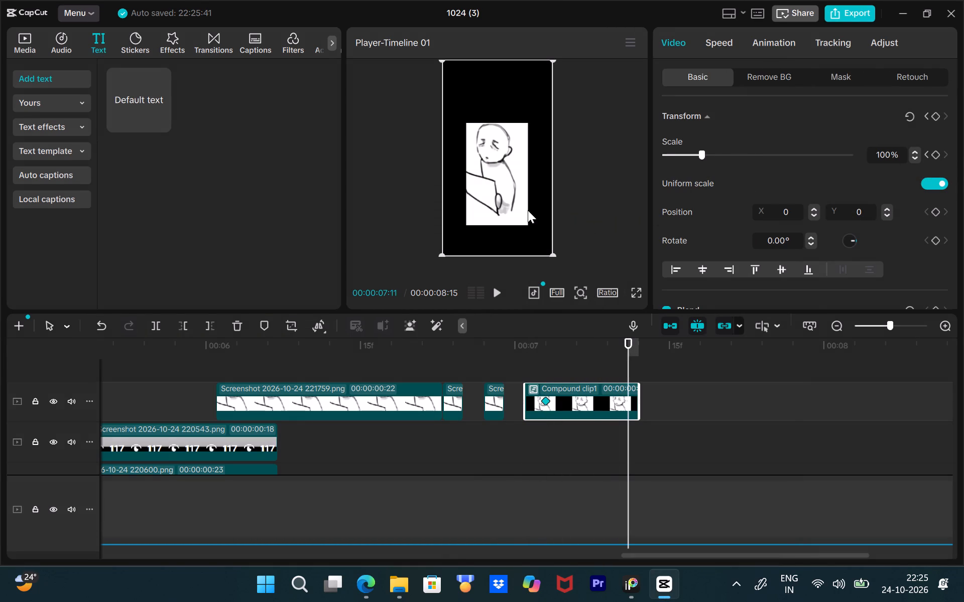
left_click(524, 192)
left_click_drag(702, 153, 711, 156)
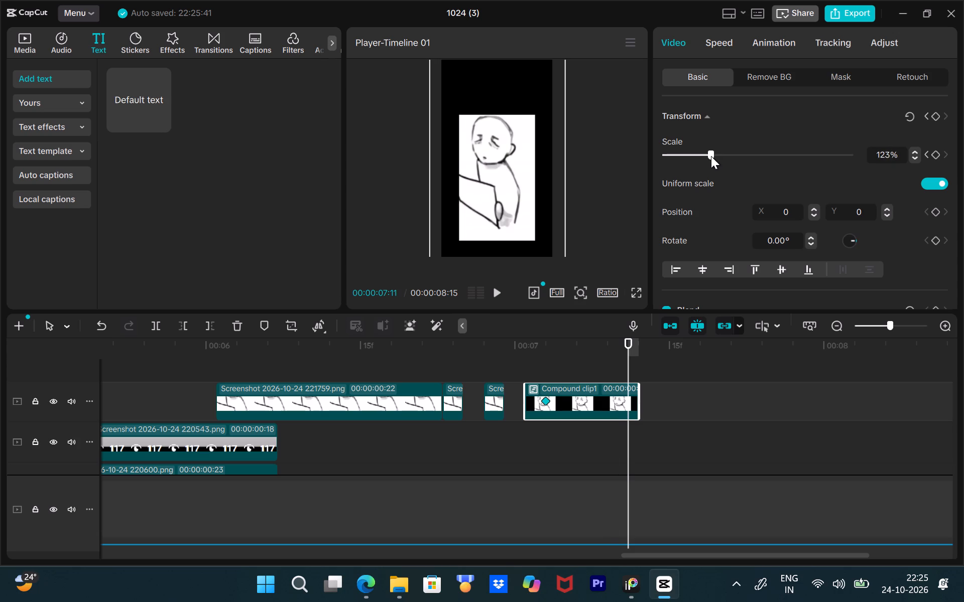
Play back the flicker cuts and the closing zoom on the compound clip.
left_click_drag(711, 156, 710, 156)
left_click_drag(634, 345, 429, 366)
key("space")
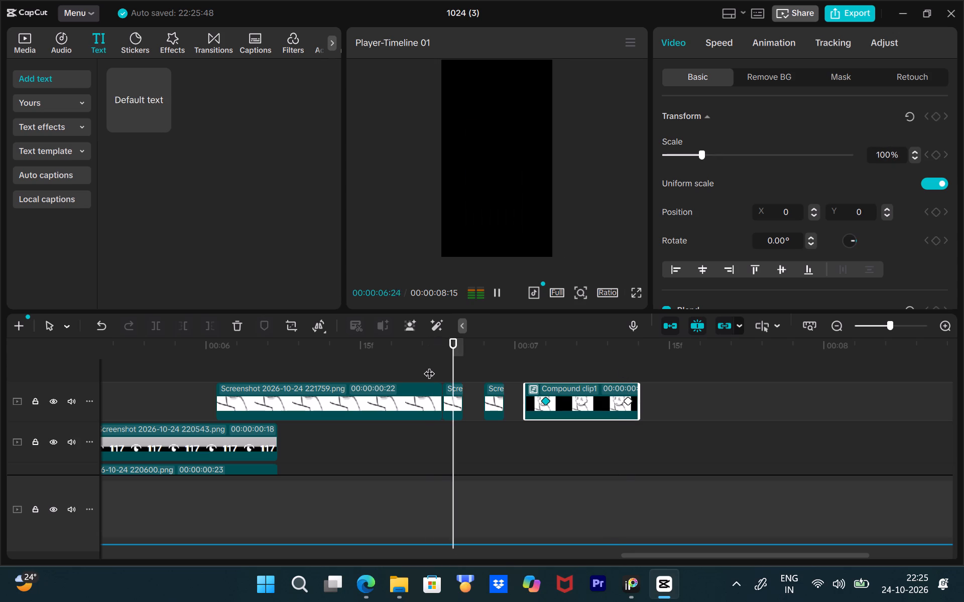
key("space")
key("space")
key("space")
scroll(644, 397, "down", 2)
scroll(645, 398, "up", 1)
scroll(646, 398, "down", 8)
scroll(649, 417, "up", 5)
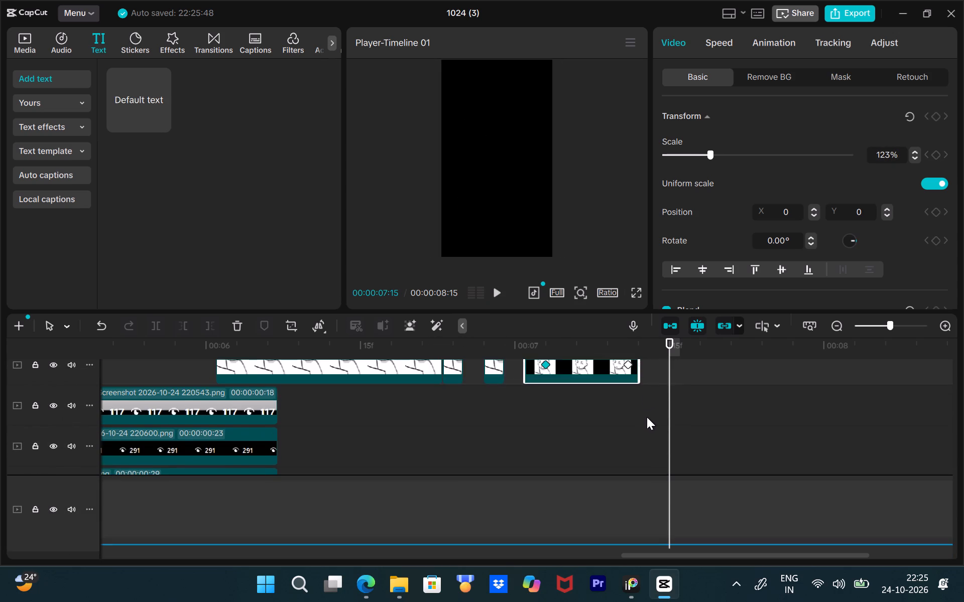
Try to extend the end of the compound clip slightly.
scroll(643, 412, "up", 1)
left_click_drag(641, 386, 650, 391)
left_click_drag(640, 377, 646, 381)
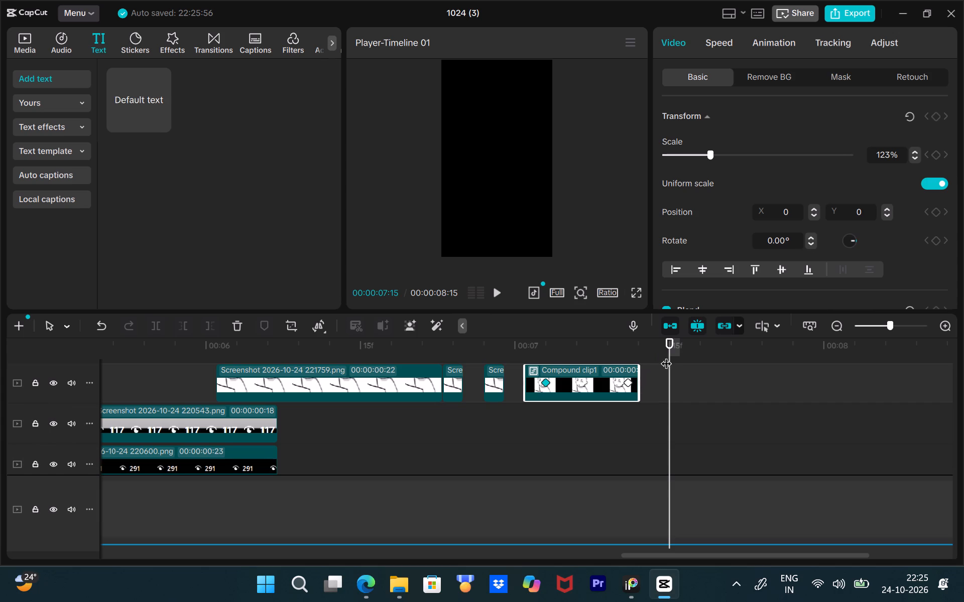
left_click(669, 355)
Look through the media files in the Downloads folder for something to import.
left_click(19, 44)
scroll(240, 177, "down", 3)
left_click(223, 180)
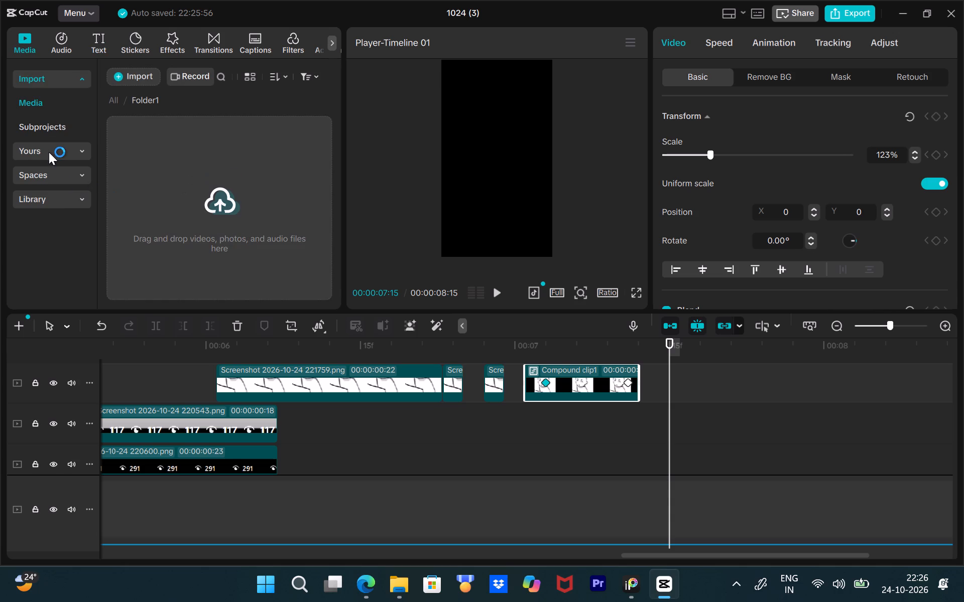
left_click(77, 217)
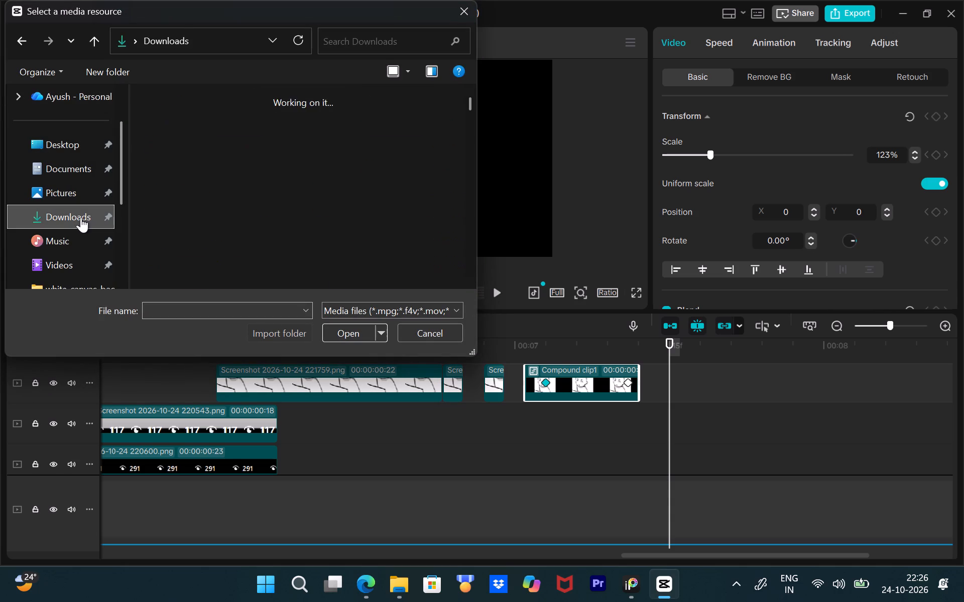
scroll(181, 183, "down", 3)
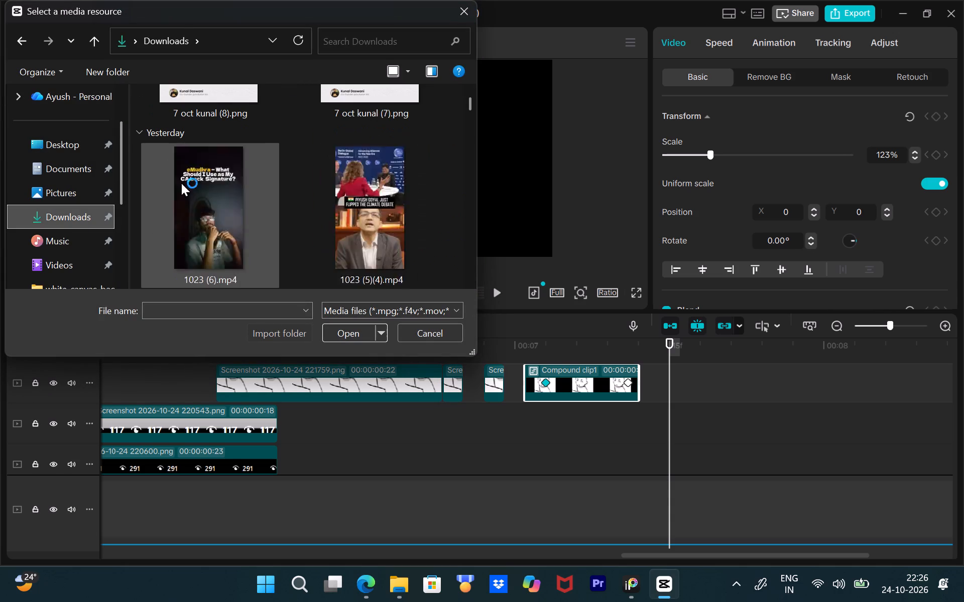
scroll(181, 183, "down", 4)
scroll(183, 184, "up", 8)
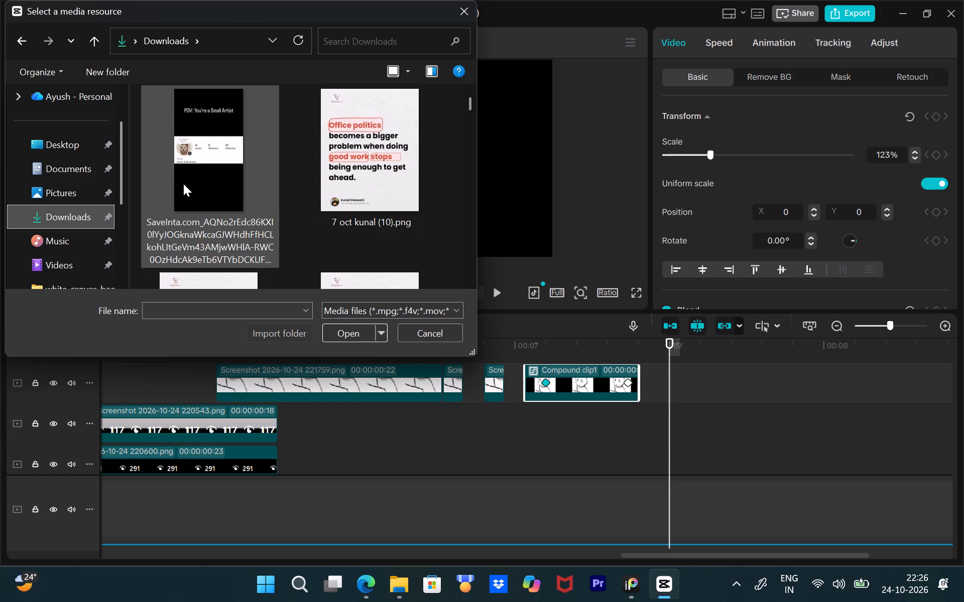
scroll(183, 184, "up", 6)
scroll(183, 184, "down", 3)
scroll(183, 184, "up", 2)
scroll(217, 171, "down", 3)
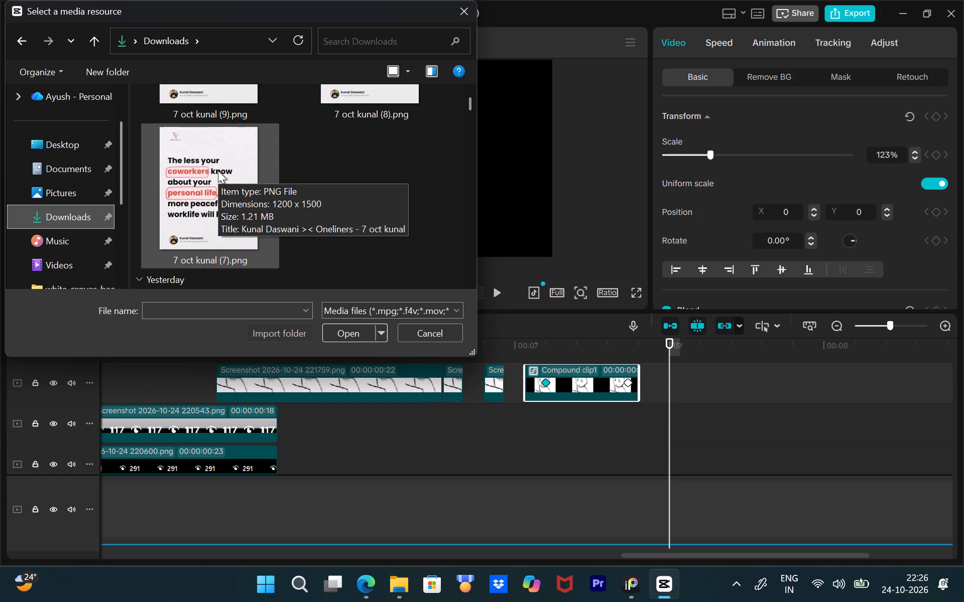
scroll(218, 171, "down", 17)
scroll(225, 183, "down", 4)
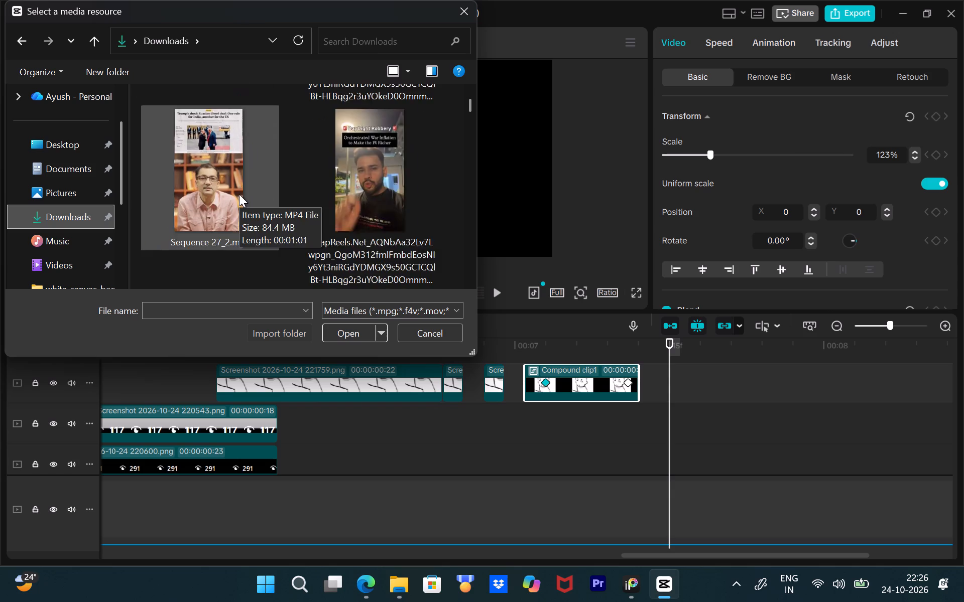
scroll(239, 194, "down", 15)
scroll(239, 197, "down", 12)
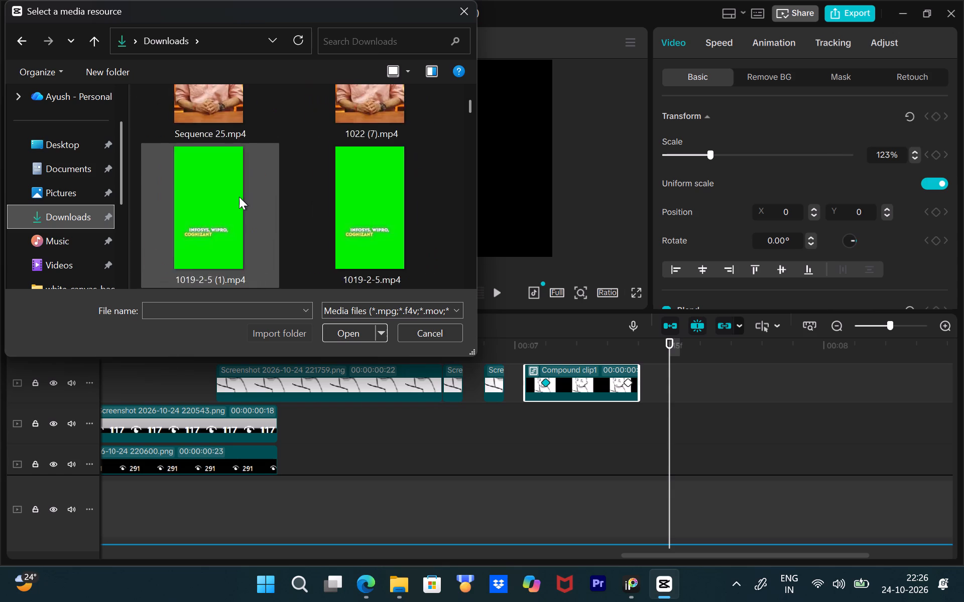
scroll(239, 197, "down", 9)
scroll(239, 197, "up", 14)
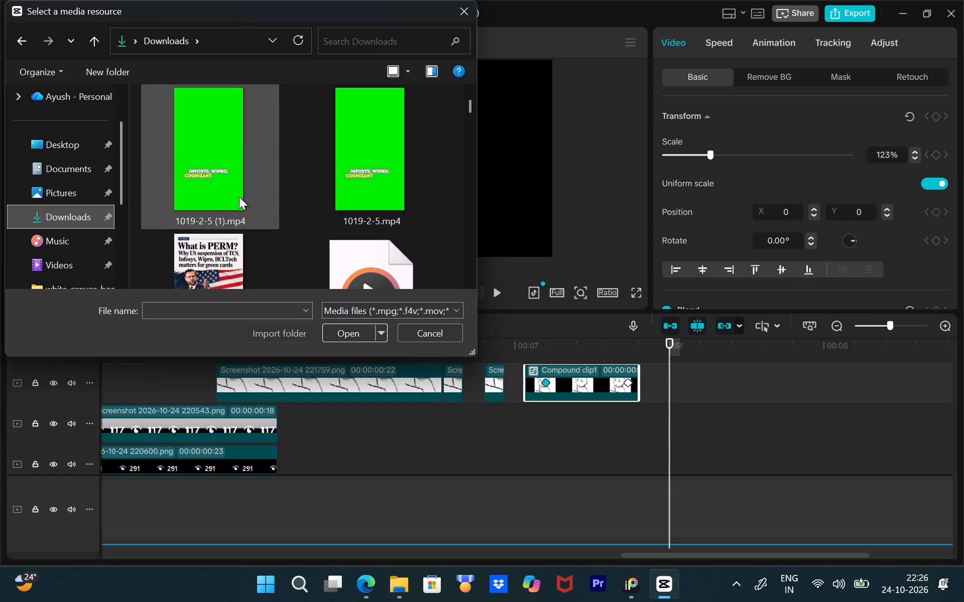
scroll(239, 197, "up", 20)
scroll(239, 197, "up", 9)
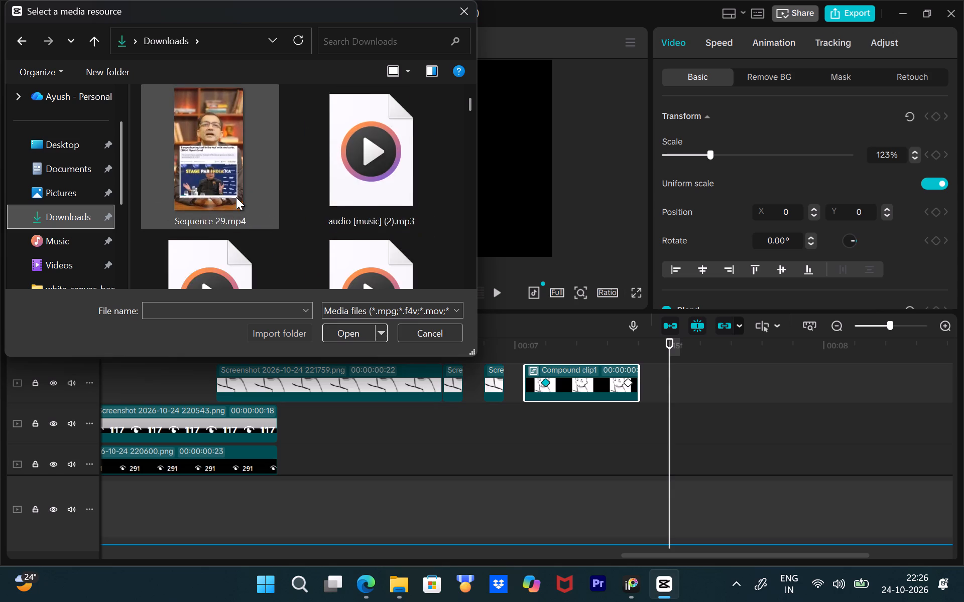
scroll(236, 197, "up", 14)
scroll(236, 197, "up", 9)
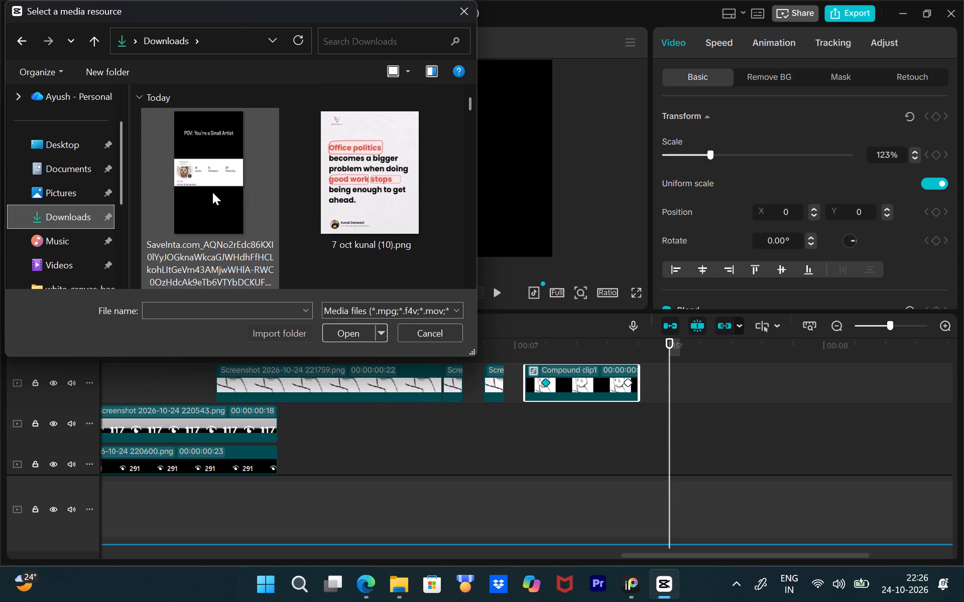
scroll(213, 188, "up", 2)
scroll(213, 188, "down", 5)
scroll(216, 192, "up", 14)
scroll(184, 197, "down", 3)
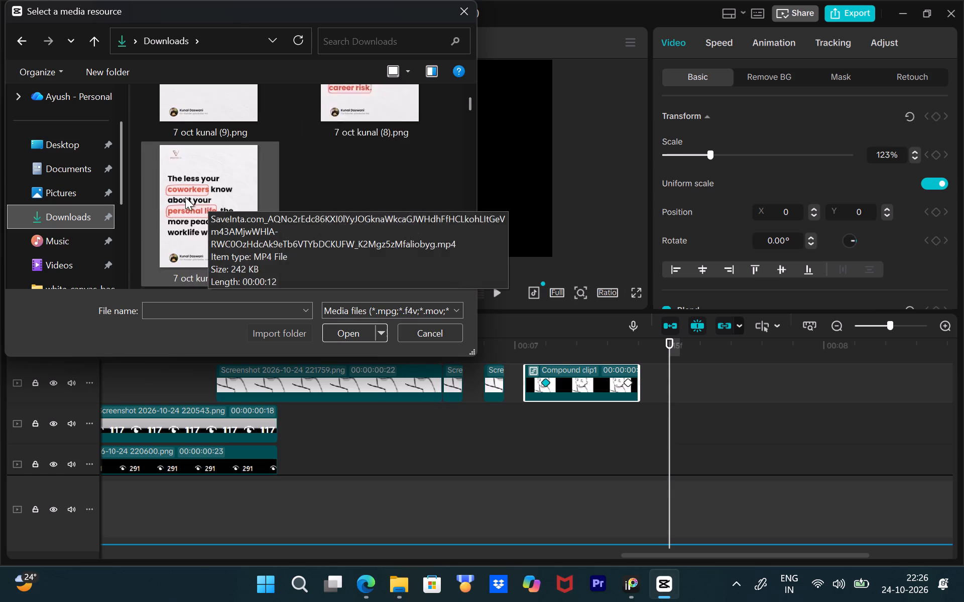
scroll(185, 197, "down", 11)
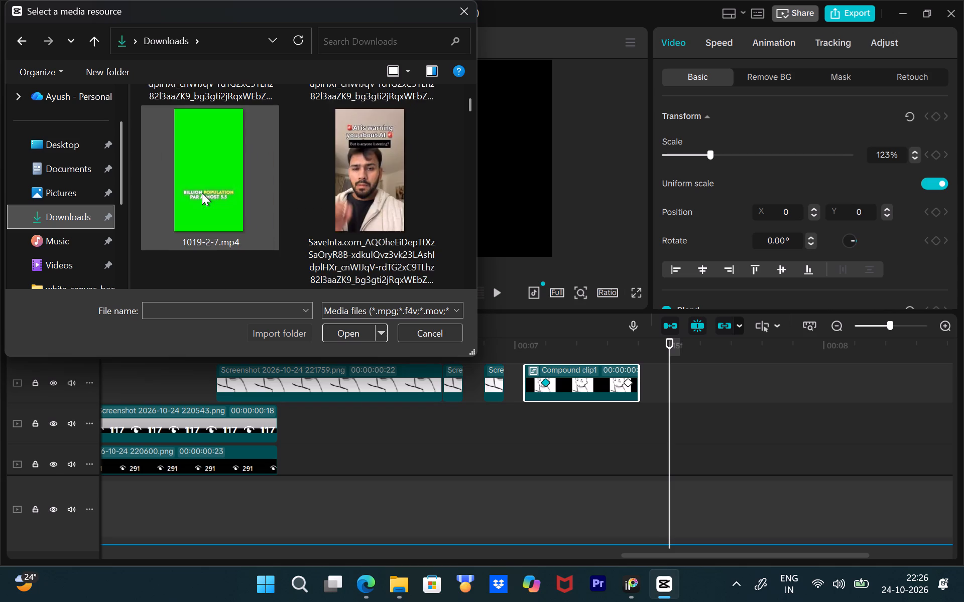
scroll(202, 193, "down", 2)
scroll(202, 193, "up", 2)
scroll(202, 193, "down", 10)
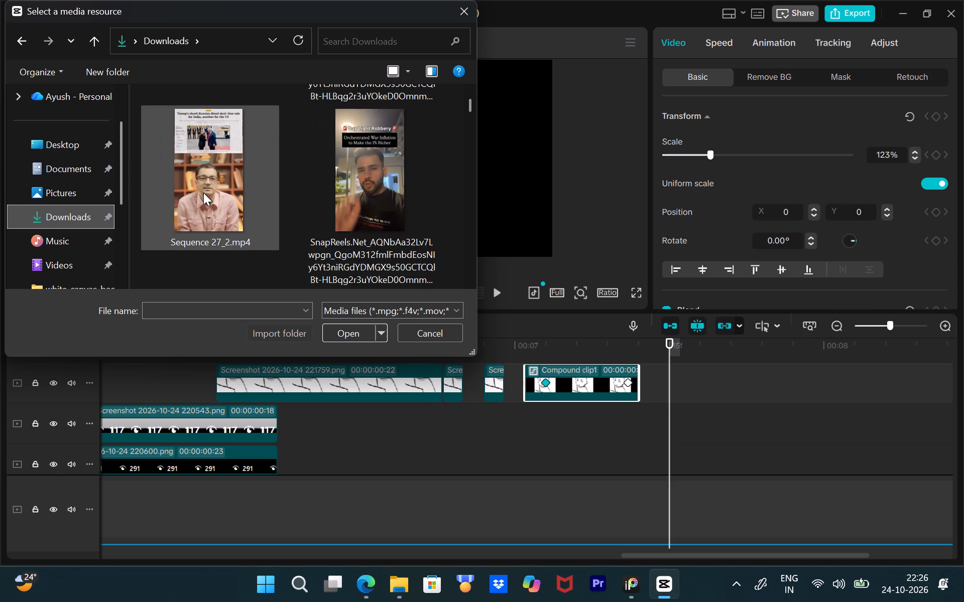
scroll(203, 193, "down", 7)
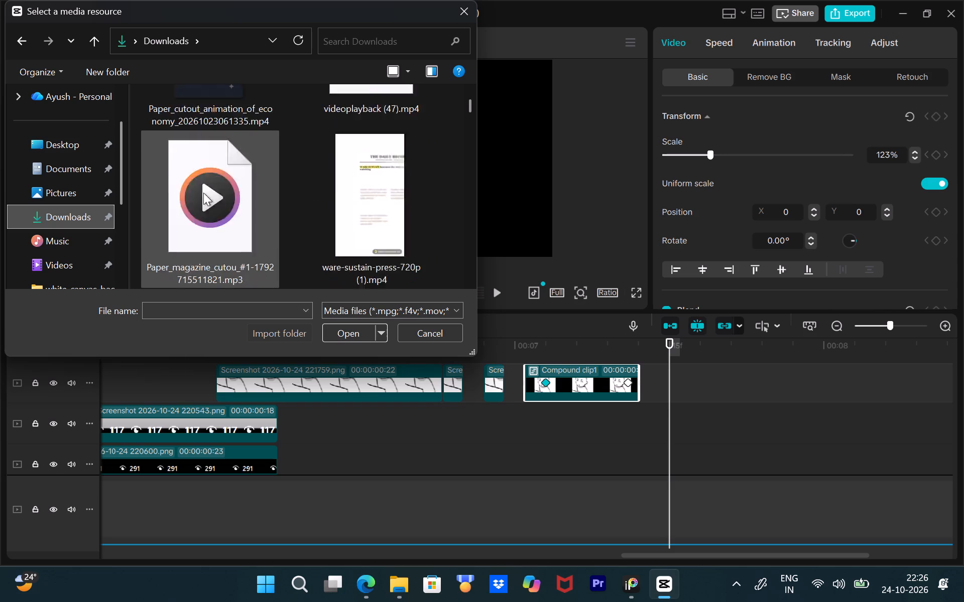
scroll(203, 193, "up", 2)
scroll(209, 194, "down", 2)
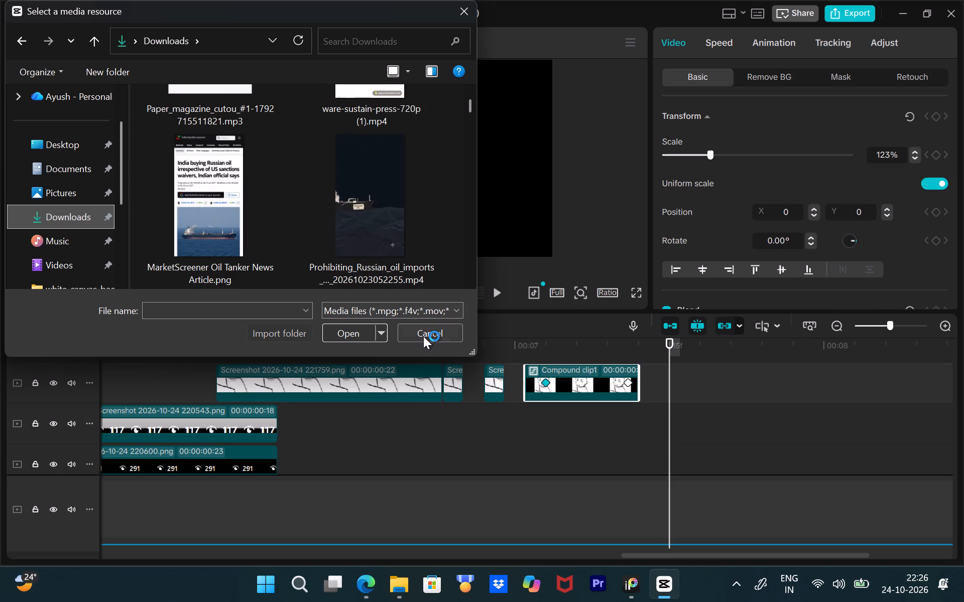
scroll(223, 203, "down", 3)
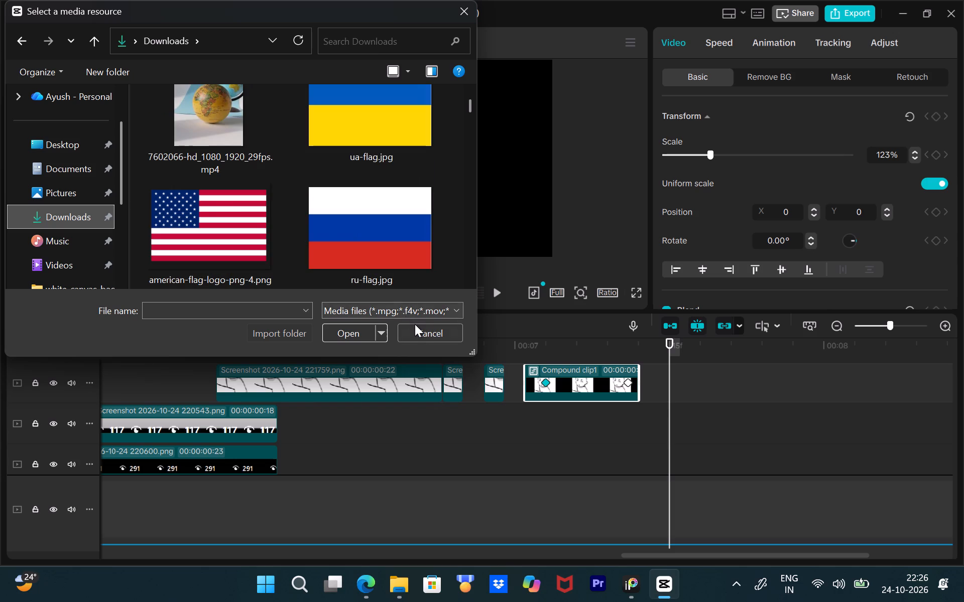
left_click(415, 324)
Scrub through the flicker section to 00:00:07:02 and check the Downloads folder again for media to import.
left_click_drag(669, 349, 430, 368)
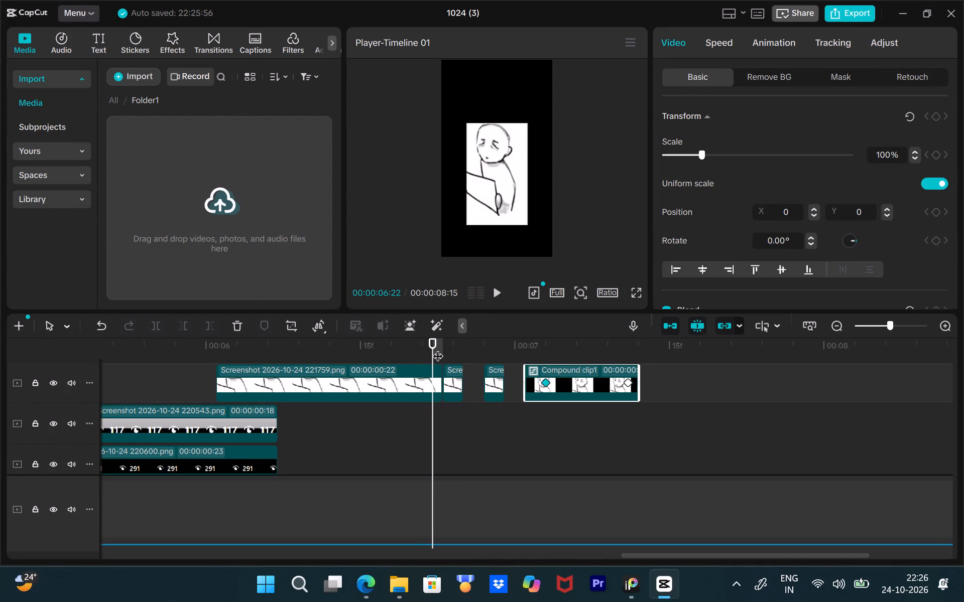
left_click_drag(437, 348, 533, 406)
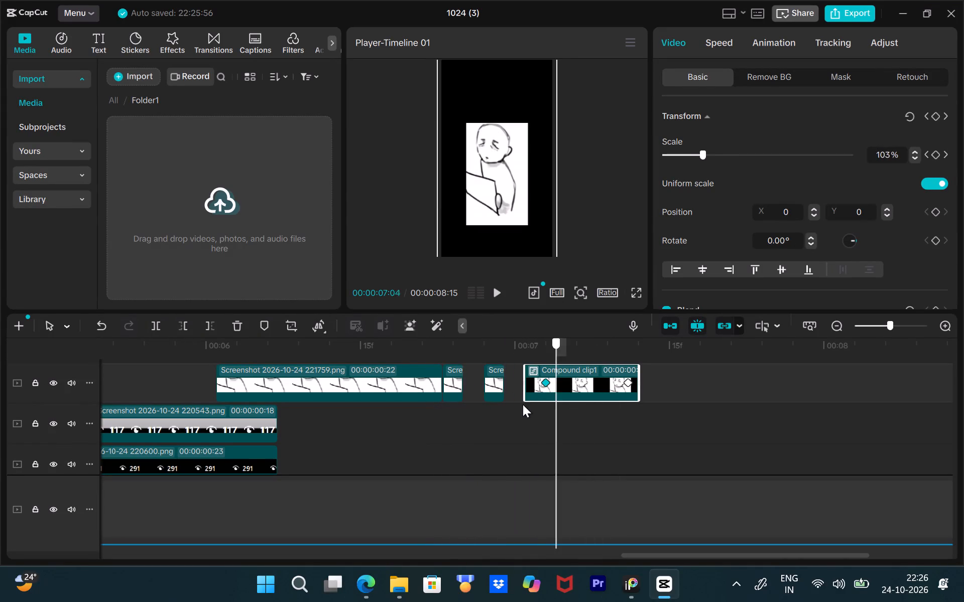
left_click(137, 78)
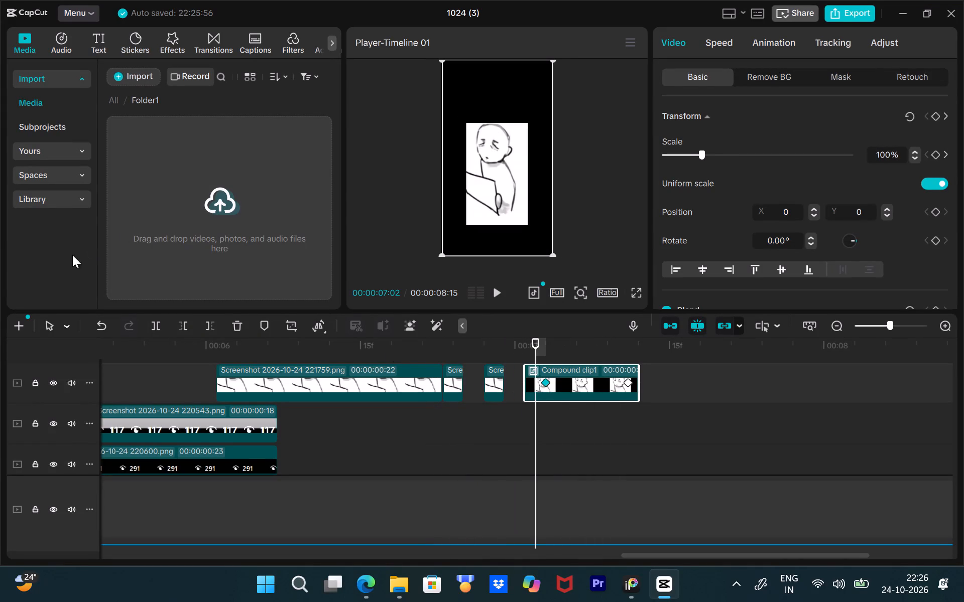
left_click(69, 214)
scroll(218, 197, "up", 4)
scroll(218, 197, "down", 5)
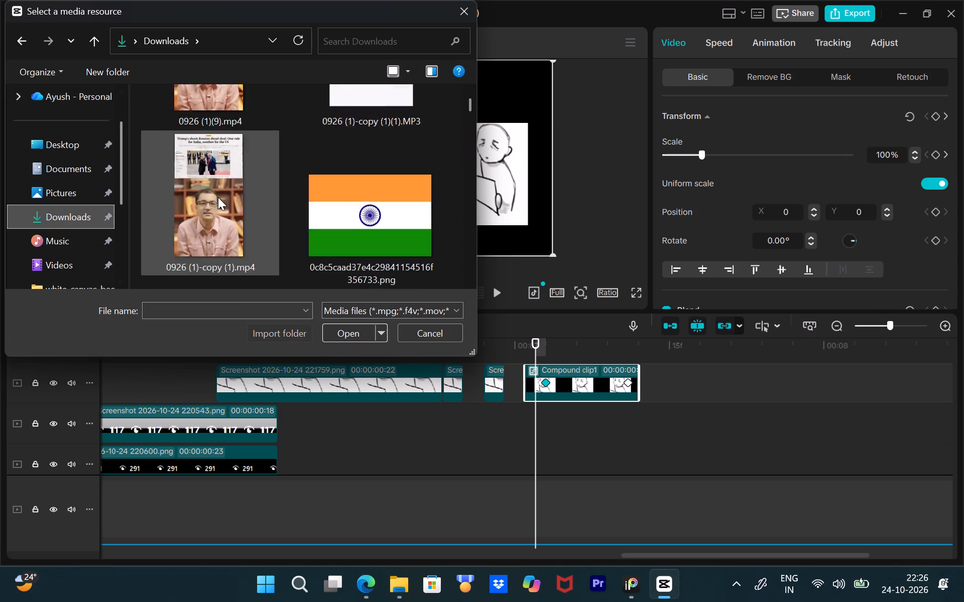
scroll(218, 197, "up", 10)
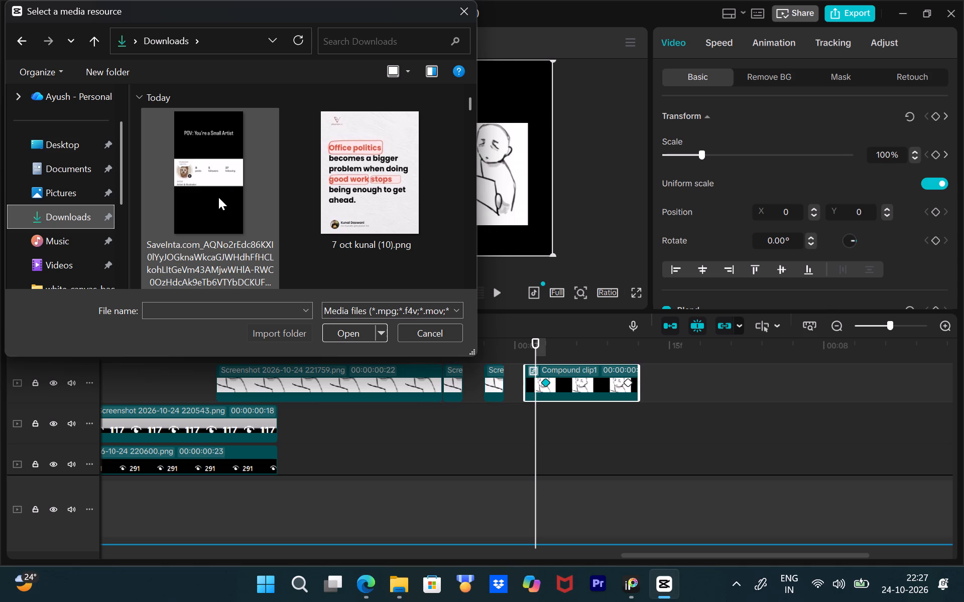
scroll(223, 202, "down", 1)
scroll(63, 168, "up", 3)
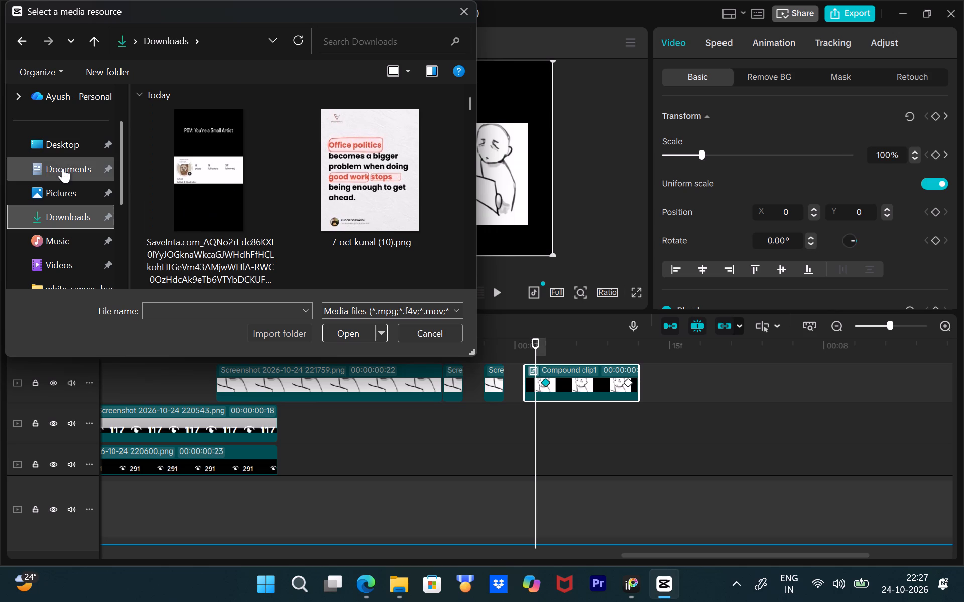
Search the Desktop folder for "sfx" in the import dialog and clear the search.
left_click(71, 196)
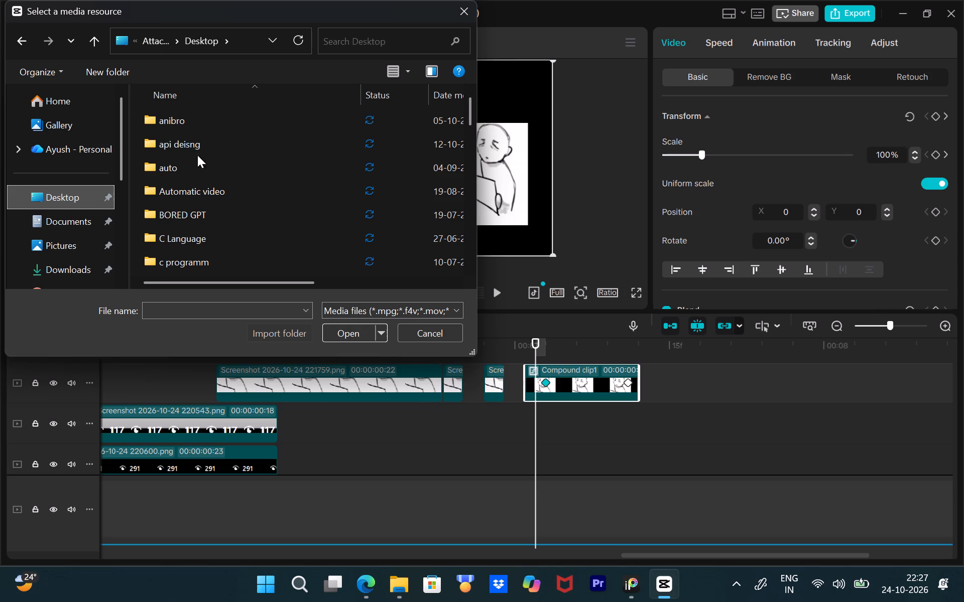
left_click(386, 39)
key("s")
type("fx")
key("Return")
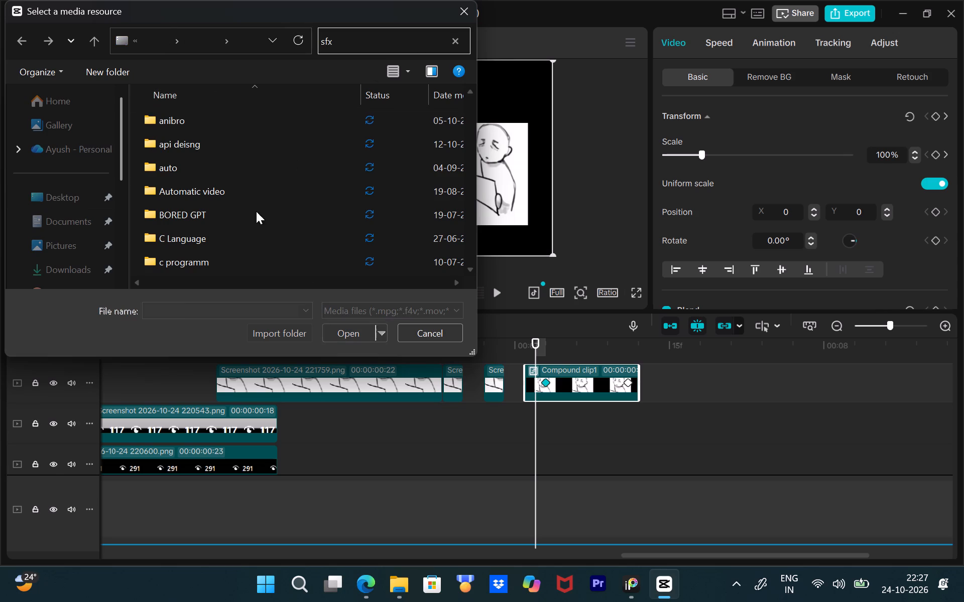
scroll(206, 161, "down", 3)
left_click(455, 37)
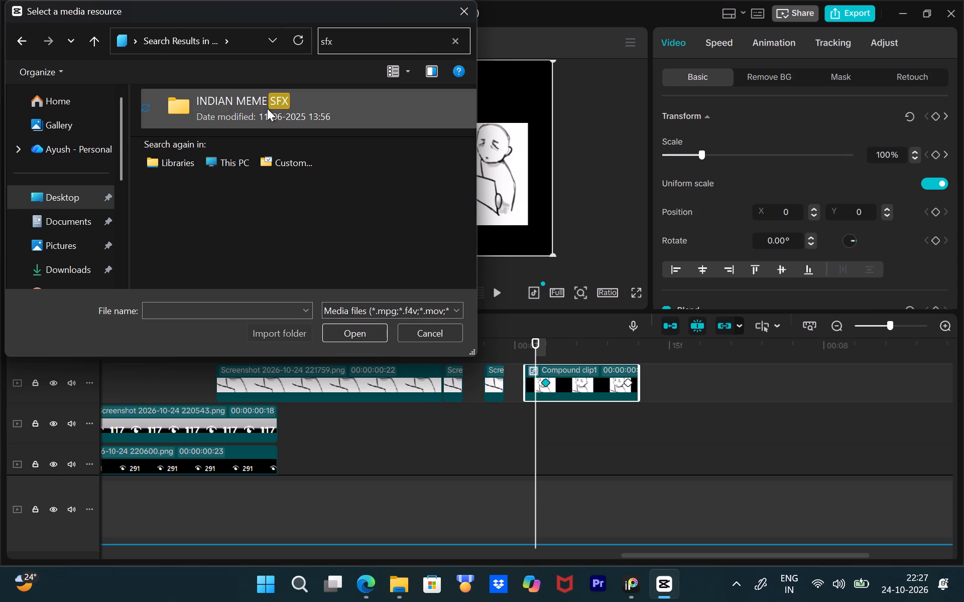
left_click(453, 39)
Import all the sound effect files from the Desktop folder "Sound Fx Yang Sering Di gunakan…".
scroll(237, 168, "down", 3)
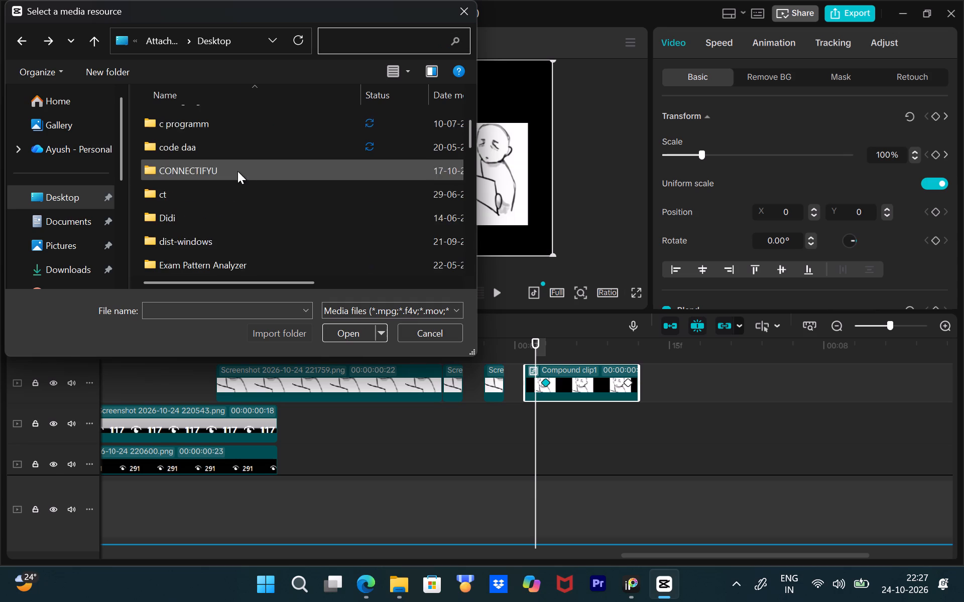
scroll(237, 171, "down", 9)
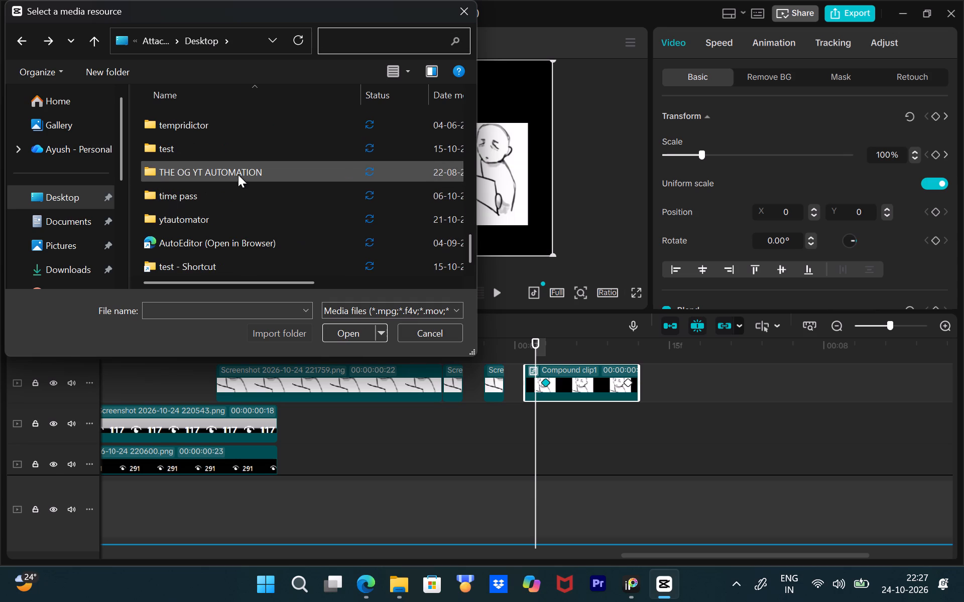
scroll(238, 178, "down", 4)
scroll(238, 181, "up", 2)
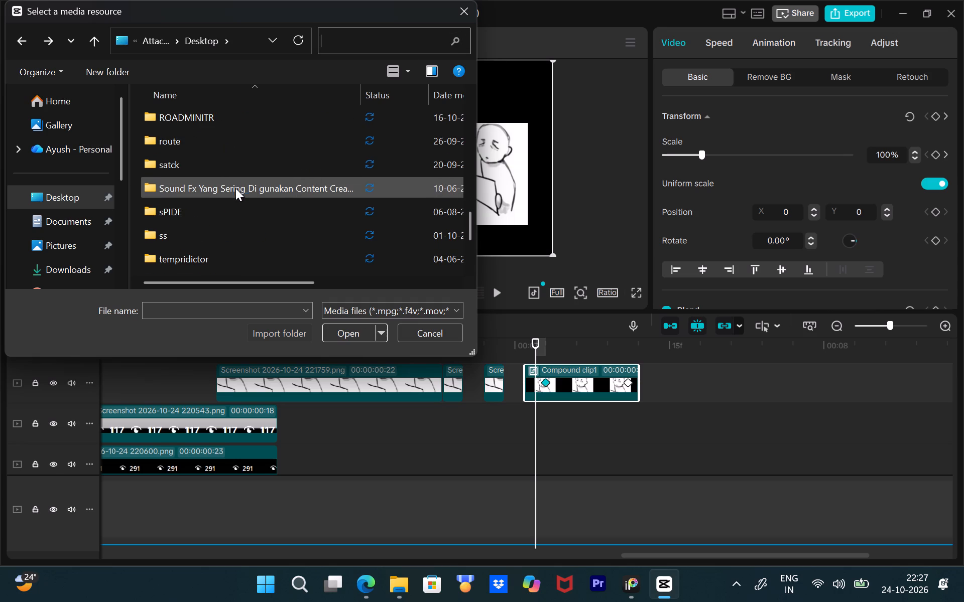
left_click(235, 188)
left_click(345, 334)
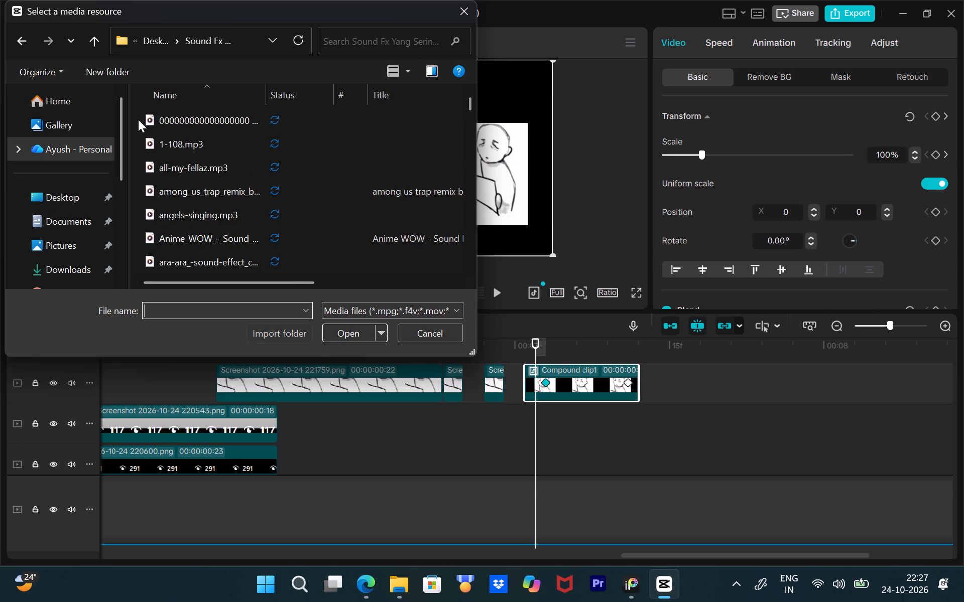
left_click_drag(138, 119, 253, 530)
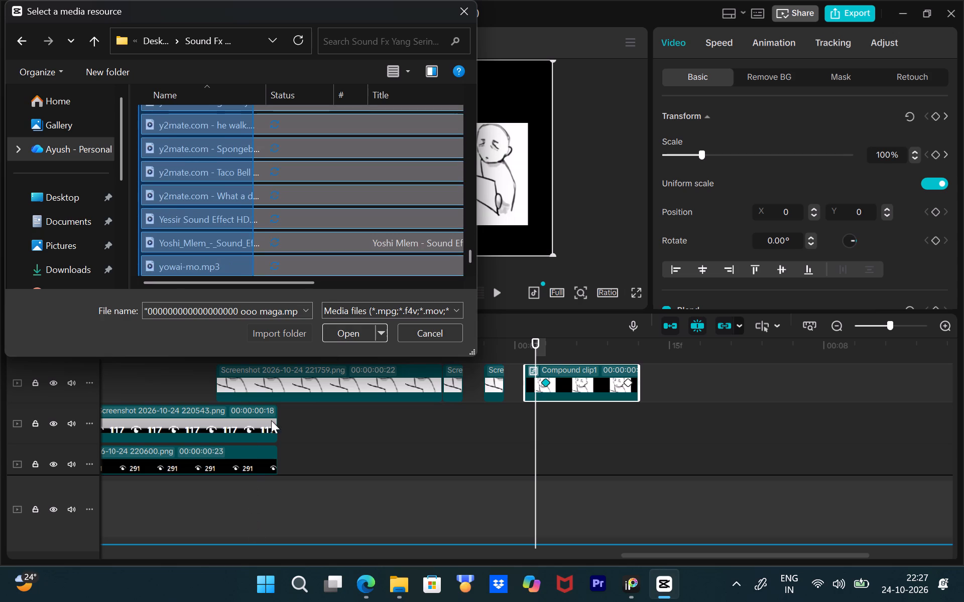
left_click(338, 331)
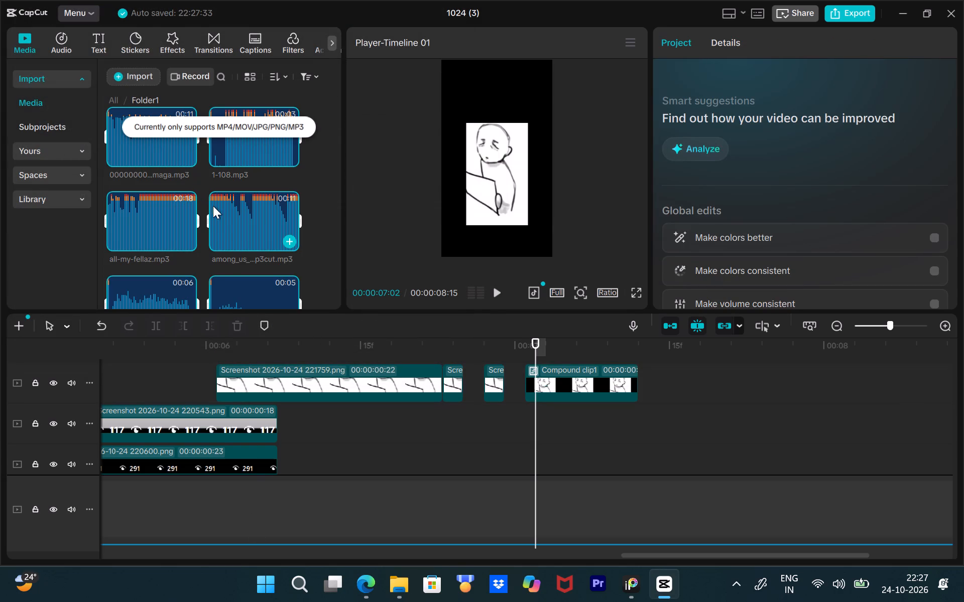
Audition the imported among_us, all-my-fellaz, angels-singing and Anime_WOW sound effects.
key("space")
left_click(222, 222)
key("space")
key("space")
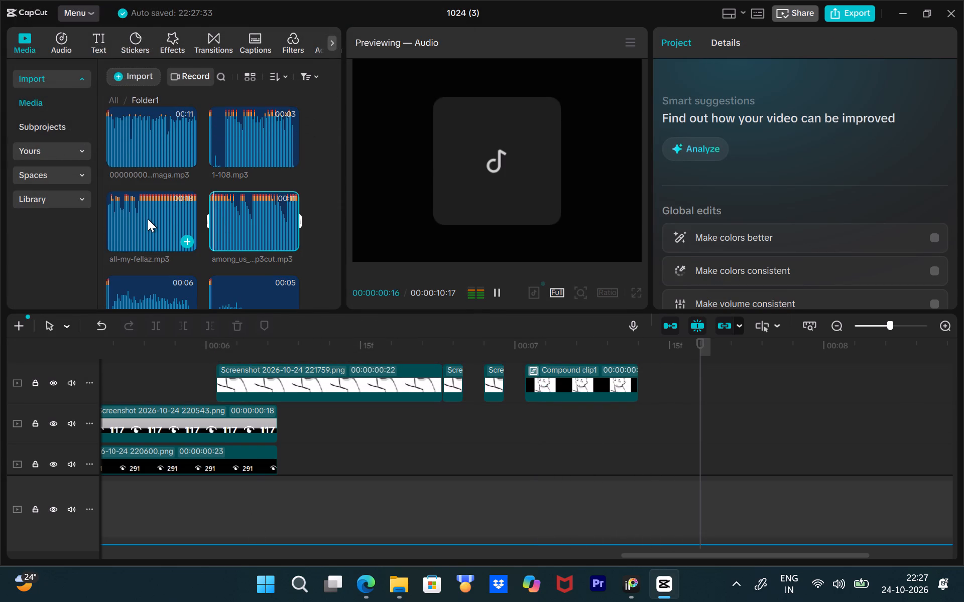
left_click(141, 216)
key("space")
key("space")
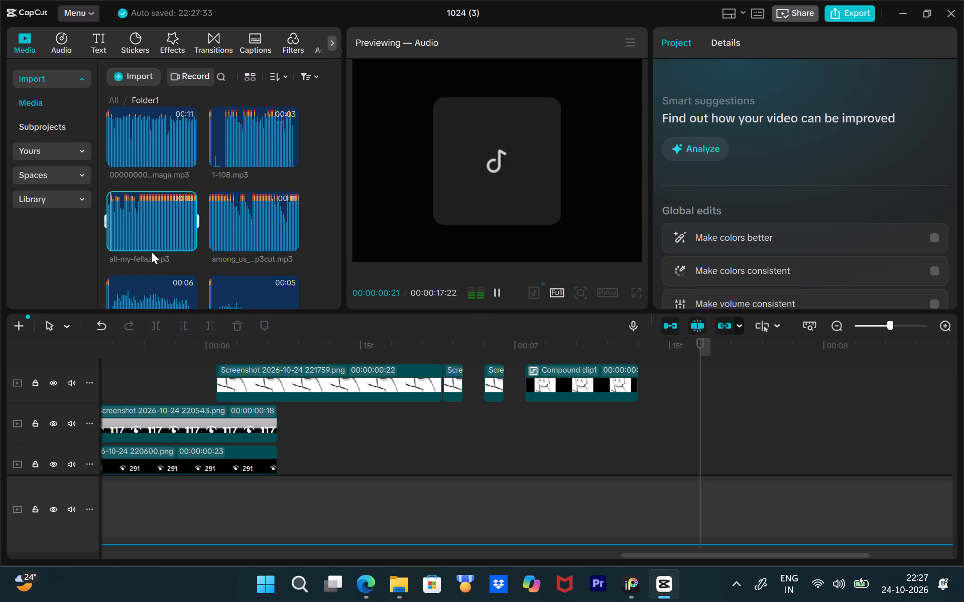
scroll(152, 252, "down", 1)
key("space")
left_click(135, 237)
key("space")
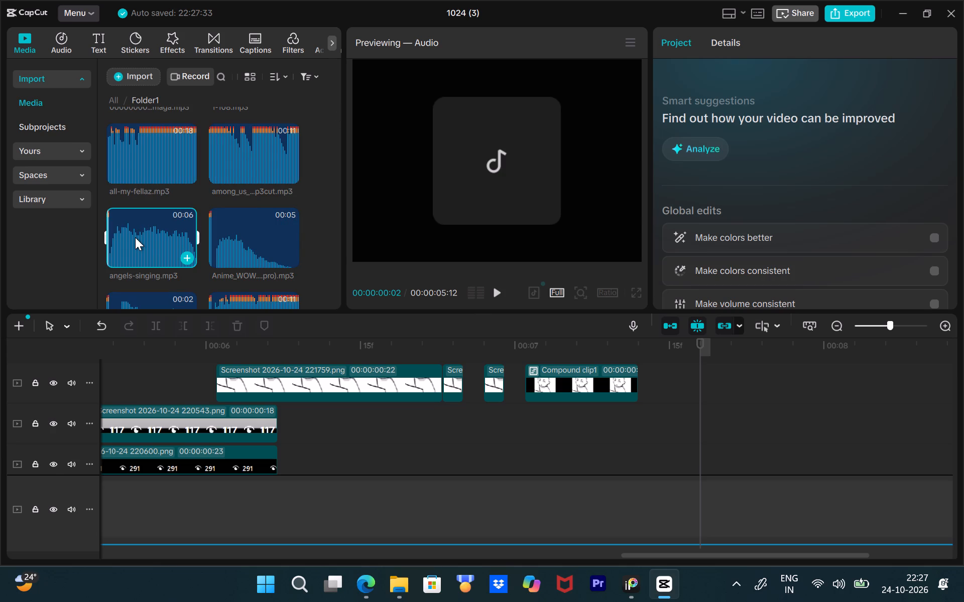
key("space")
left_click(231, 248)
key("space")
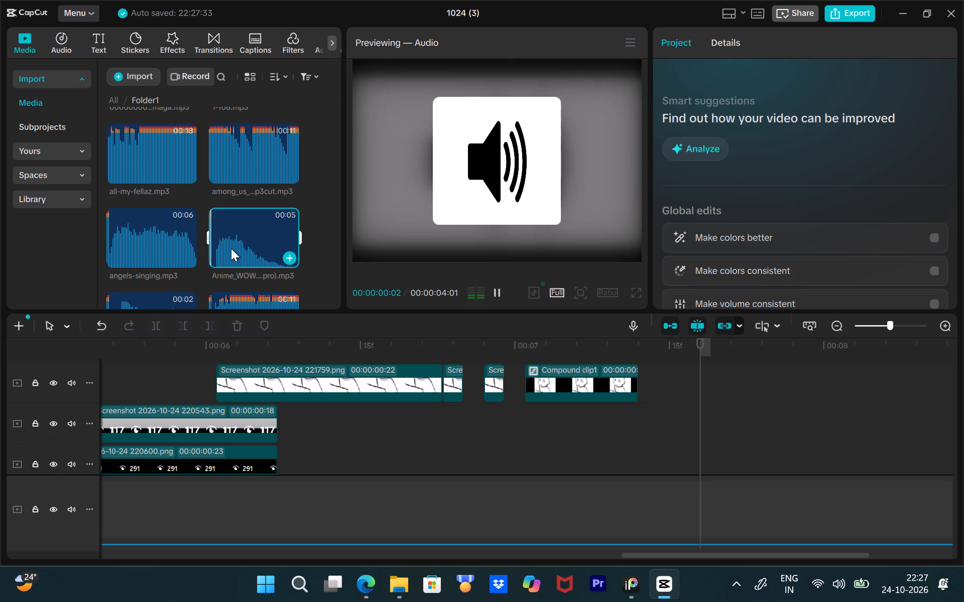
Audition the ara-ara, aw-hell-nah-man, Awkward Moment and first bad-to-the-bone-style "bad-to-the…me (1)" sound effects.
scroll(173, 280, "down", 2)
left_click(127, 195)
key("space")
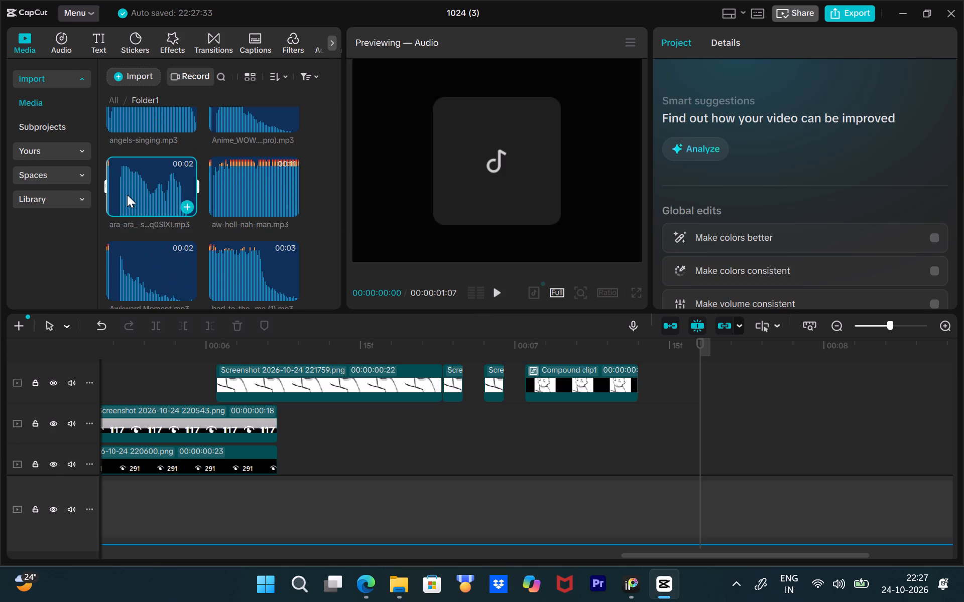
key("space")
left_click(253, 188)
key("space")
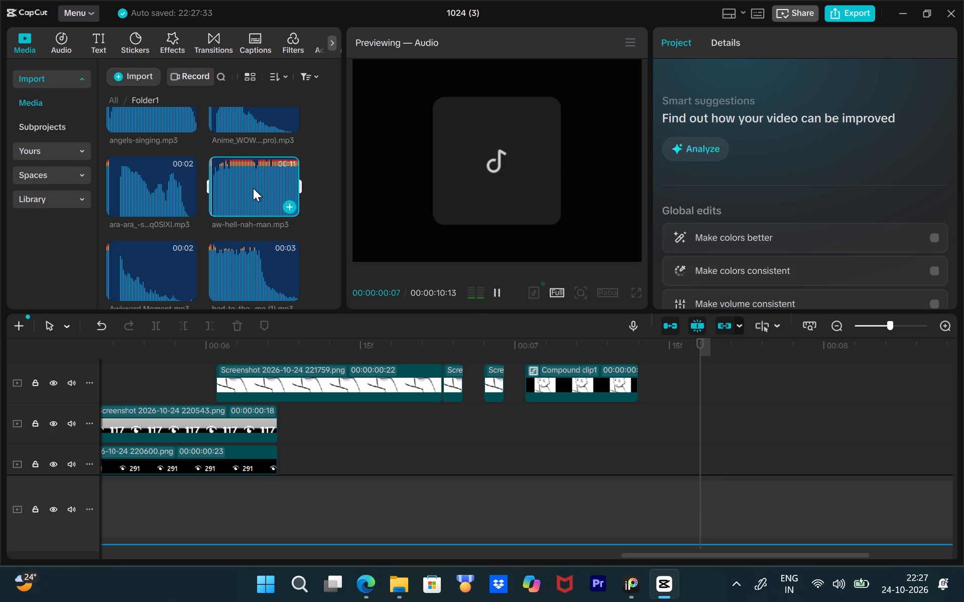
left_click(159, 262)
key("space")
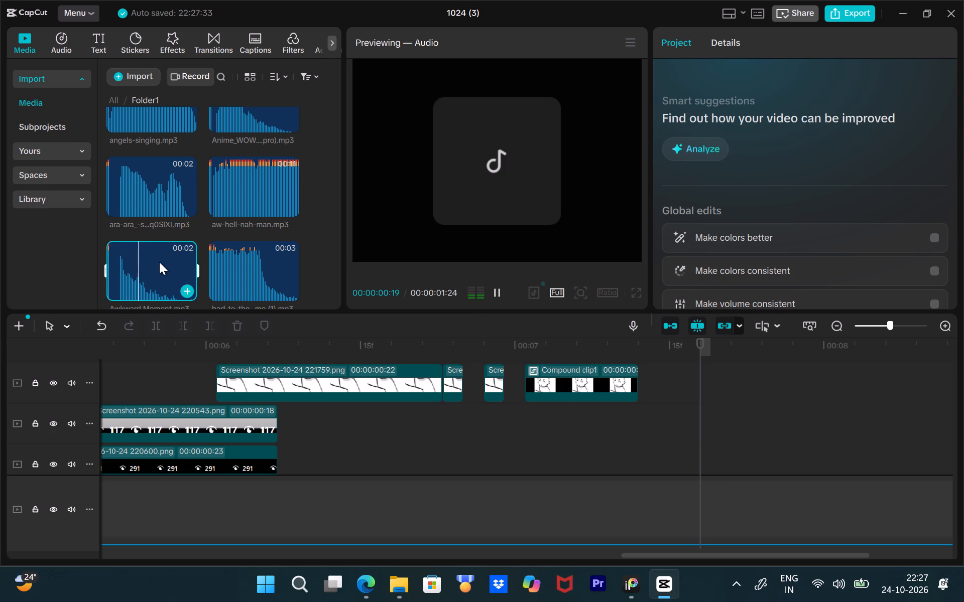
key("space")
left_click(228, 260)
key("space")
key("space")
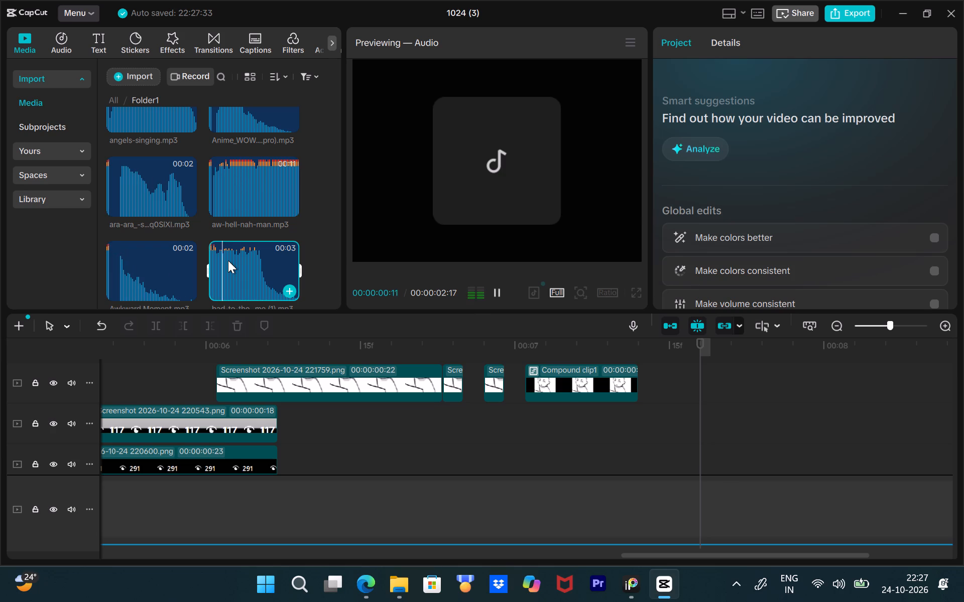
key("space")
Audition the second bad-to-the… meme, basicbeam_fire, bernyanyi and Bonk sound effects.
scroll(191, 256, "down", 2)
left_click(142, 241)
key("space")
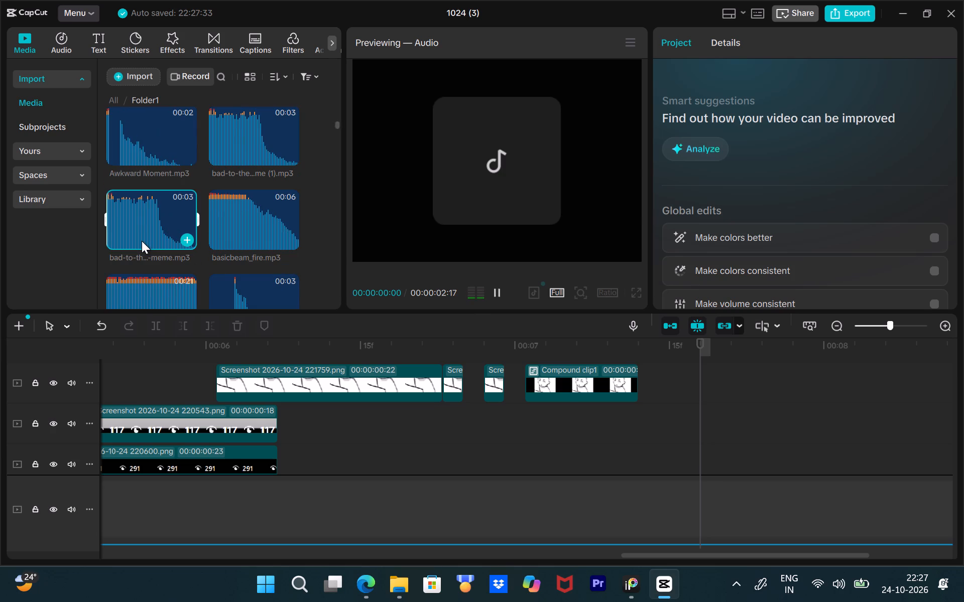
key("space")
left_click(239, 220)
key("space")
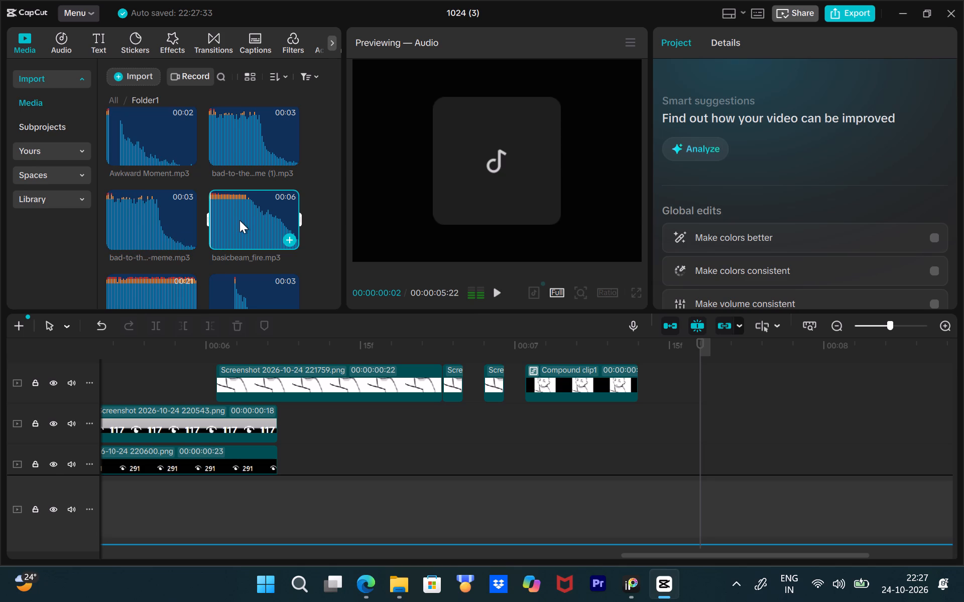
key("space")
scroll(146, 242, "down", 2)
key("space")
left_click(146, 175)
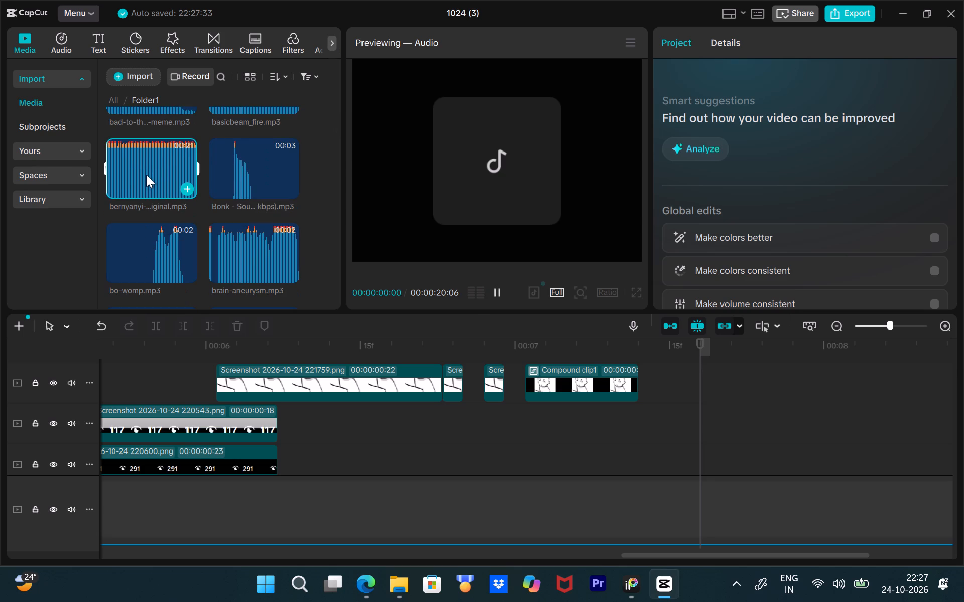
key("space")
key("space")
left_click(226, 174)
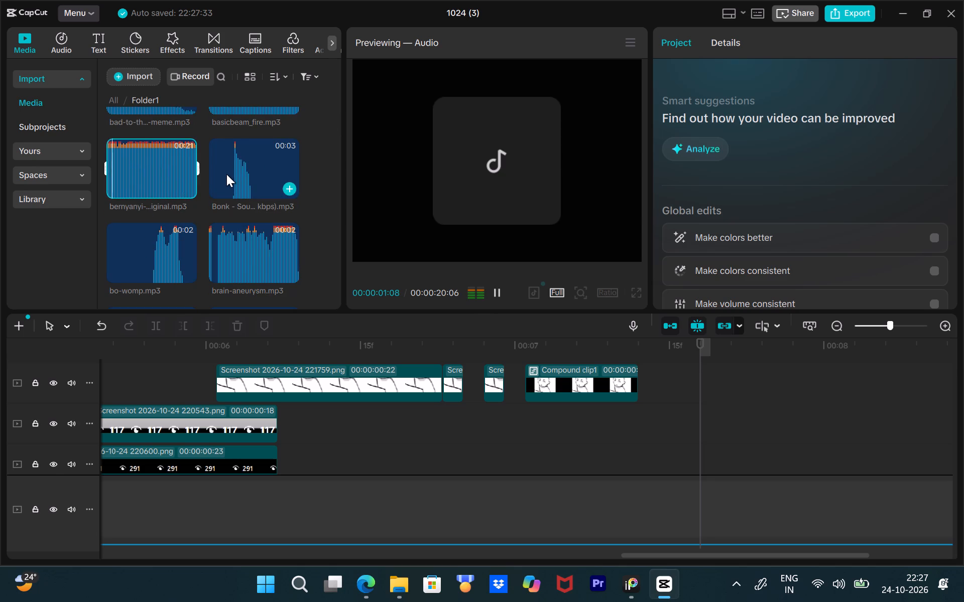
key("space")
key("space")
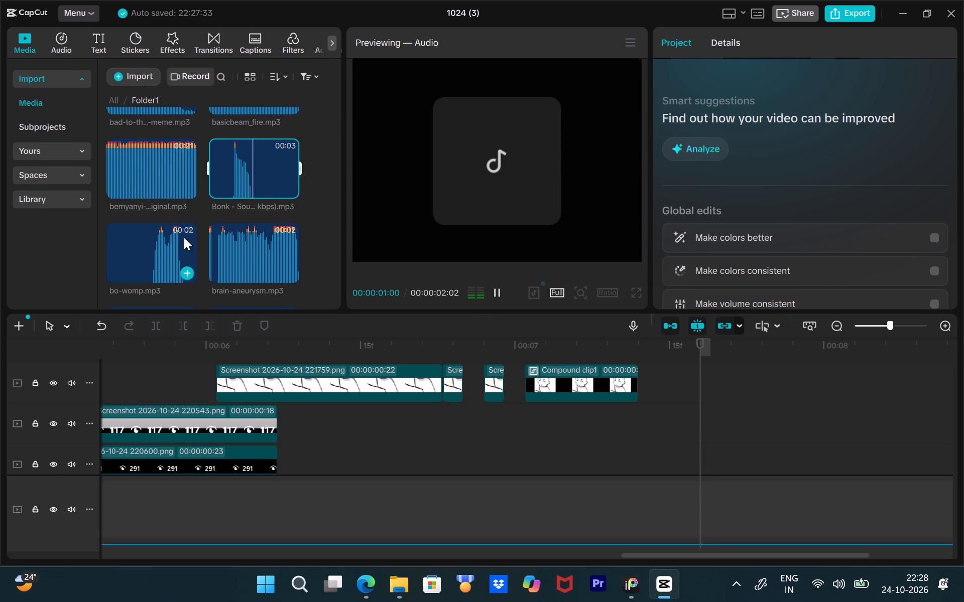
Return to the start of the imported sounds and listen to all-my-fellaz, among_us and 1-108.
scroll(189, 233, "up", 3)
scroll(210, 175, "up", 3)
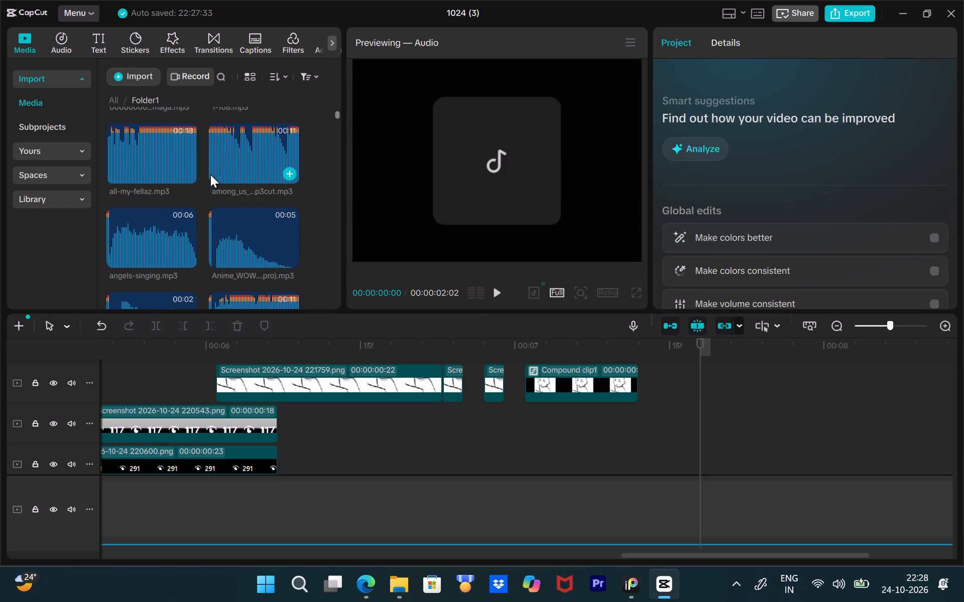
scroll(197, 170, "up", 1)
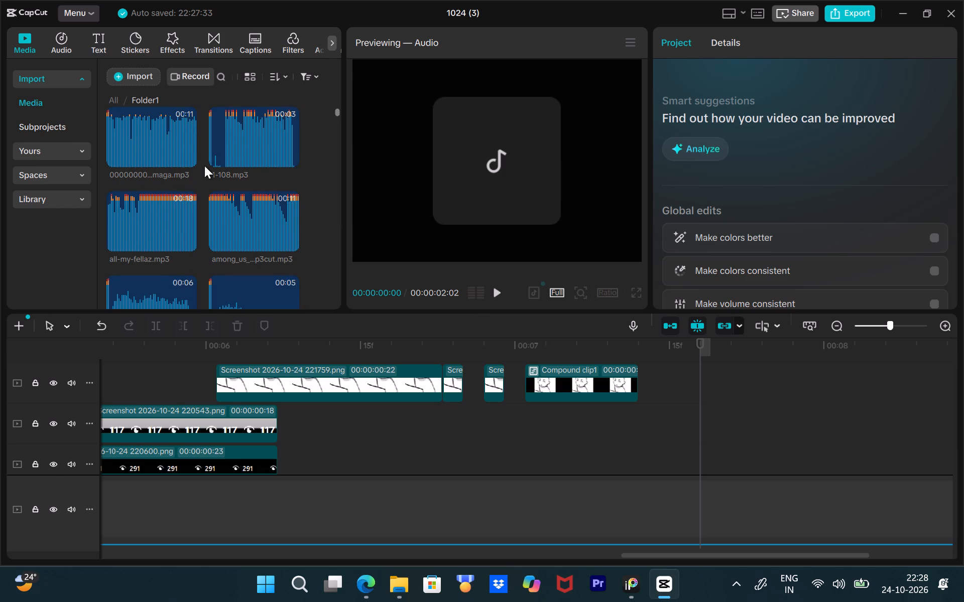
scroll(196, 169, "up", 1)
scroll(196, 169, "down", 3)
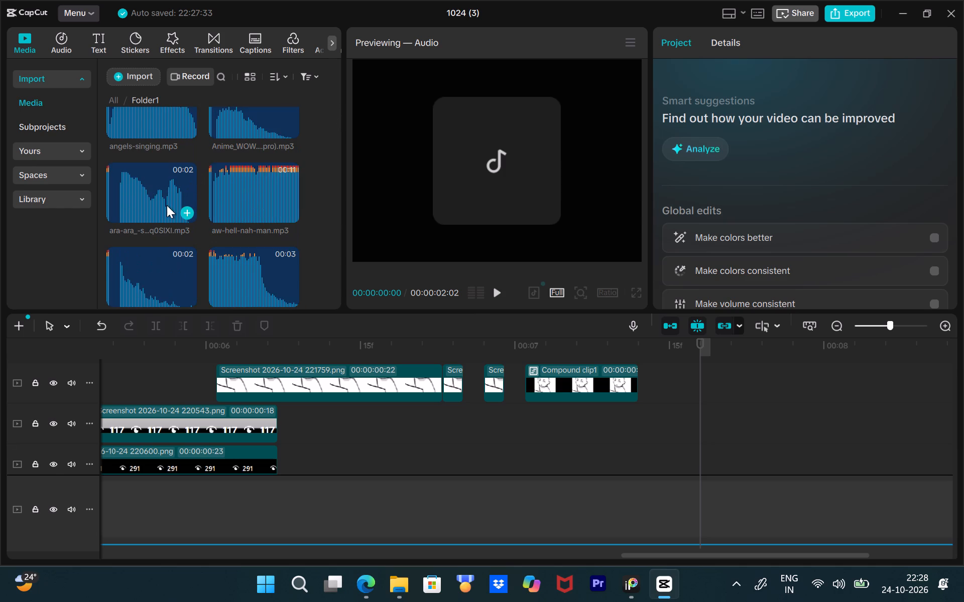
scroll(216, 174, "up", 2)
scroll(181, 195, "down", 1)
scroll(181, 195, "up", 2)
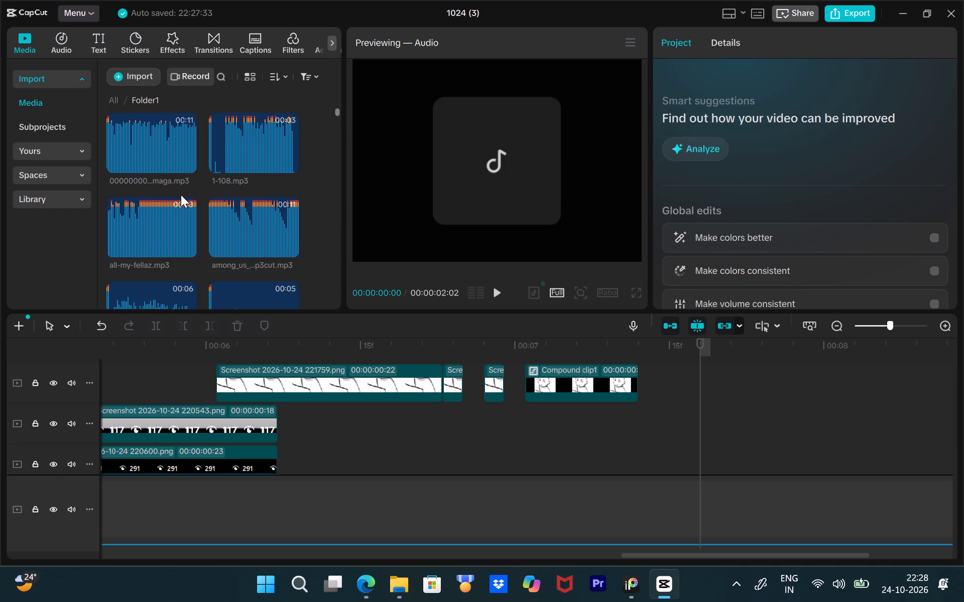
scroll(180, 195, "up", 1)
left_click(143, 235)
key("space")
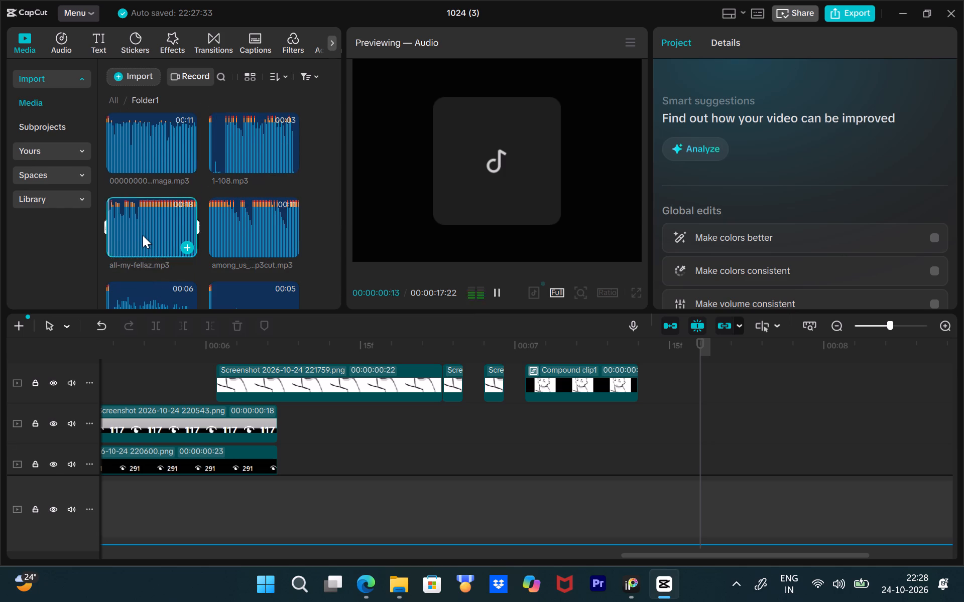
key("space")
left_click(250, 215)
key("space")
key("space")
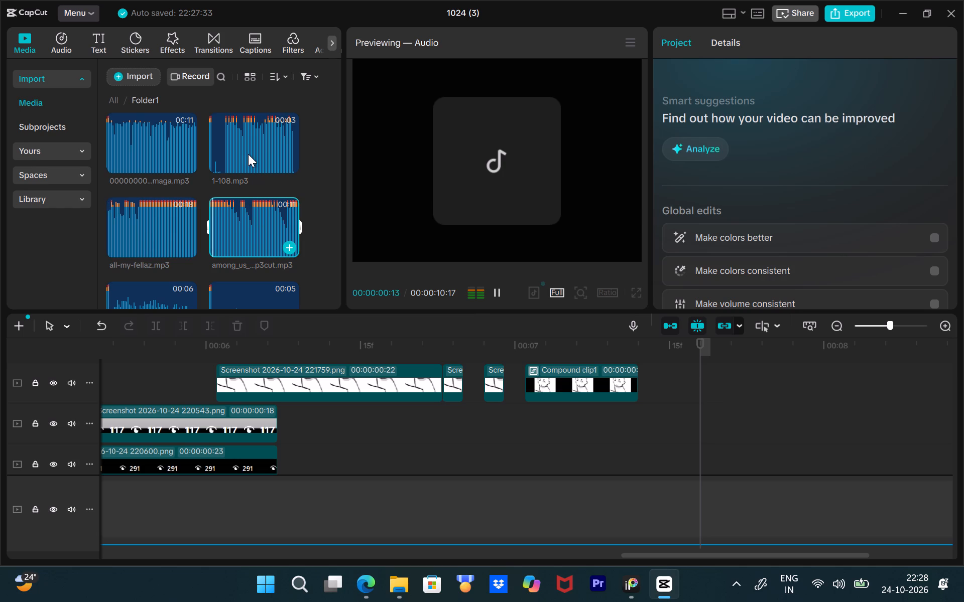
left_click(247, 150)
key("space")
key("space")
key("space")
Listen again to the among_us, angels-singing, ara-ara and aw-hell-nah-man sound effects.
scroll(229, 165, "down", 1)
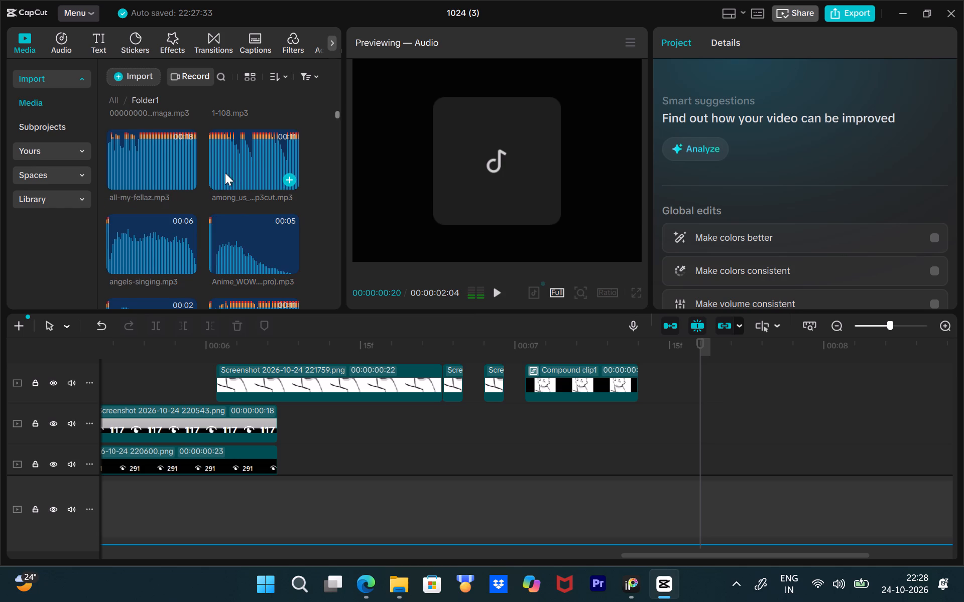
left_click(224, 176)
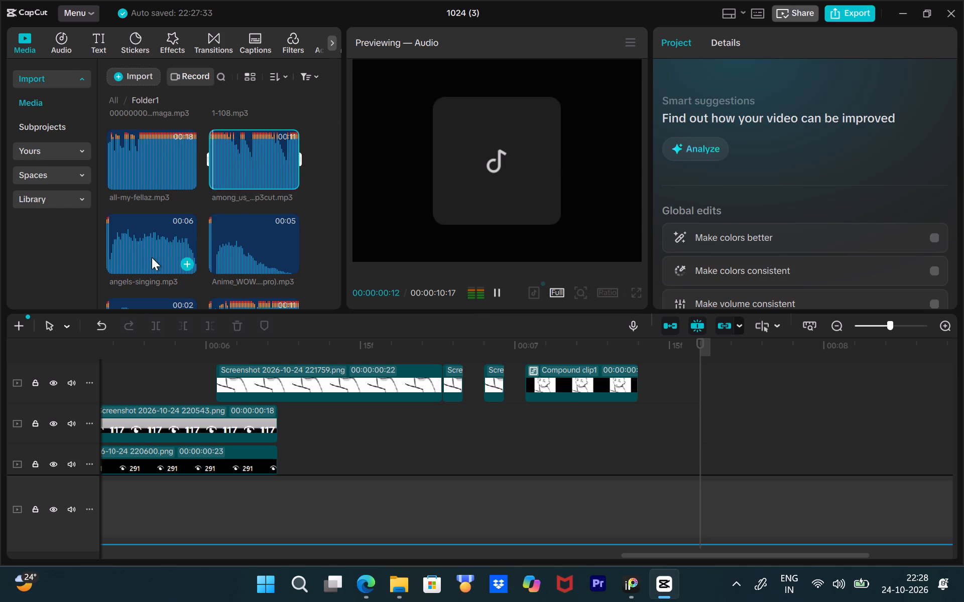
left_click(152, 257)
key("space")
scroll(216, 229, "down", 1)
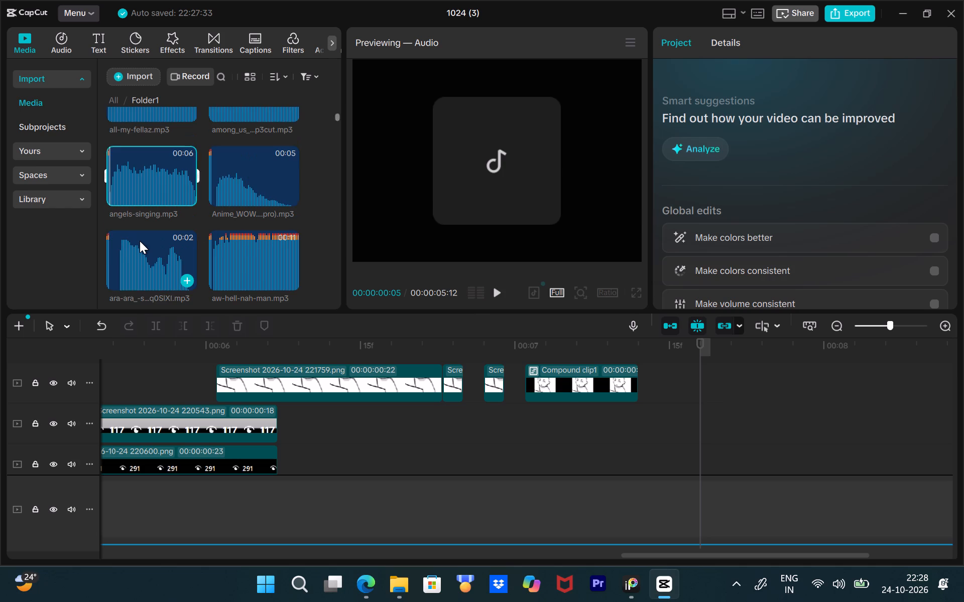
left_click(140, 241)
key("space")
key("space")
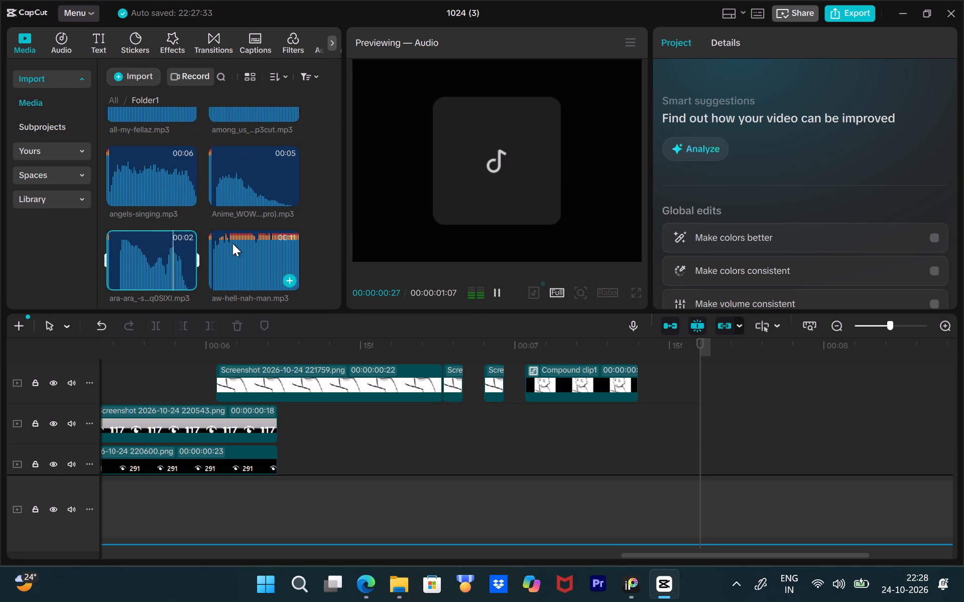
left_click(232, 243)
key("space")
scroll(232, 243, "down", 2)
Preview Awkward Moment.mp3 and add it to the timeline starting at about 00:00:07:00.
left_click(138, 216)
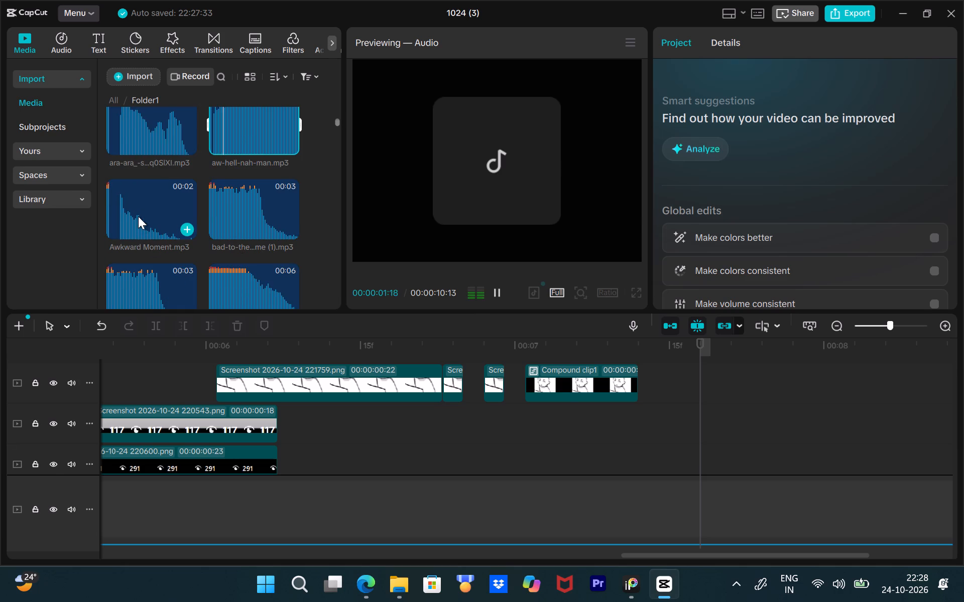
key("space")
left_click_drag(143, 208, 520, 445)
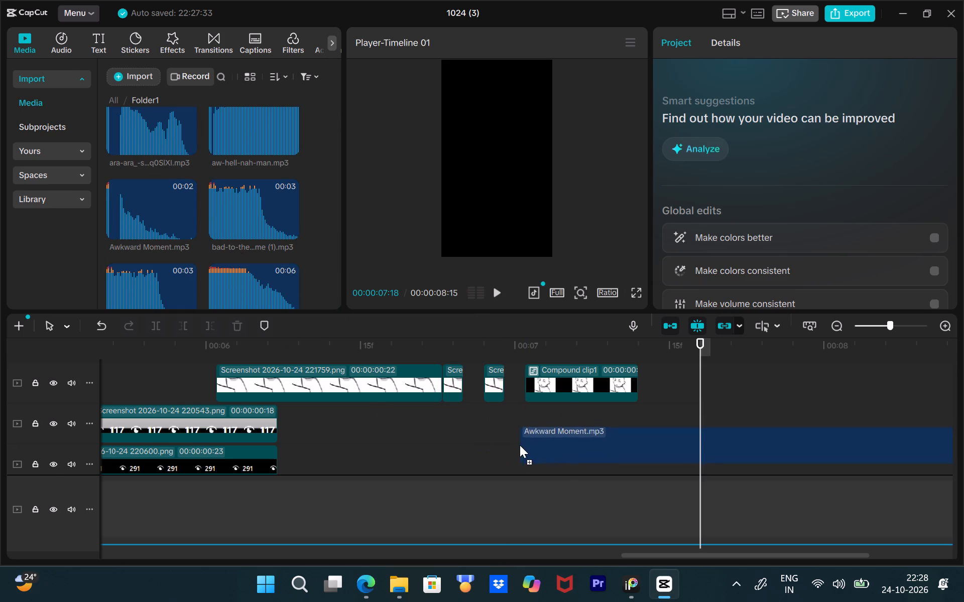
left_click_drag(520, 445, 519, 444)
Scrub to 00:00:07:12 at the end of the compound clip to check the Awkward Moment sound's placement.
scroll(598, 420, "up", 3)
left_click_drag(698, 346, 628, 364)
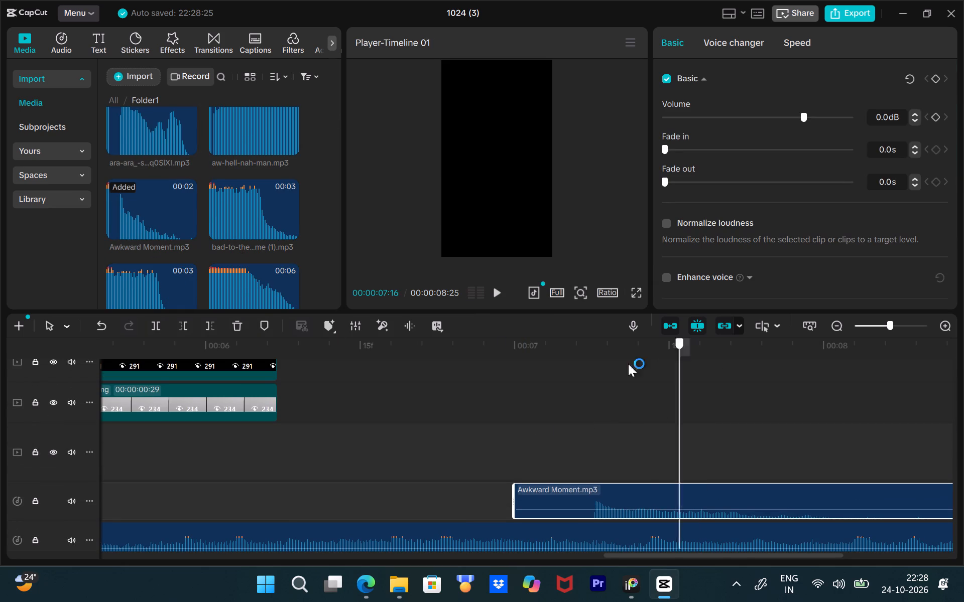
left_click_drag(628, 364, 472, 381)
key("space")
key("space")
scroll(607, 397, "up", 2)
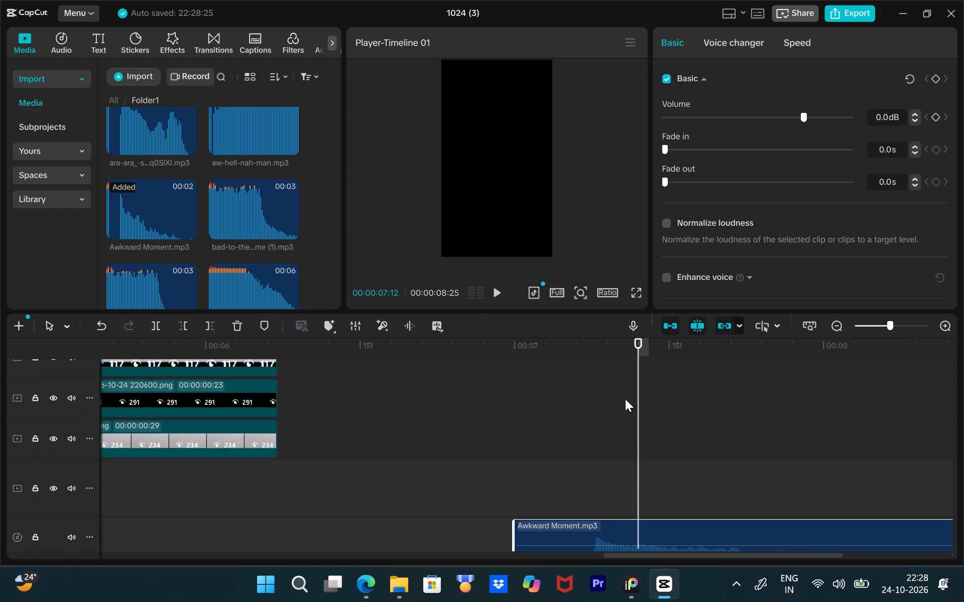
scroll(625, 399, "up", 2)
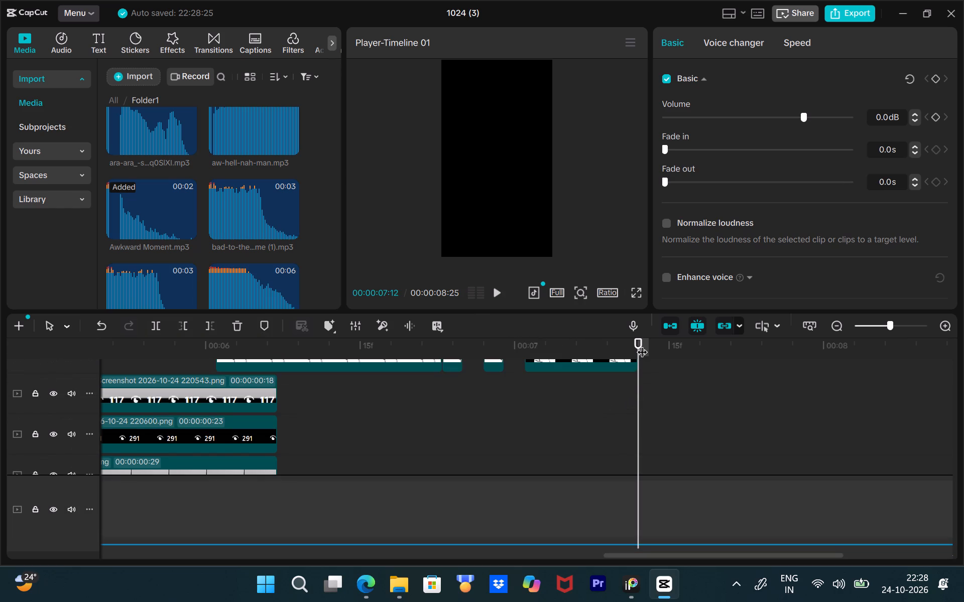
Listen to the brain-aneurysm, buy_1 and Bruh sound effects among the imported media.
scroll(191, 239, "down", 4)
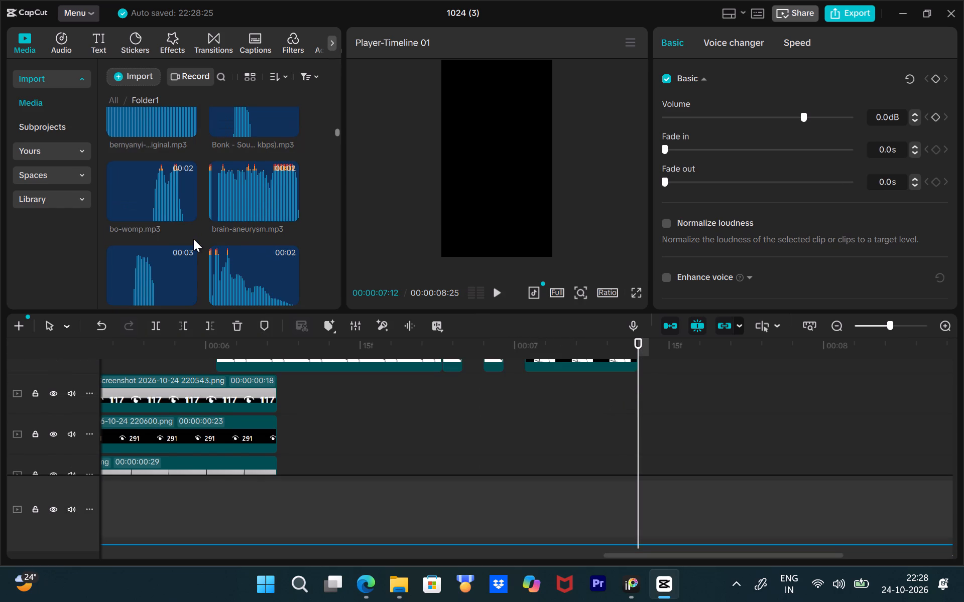
left_click(259, 206)
key("space")
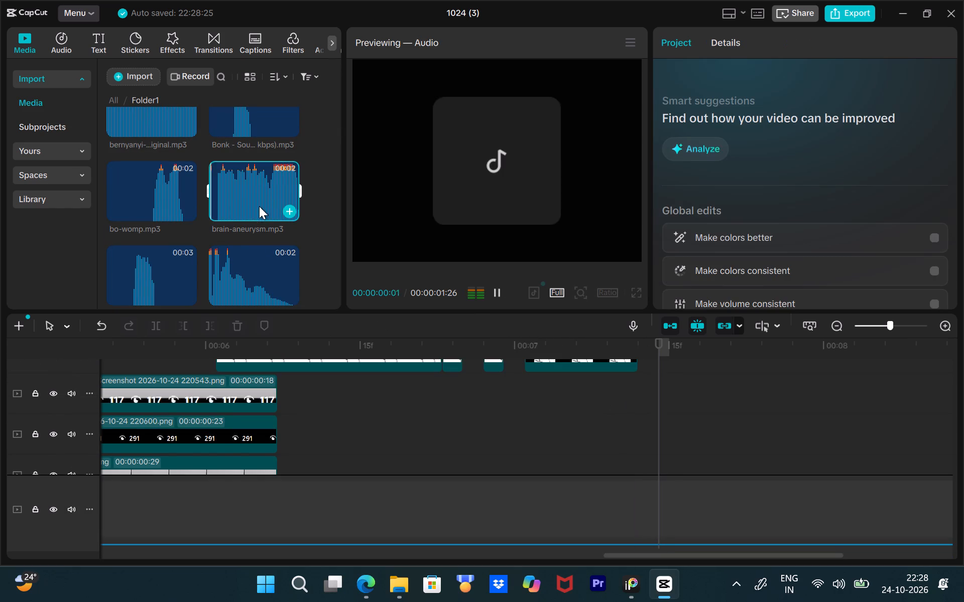
key("space")
left_click(238, 274)
key("space")
key("space")
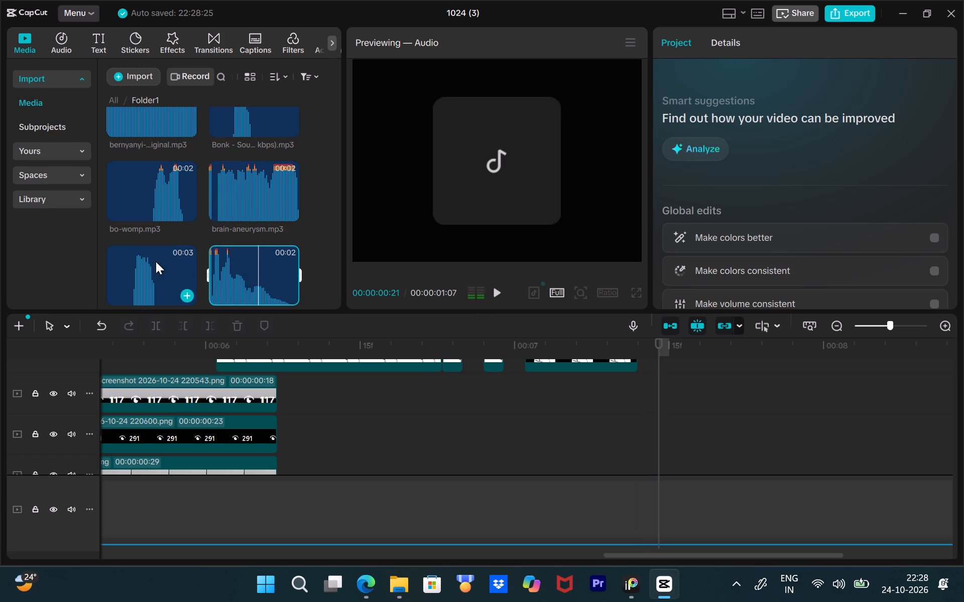
scroll(153, 261, "down", 1)
left_click(138, 208)
key("space")
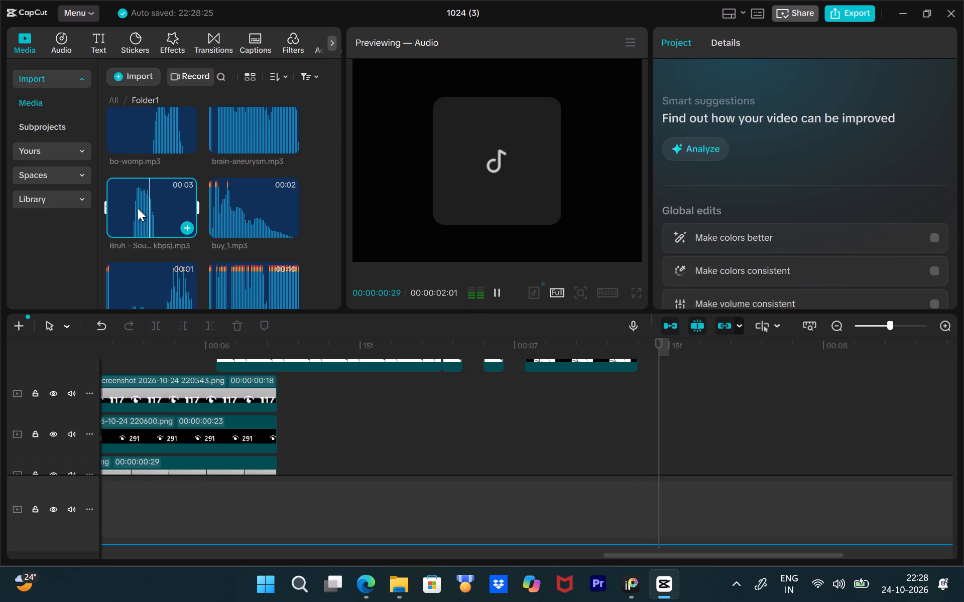
key("space")
Listen to the first candyland sound, Camera Shutter and cave1 sound effects.
left_click(224, 284)
key("space")
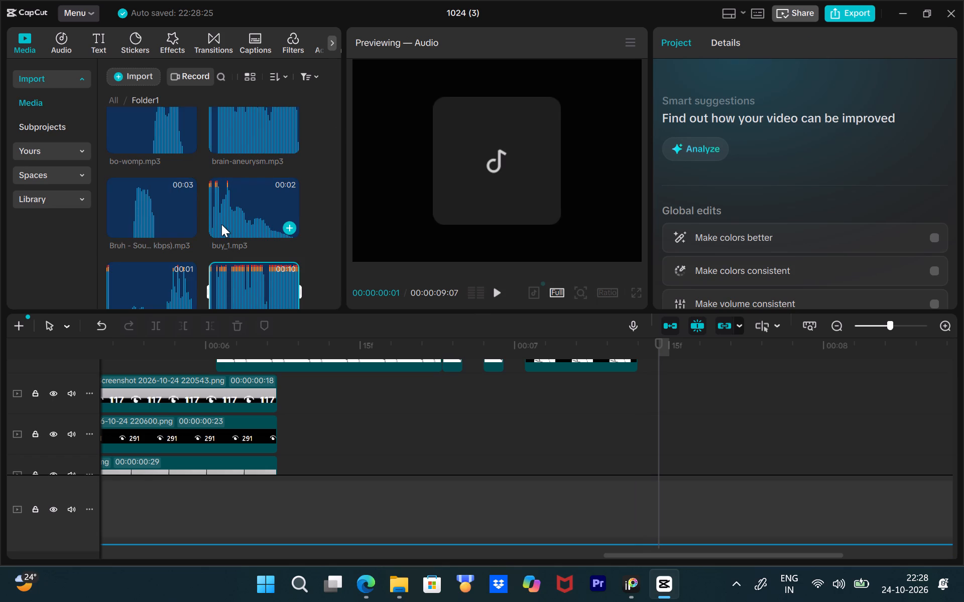
scroll(221, 224, "down", 1)
left_click(221, 224)
key("space")
key("space")
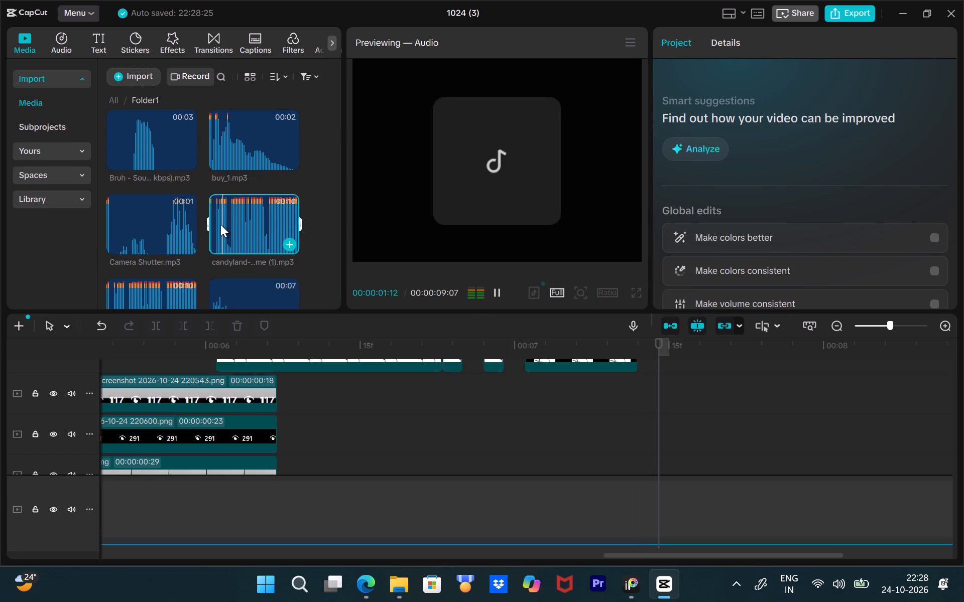
left_click(142, 230)
key("space")
key("space")
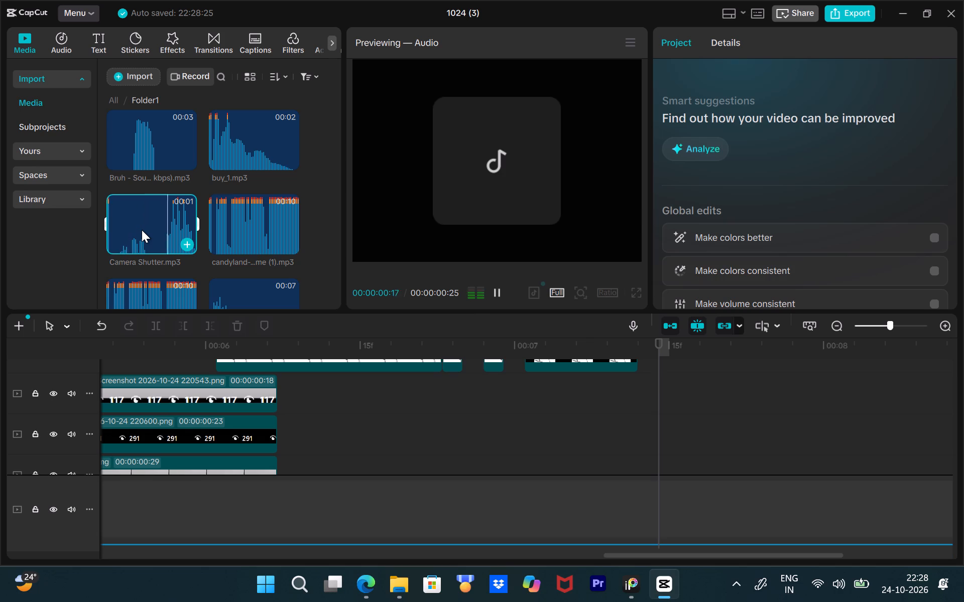
key("space")
scroll(245, 286, "down", 1)
left_click(242, 231)
key("space")
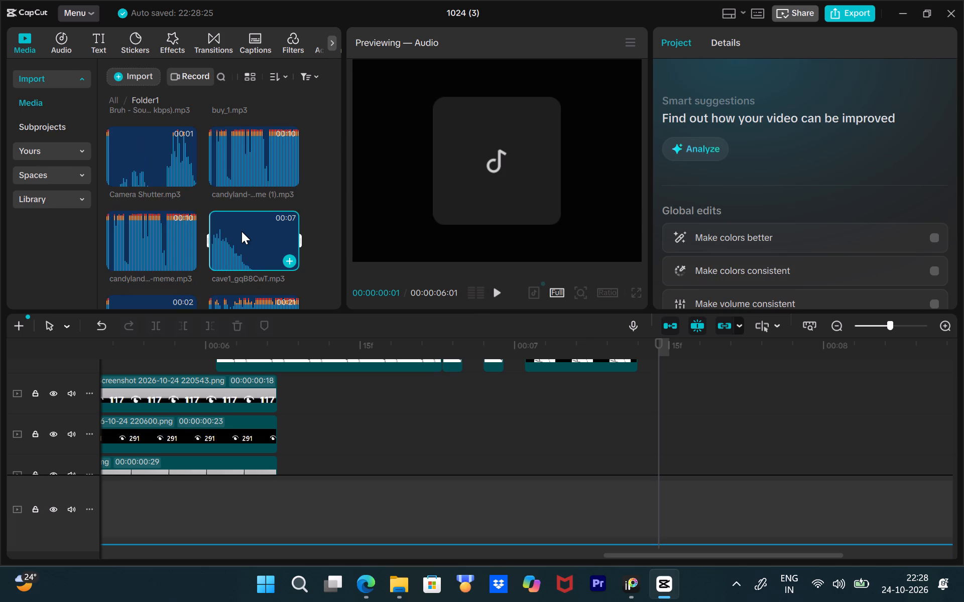
key("space")
Listen to the second candyland meme sound, the ceeday effect and chinese-rap-song.
left_click(131, 238)
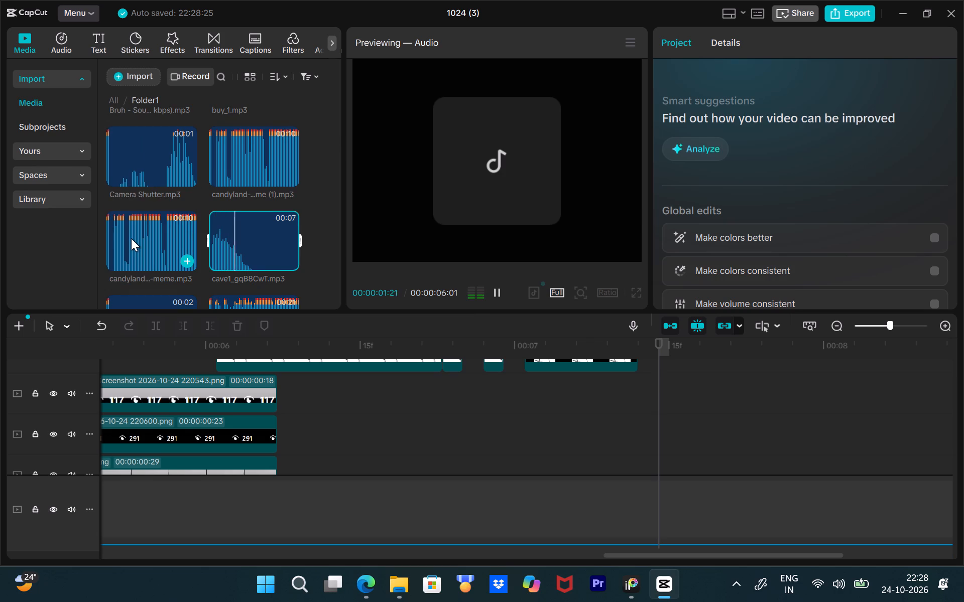
key("space")
key("space")
scroll(132, 239, "down", 1)
left_click(133, 241)
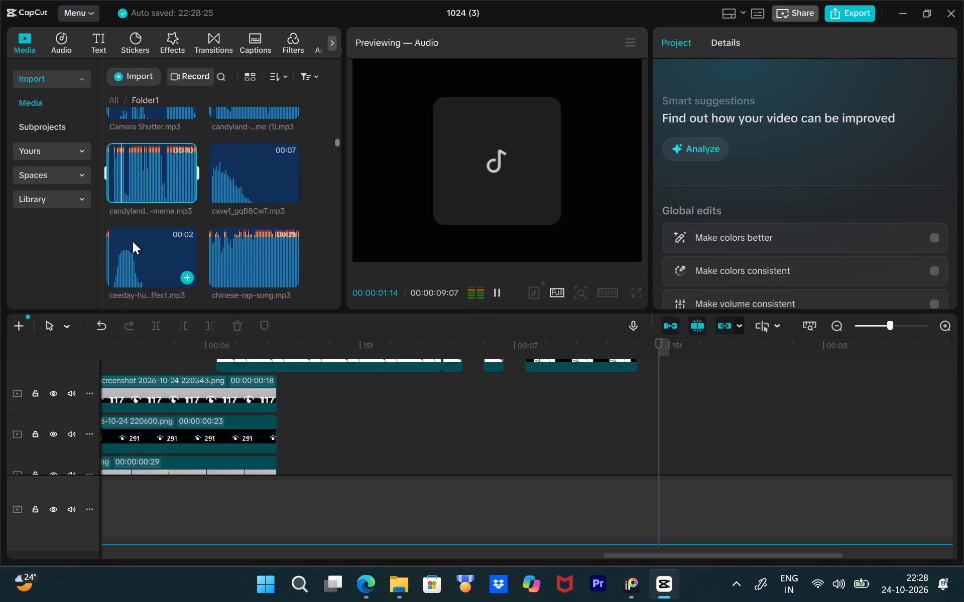
key("space")
key("space")
left_click(250, 242)
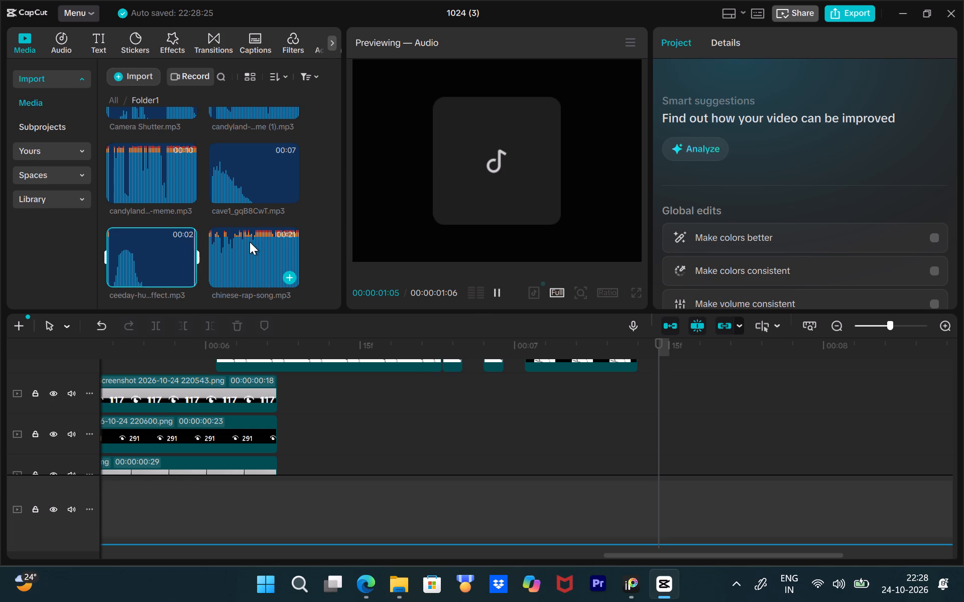
key("space")
key("space")
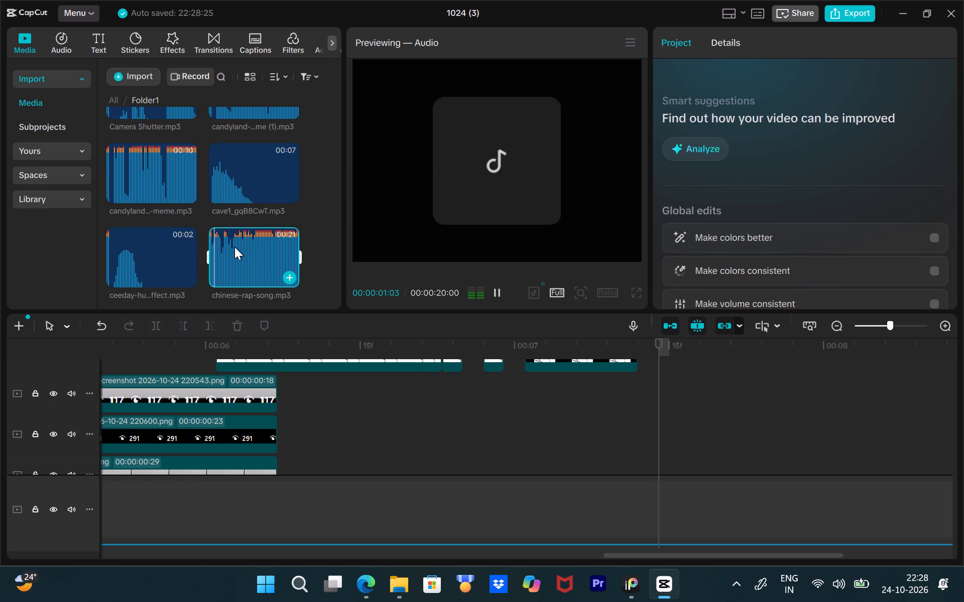
Listen to the chuaks and crack_the_whip sound effects.
scroll(234, 247, "down", 1)
left_click(150, 259)
key("space")
key("space")
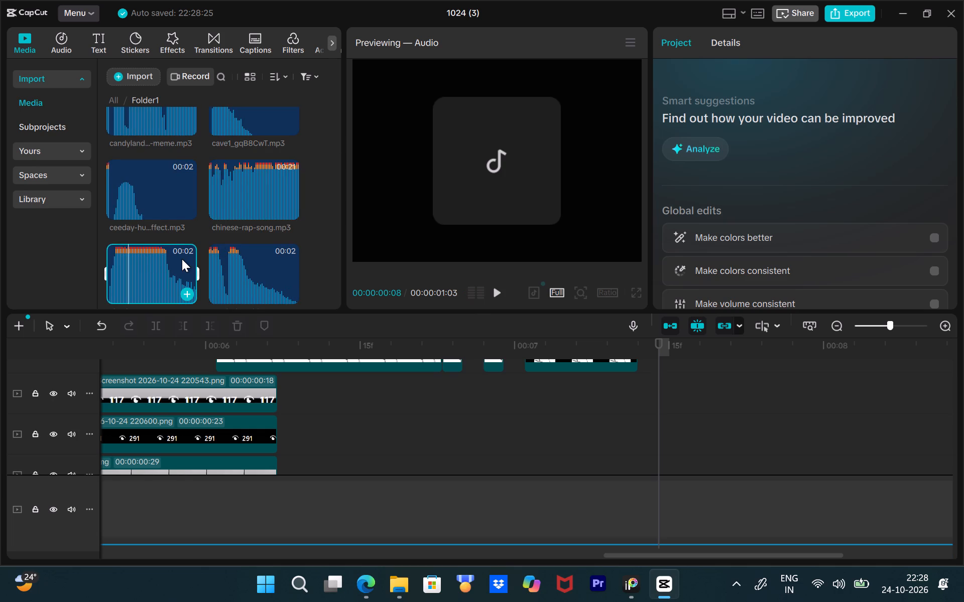
left_click(223, 259)
key("space")
key("space")
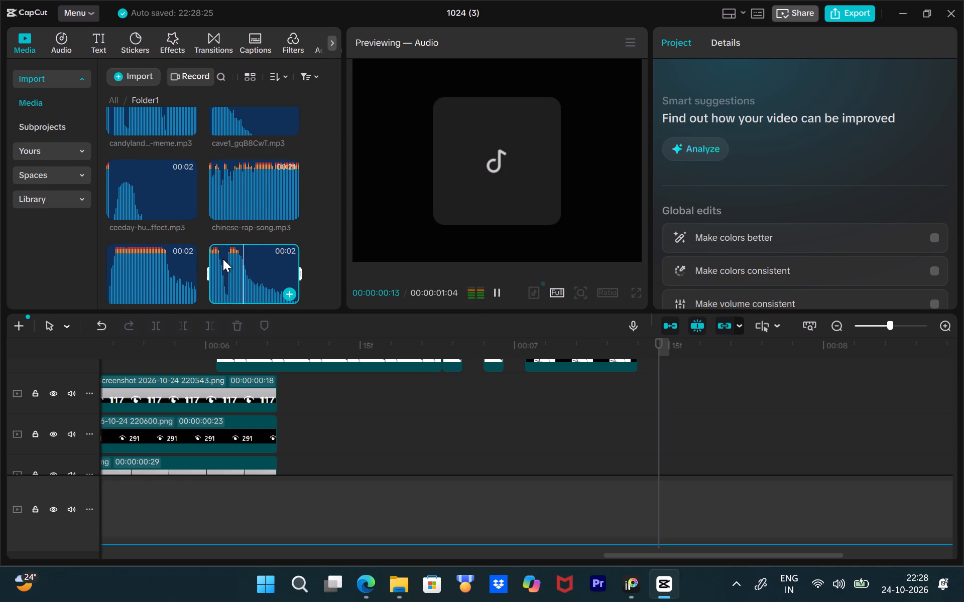
Listen to the deja-vu, Discord Join and Discord notification sound effects.
scroll(223, 259, "down", 1)
left_click(163, 274)
key("space")
scroll(163, 274, "down", 1)
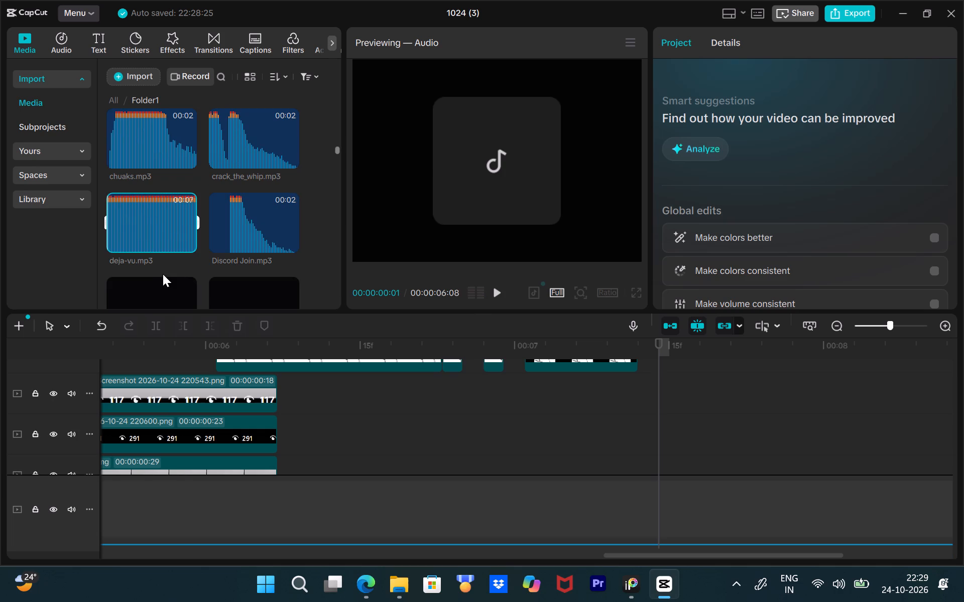
left_click(238, 230)
key("space")
left_click(153, 224)
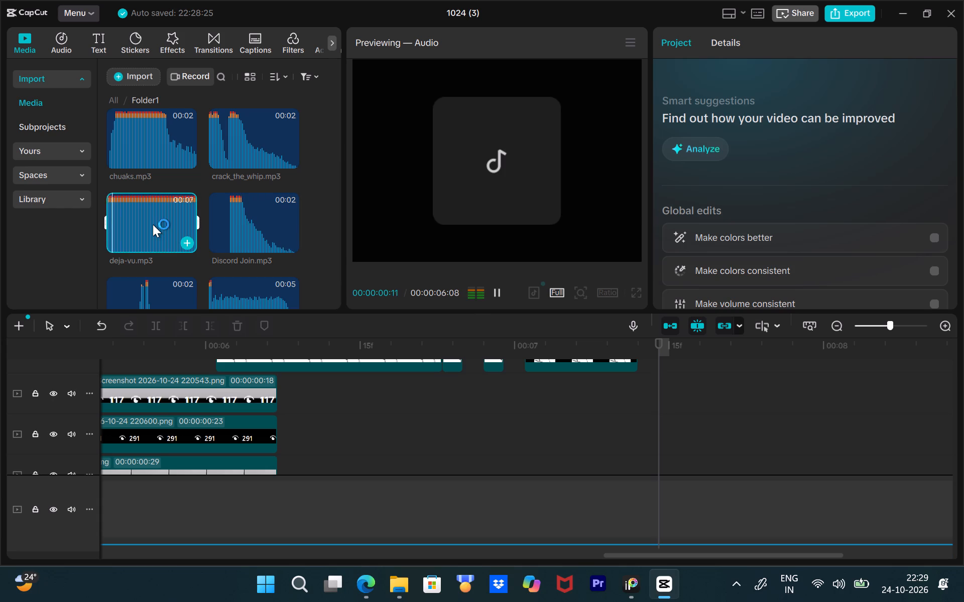
left_click(260, 226)
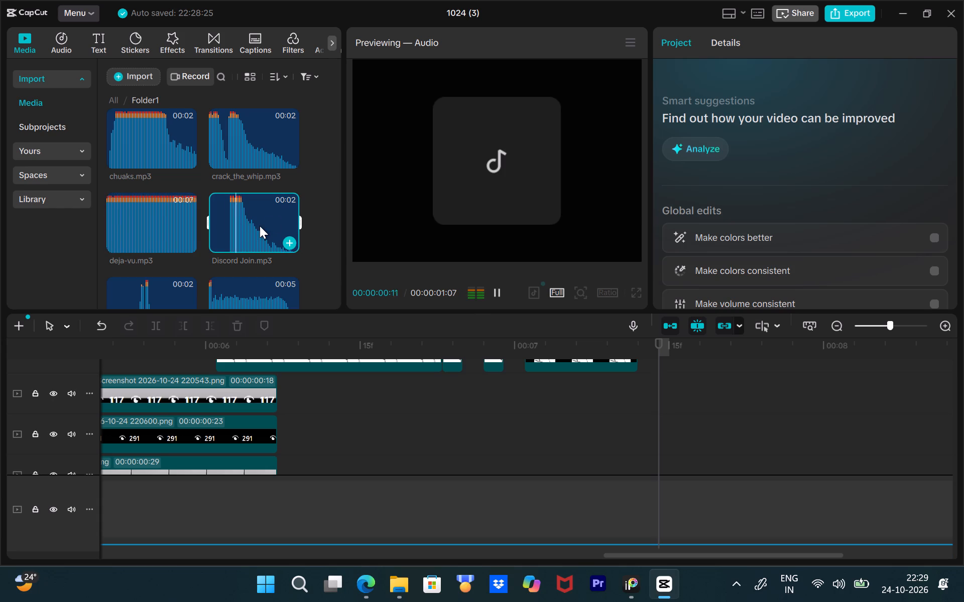
key("space")
key("space")
scroll(201, 253, "down", 2)
left_click(141, 175)
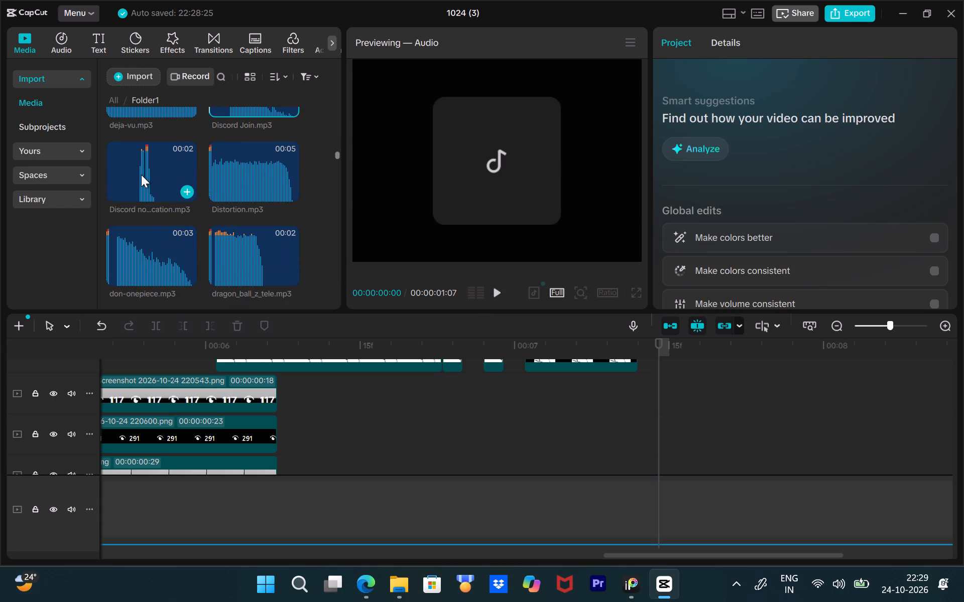
key("space")
key("space")
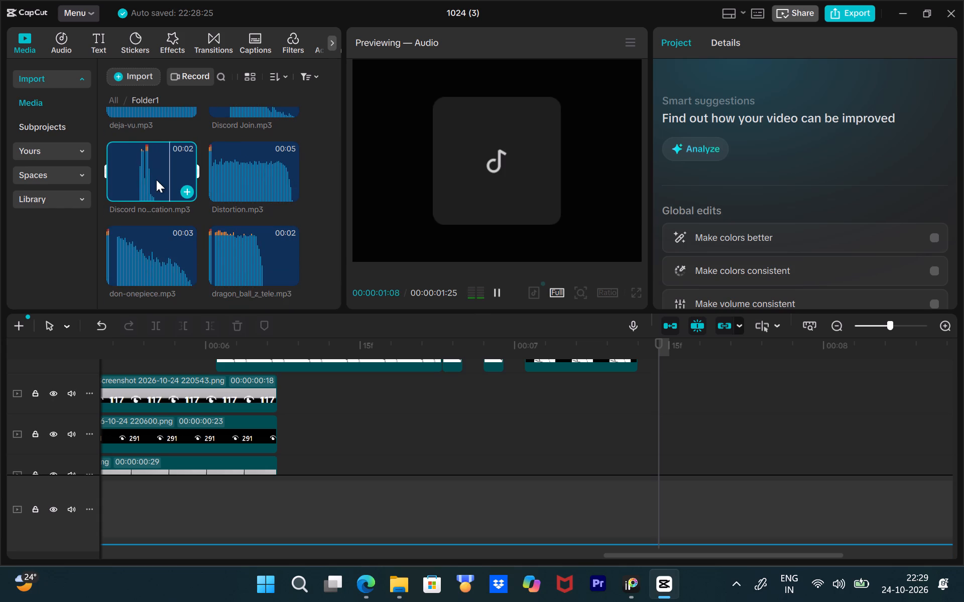
Add Discord Join.mp3 on a track above Awkward Moment, starting at about 00:00:07:09, and play back its timing.
scroll(156, 180, "up", 1)
key("space")
left_click_drag(250, 169, 606, 411)
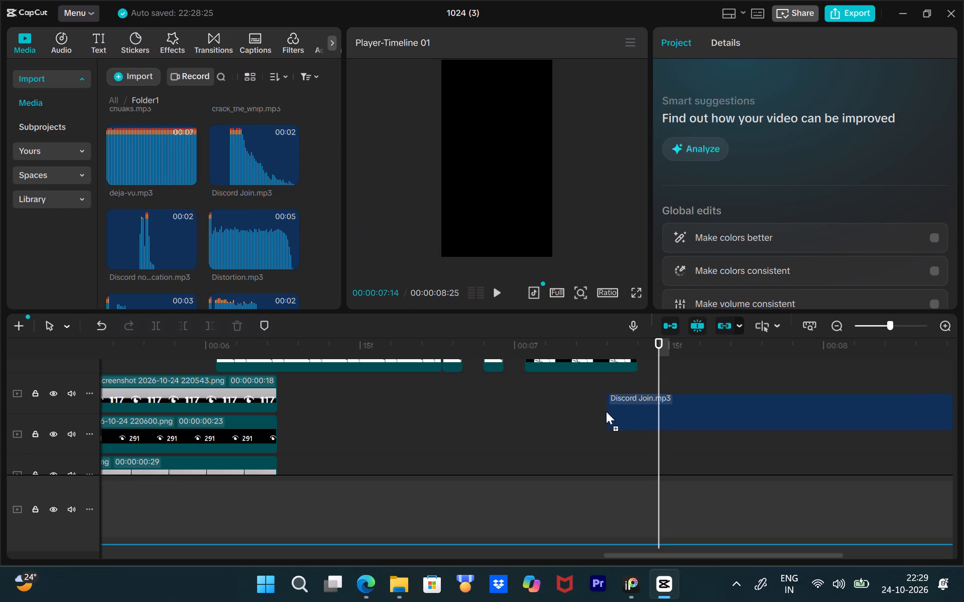
left_click_drag(606, 411, 613, 394)
scroll(664, 393, "up", 1)
scroll(667, 395, "down", 2)
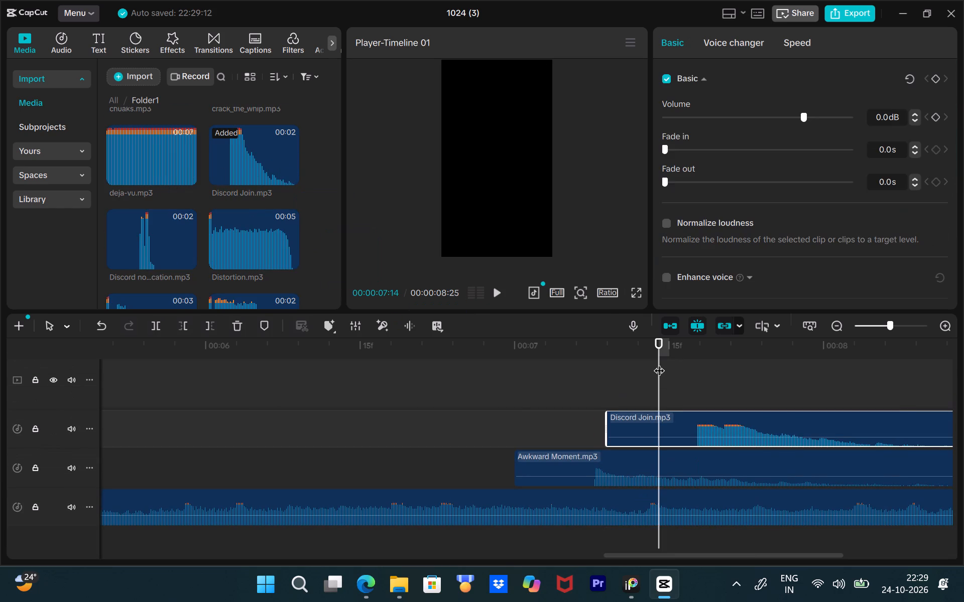
left_click_drag(650, 354, 500, 353)
key("space")
key("space")
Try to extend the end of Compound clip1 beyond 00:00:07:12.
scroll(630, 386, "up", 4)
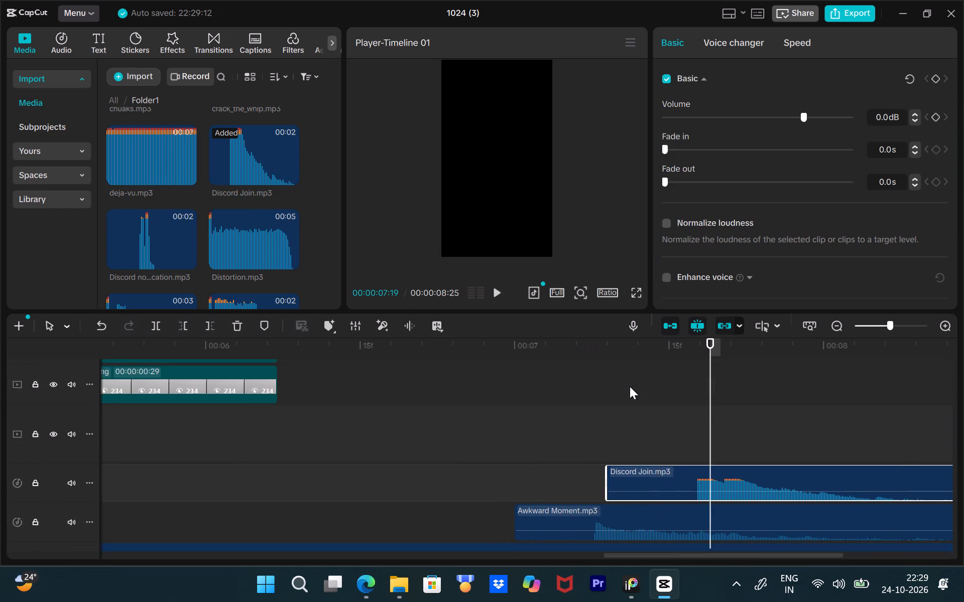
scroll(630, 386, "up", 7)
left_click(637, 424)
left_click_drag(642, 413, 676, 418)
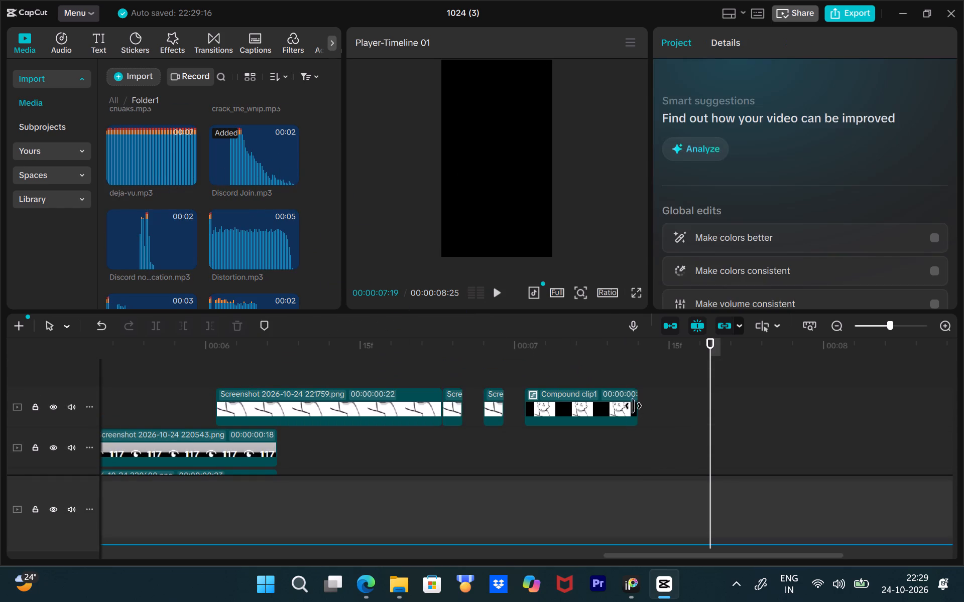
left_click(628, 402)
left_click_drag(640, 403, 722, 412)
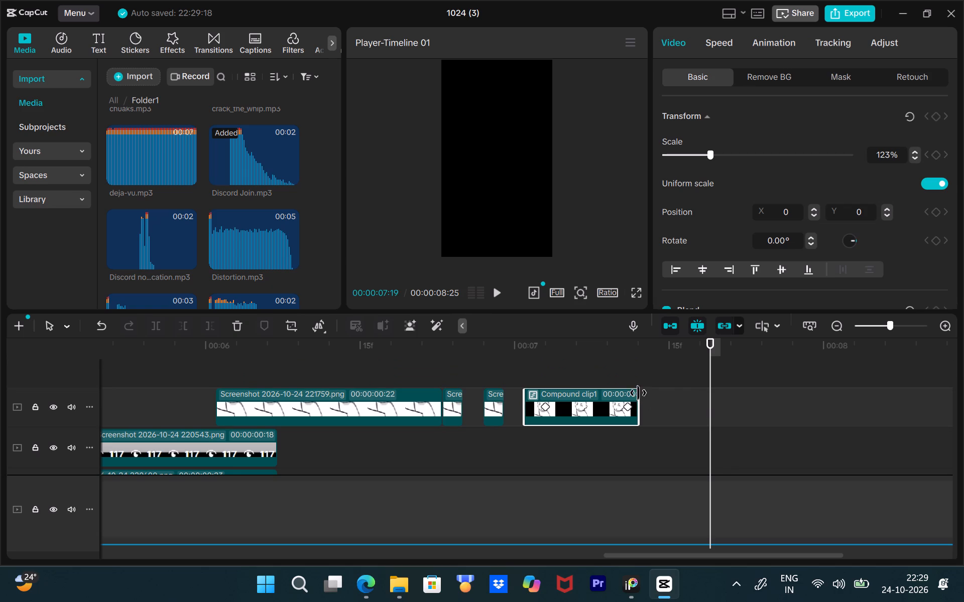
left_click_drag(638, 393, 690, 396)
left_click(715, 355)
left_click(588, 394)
Copy the short screenshot clip before Compound clip1 and paste it at 00:00:07:12, directly after the compound clip.
left_click(486, 405)
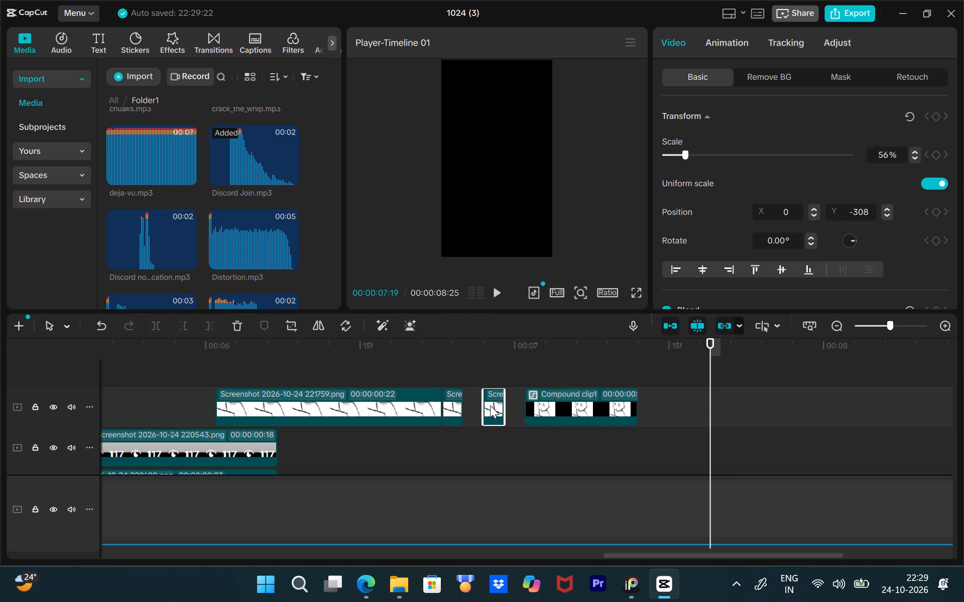
key("ctrl+v")
left_click_drag(708, 348, 640, 360)
key("ctrl+v")
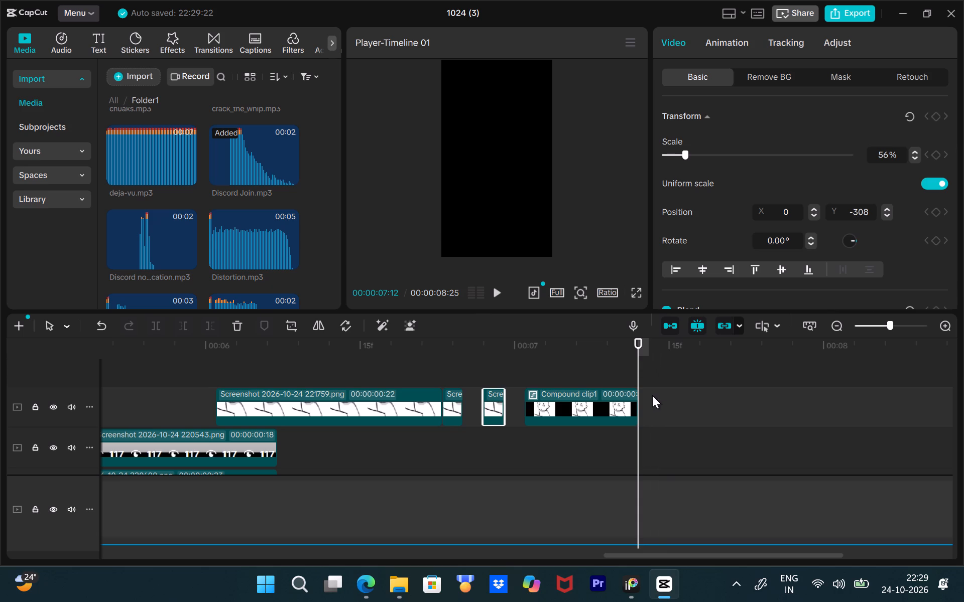
key("ctrl+v")
left_click(599, 400)
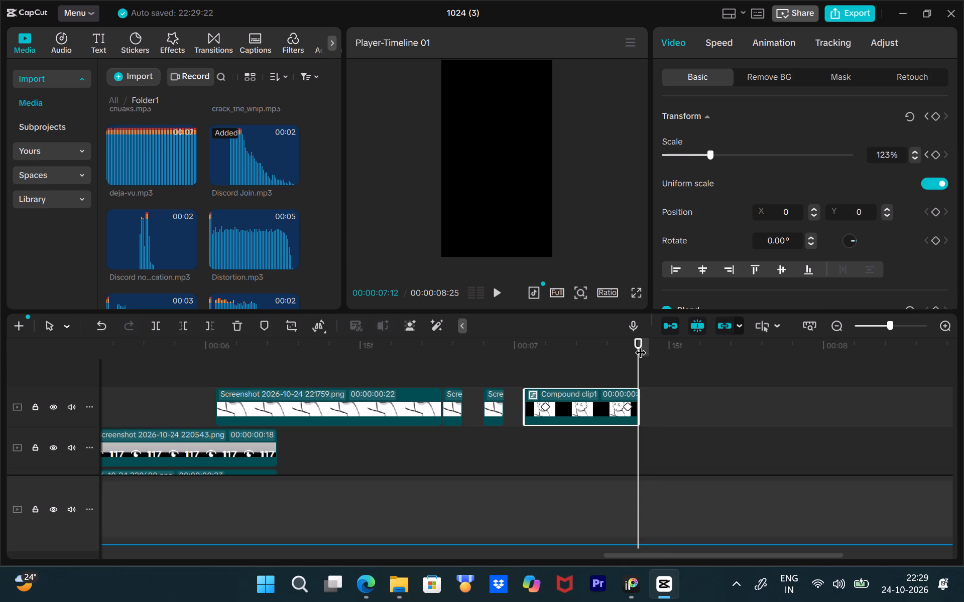
left_click_drag(481, 378, 501, 406)
key("ctrl+c")
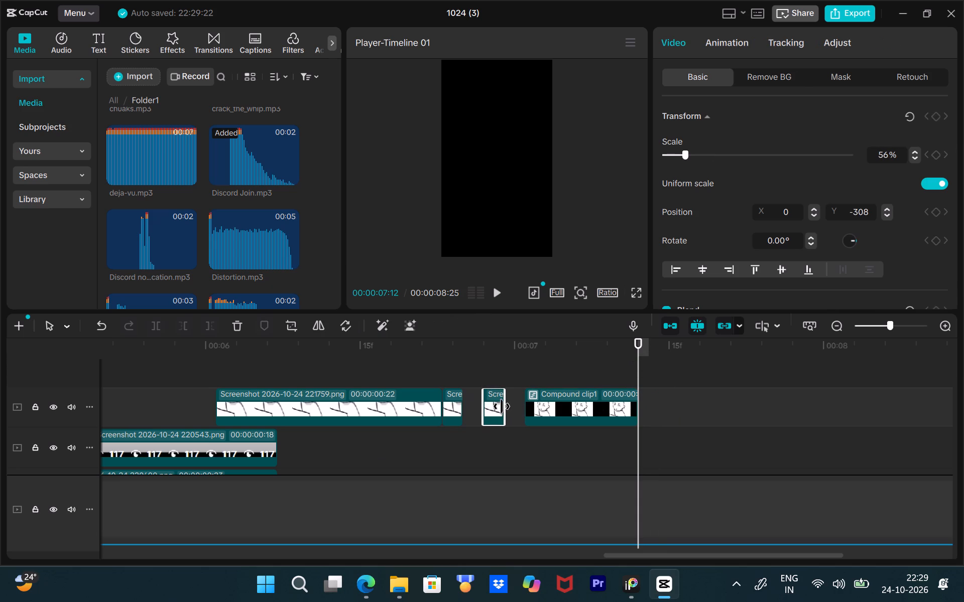
key("ctrl+c")
key("ctrl+v")
Extend the pasted screenshot clip's end to give it a duration of 00:00:00:23.
left_click_drag(659, 408, 671, 409)
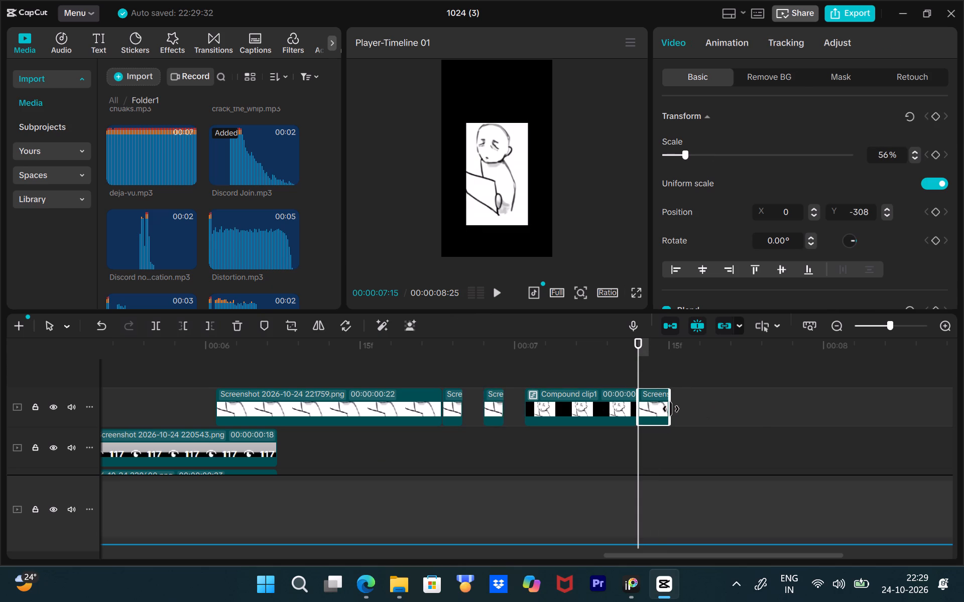
left_click_drag(671, 409, 757, 417)
key("space")
key("space")
scroll(732, 386, "down", 2)
scroll(763, 379, "up", 1)
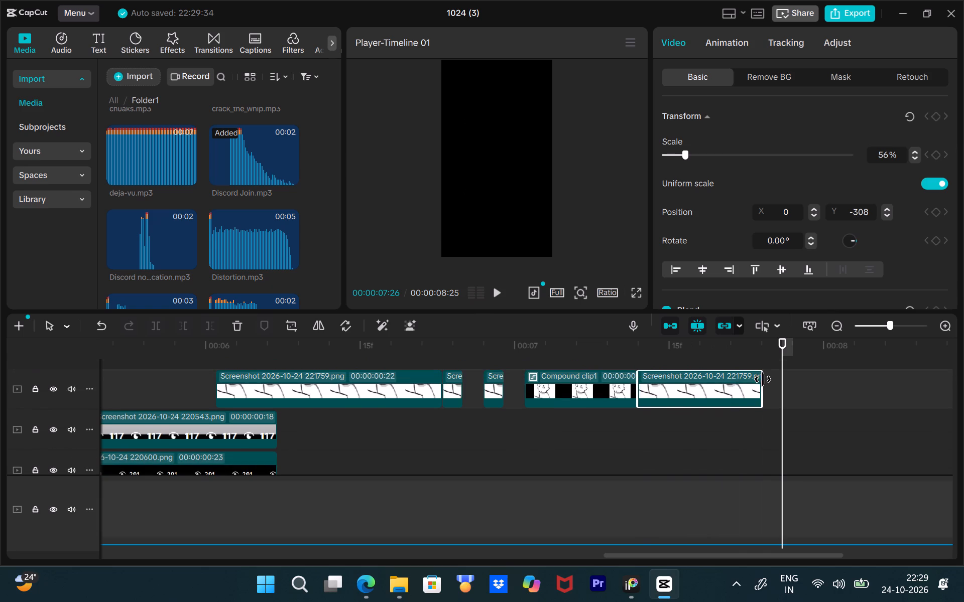
left_click_drag(765, 384, 873, 414)
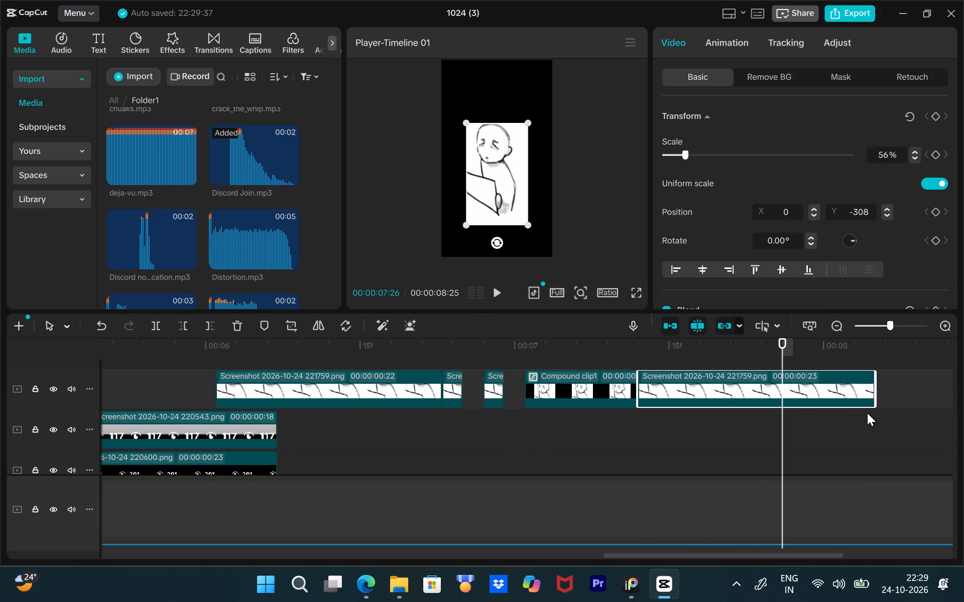
Play back the extended screenshot clip from about 00:00:07:20 and examine its timing against the Discord Join and Awkward Moment sounds.
key("space")
key("space")
left_click_drag(830, 350, 722, 365)
key("space")
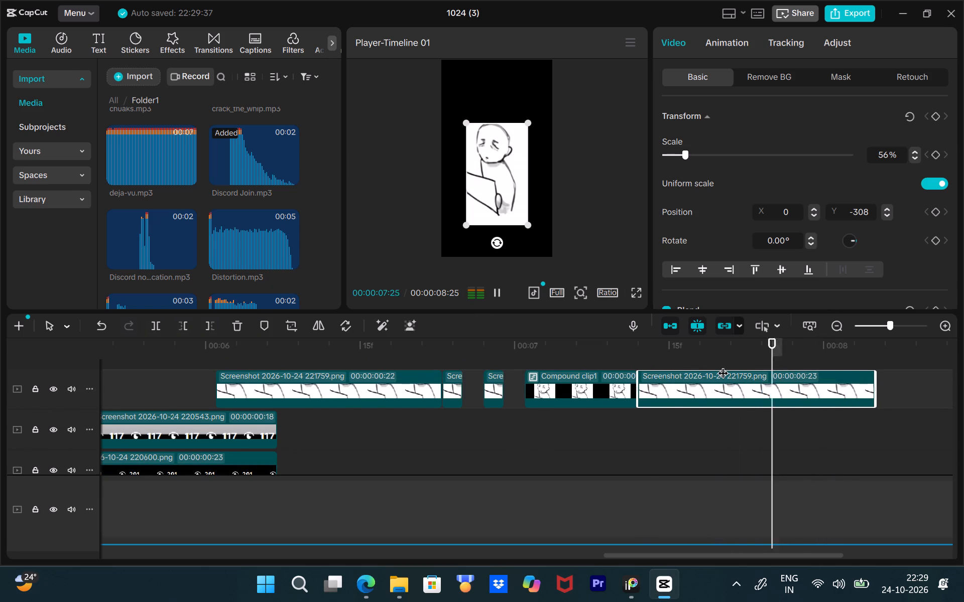
key("space")
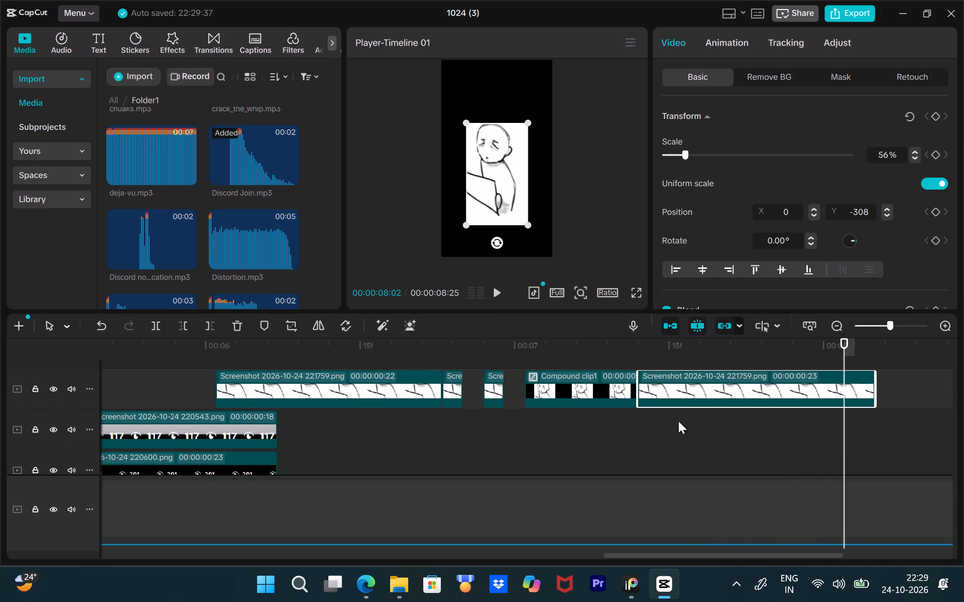
scroll(678, 421, "down", 2)
scroll(702, 423, "up", 1)
scroll(703, 423, "down", 8)
scroll(751, 493, "down", 2)
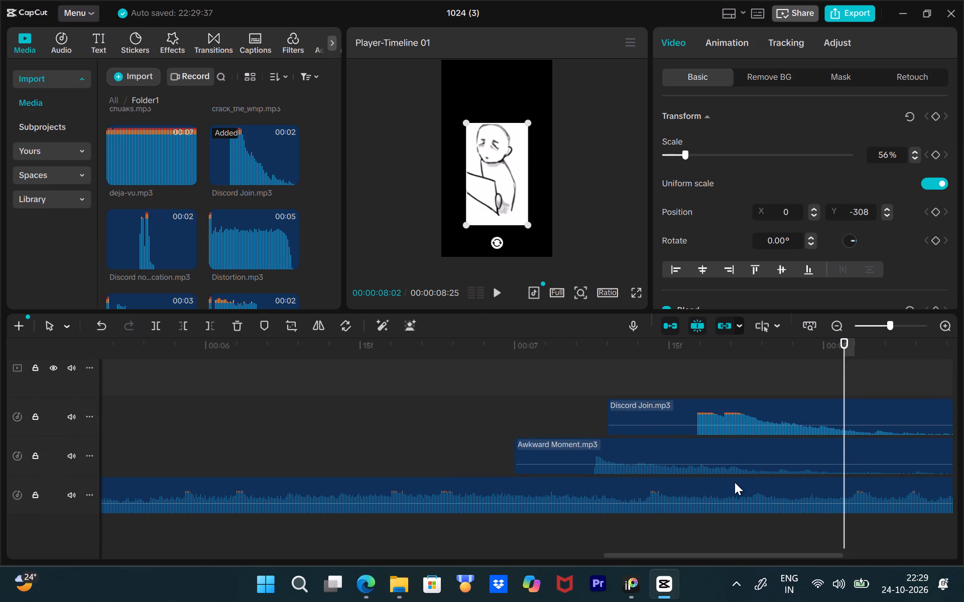
Play the whole timeline from the start and examine how the clips lead into the closing drawing shot.
key("ctrl+minus")
key("ctrl+minus")
key("ctrl+minus")
key("ctrl+minus")
scroll(99, 456, "up", 4)
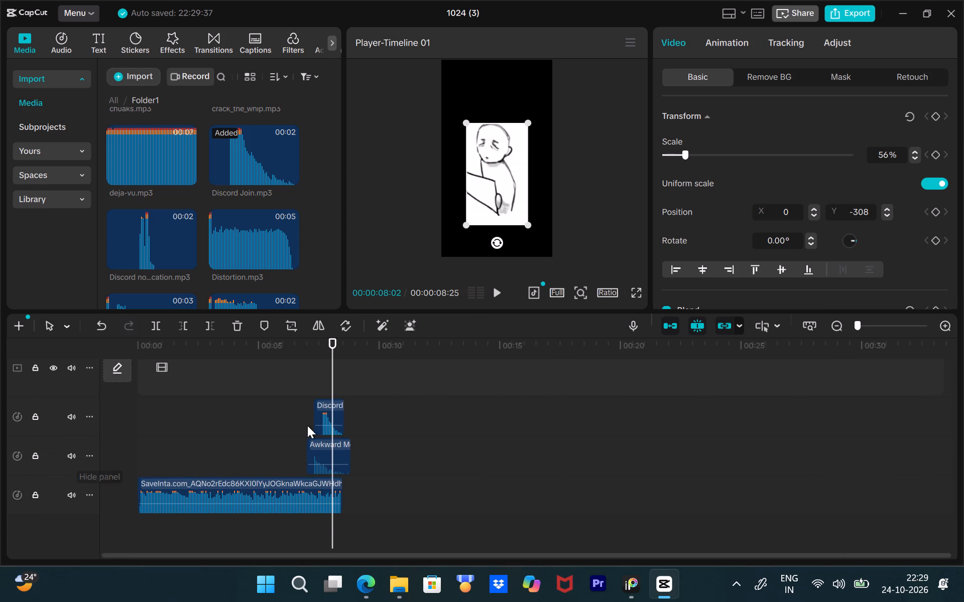
scroll(307, 425, "up", 7)
left_click_drag(331, 345, 131, 352)
key("space")
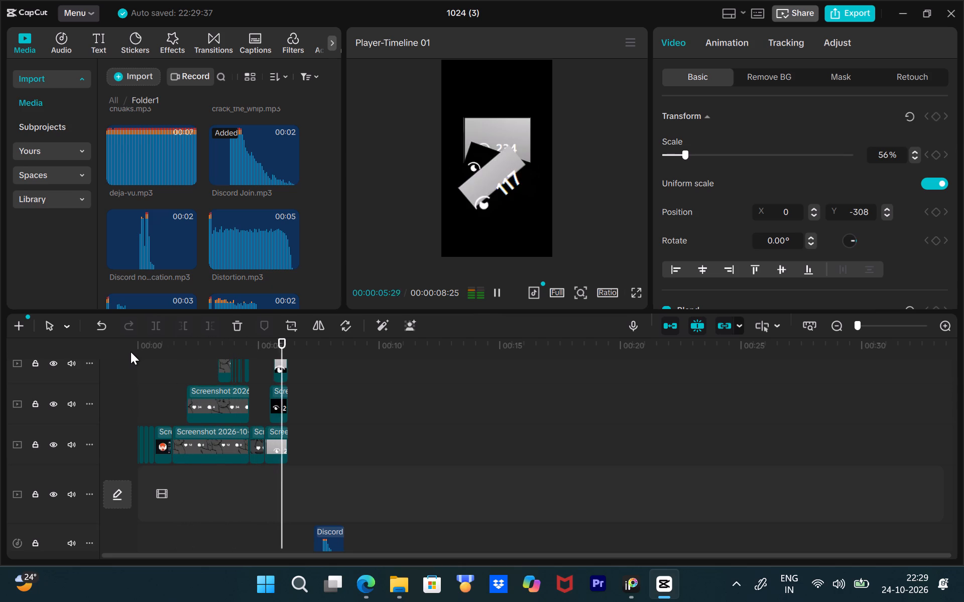
key("space")
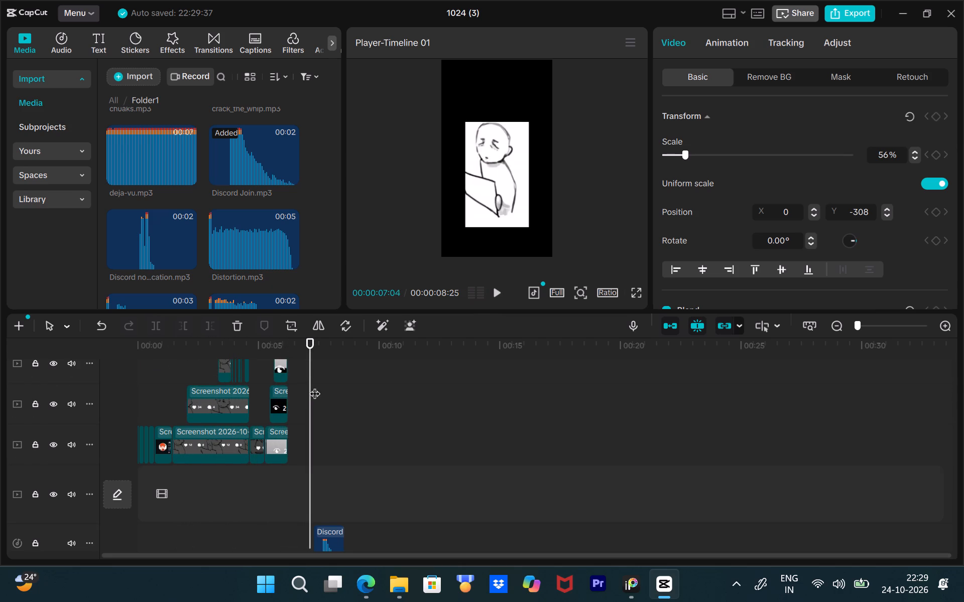
scroll(314, 386, "up", 2)
key("space")
key("space")
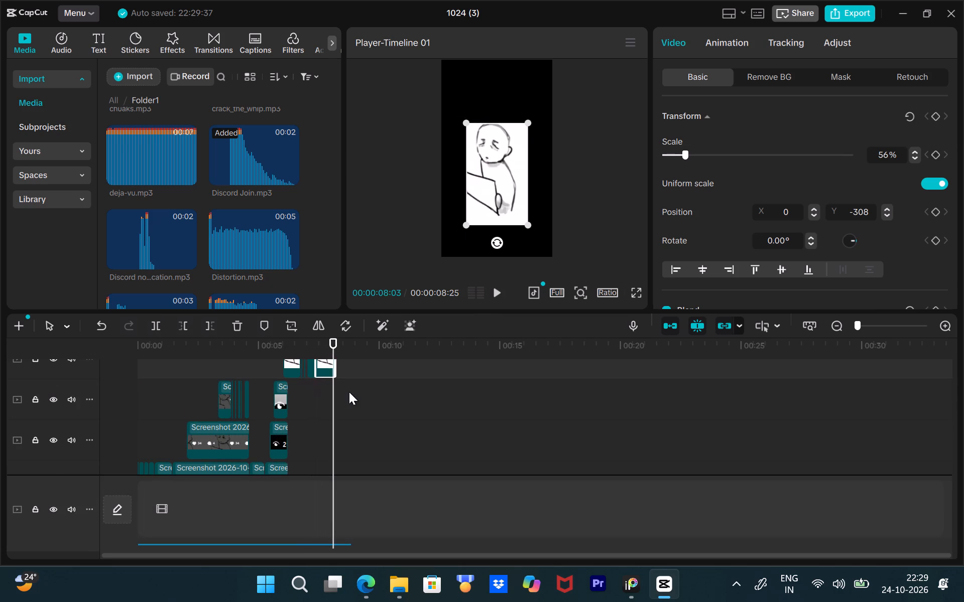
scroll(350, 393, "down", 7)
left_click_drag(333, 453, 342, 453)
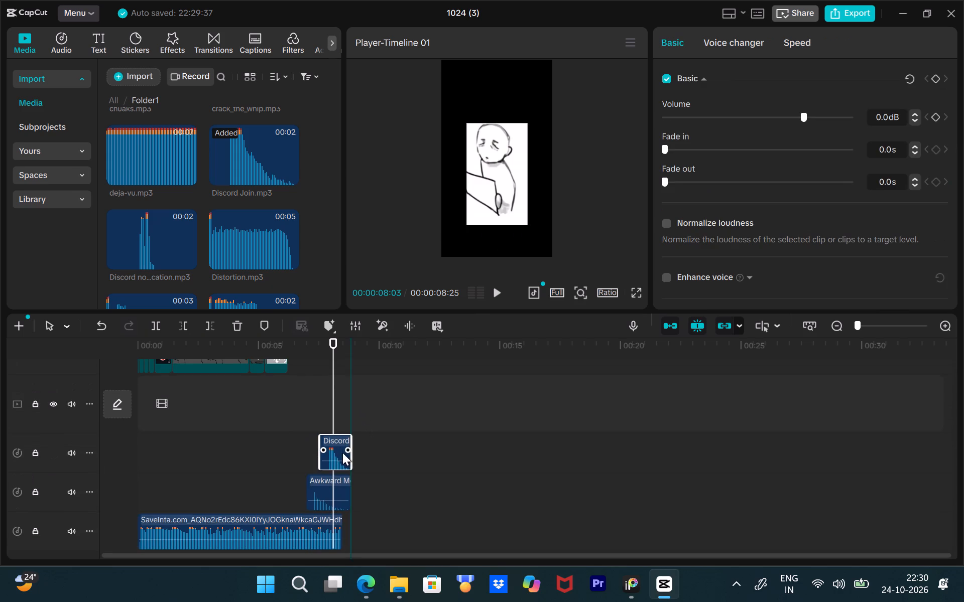
Move the Discord Join sound later on its track so it starts at about 8 seconds.
left_click_drag(342, 453, 347, 453)
Trim the end of the long SaveInta background audio so it finishes at about 7.5 seconds.
left_click(330, 527)
left_click_drag(341, 528, 333, 528)
key("ctrl+z")
left_click_drag(345, 522, 332, 521)
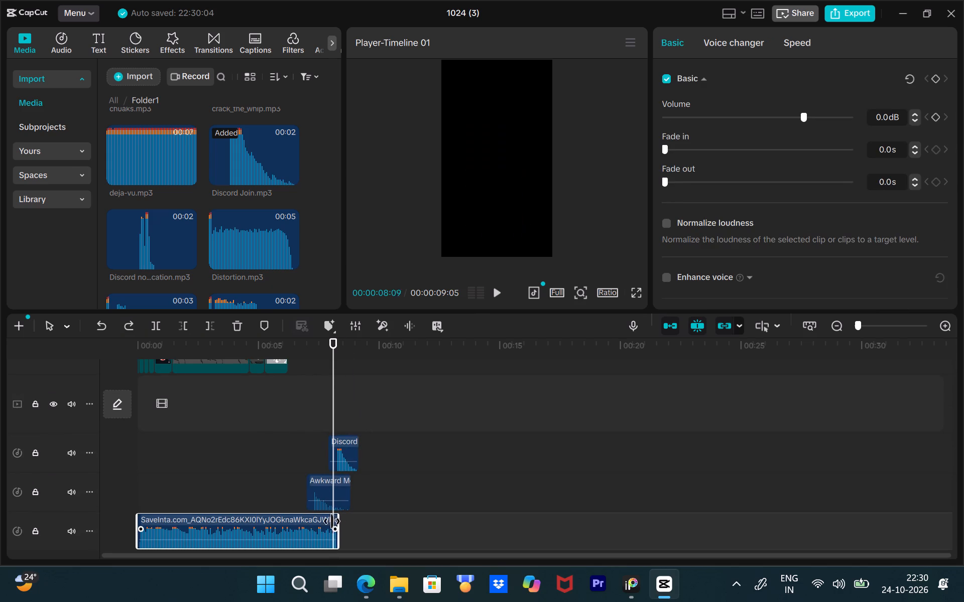
left_click_drag(332, 521, 317, 520)
Play back the ending from about 00:00:05:20 and examine the shortened background audio against the moved Discord Join sound and the clips above.
left_click_drag(328, 343, 276, 347)
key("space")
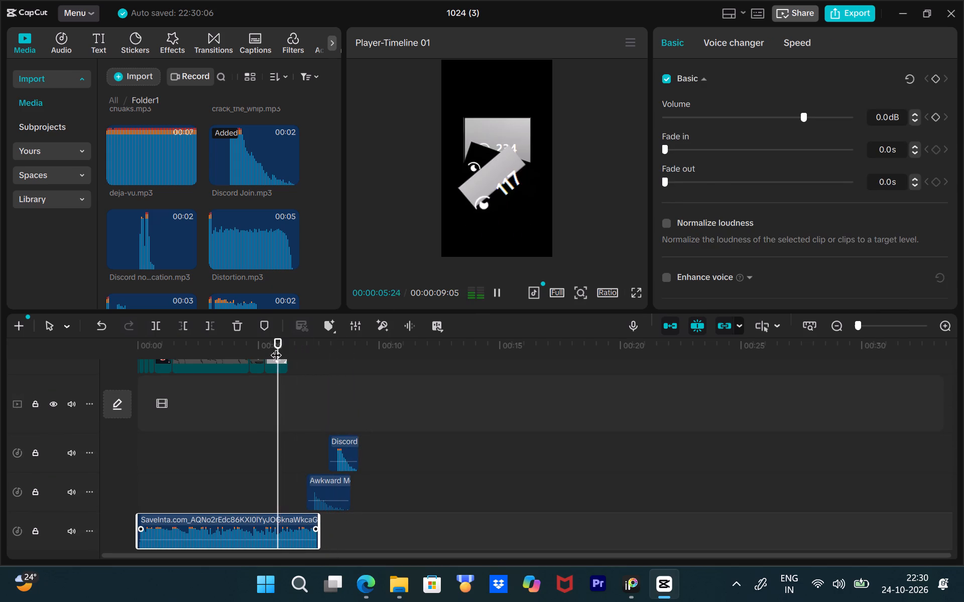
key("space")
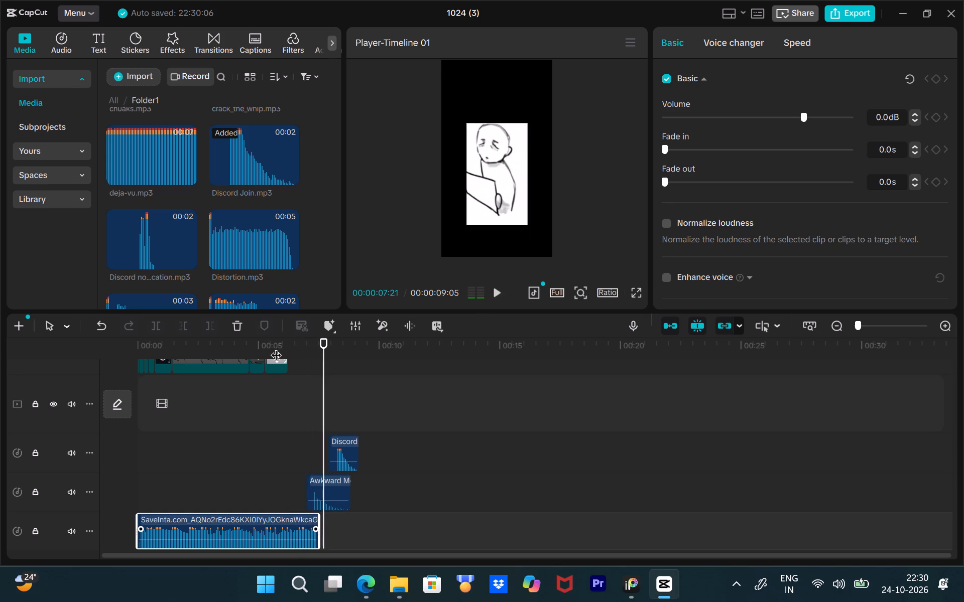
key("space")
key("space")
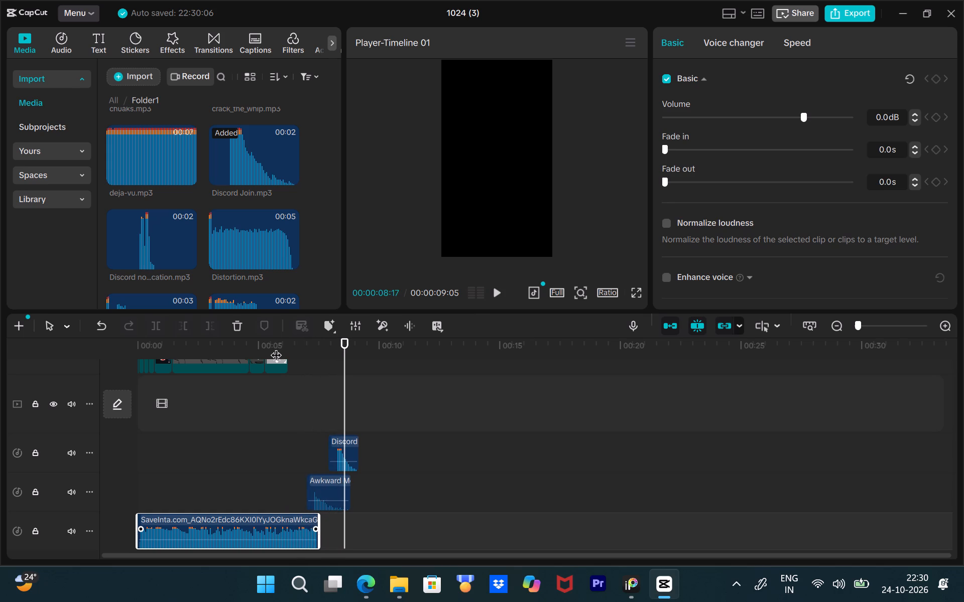
scroll(343, 397, "up", 5)
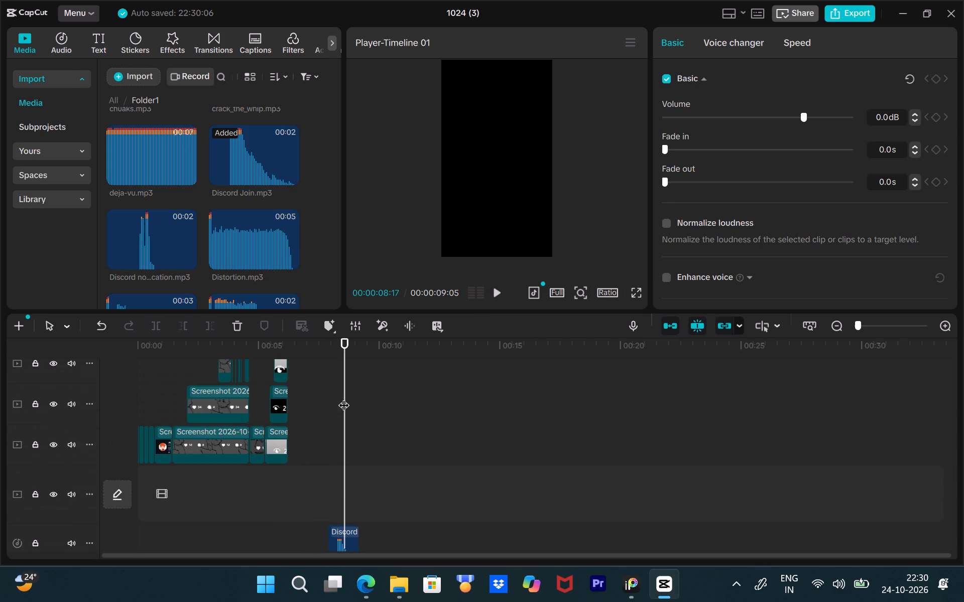
scroll(347, 399, "down", 3)
scroll(365, 475, "up", 9)
Switch to the Edge browser and search YouTube for the song "smooth operator".
left_click(367, 579)
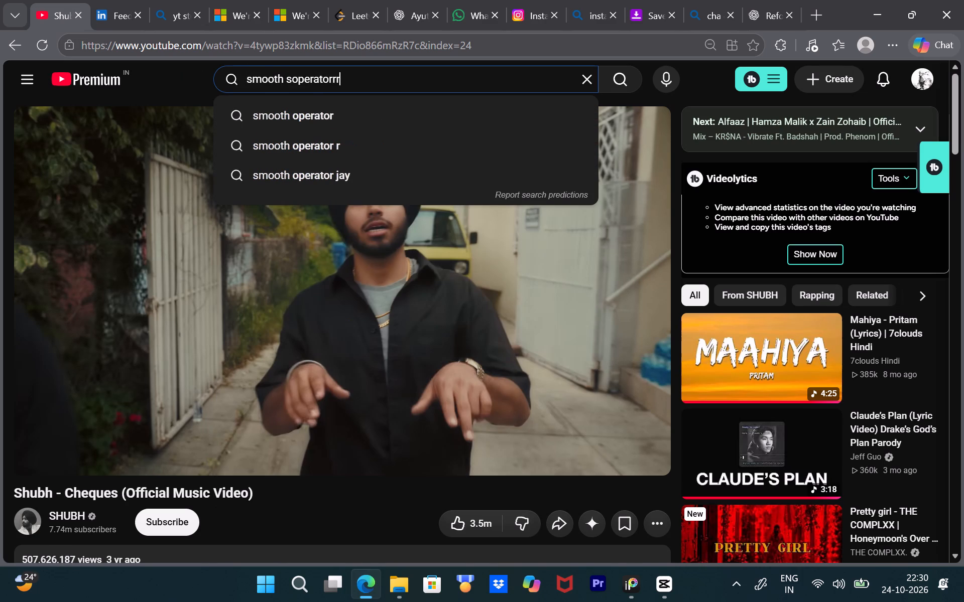
Search YouTube in Microsoft Edge for "smooth operator" and look through the results for a version of the song.
left_click(358, 105)
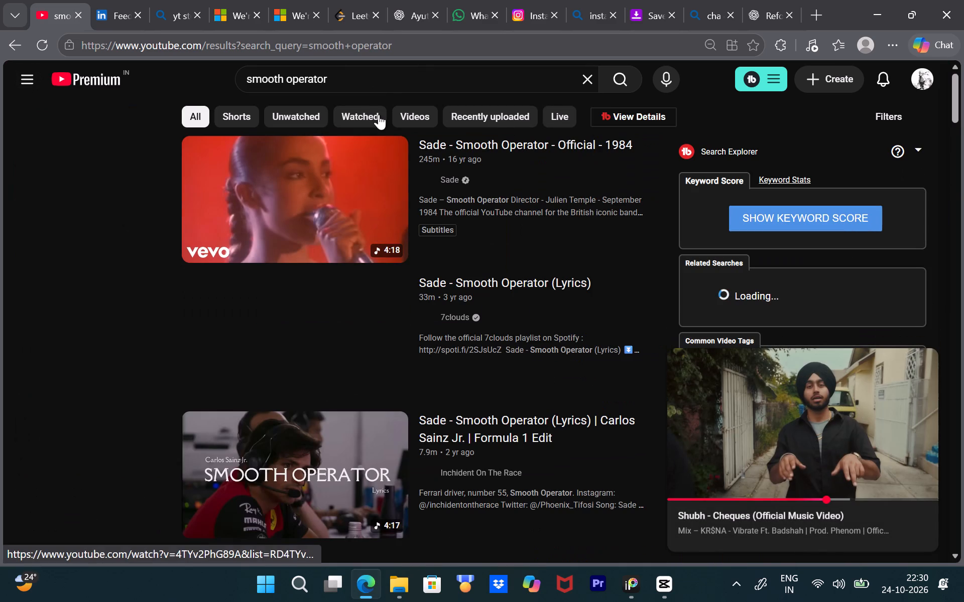
scroll(363, 242, "down", 7)
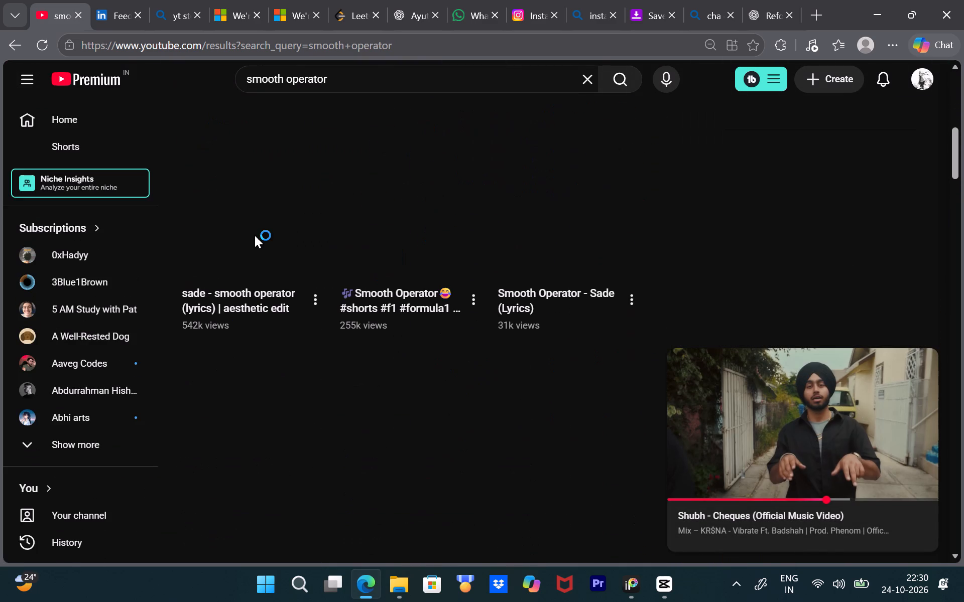
In Edge, open the YouTube short "sade - smooth operator (lyrics) | aesthetic edit" and copy its share link.
left_click(251, 231)
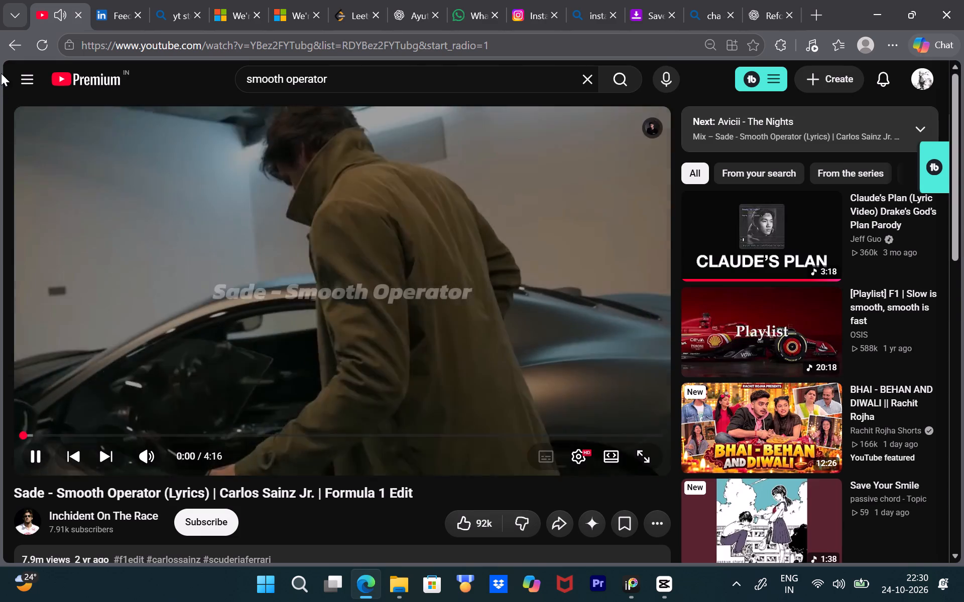
left_click(5, 49)
left_click(263, 357)
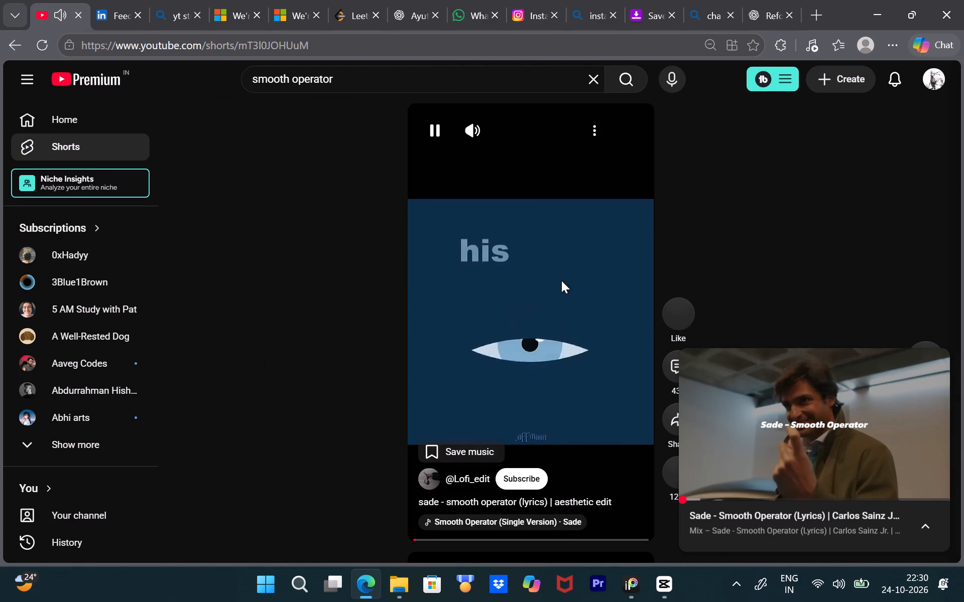
left_click(937, 360)
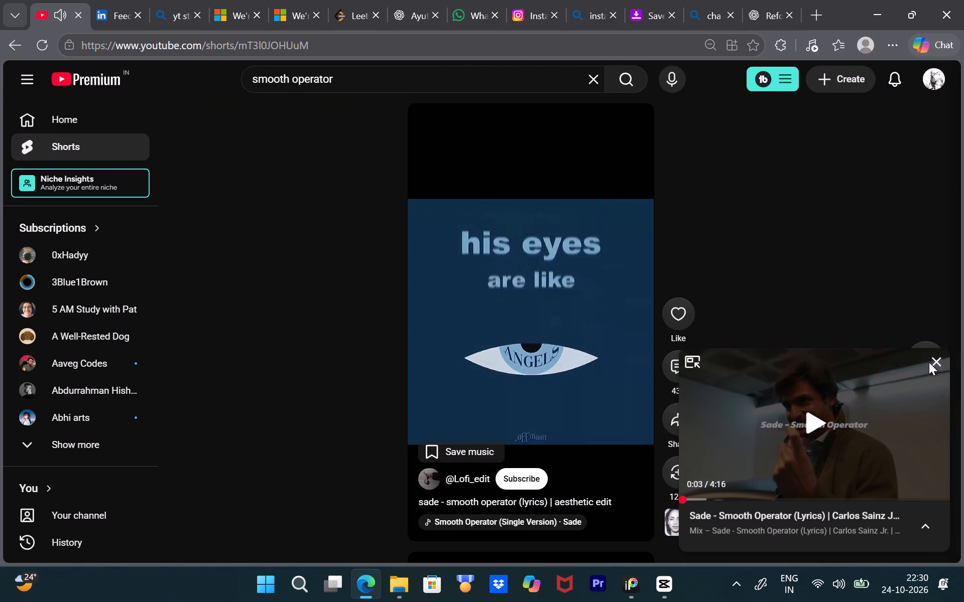
left_click(688, 424)
left_click(604, 357)
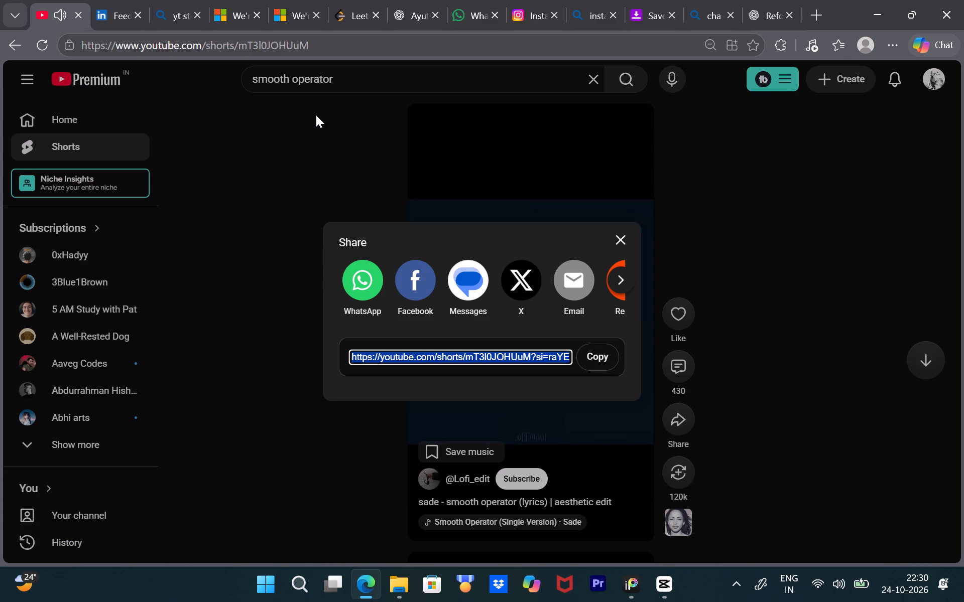
Open a new browser tab ready for a web search.
left_click(822, 13)
left_click(602, 48)
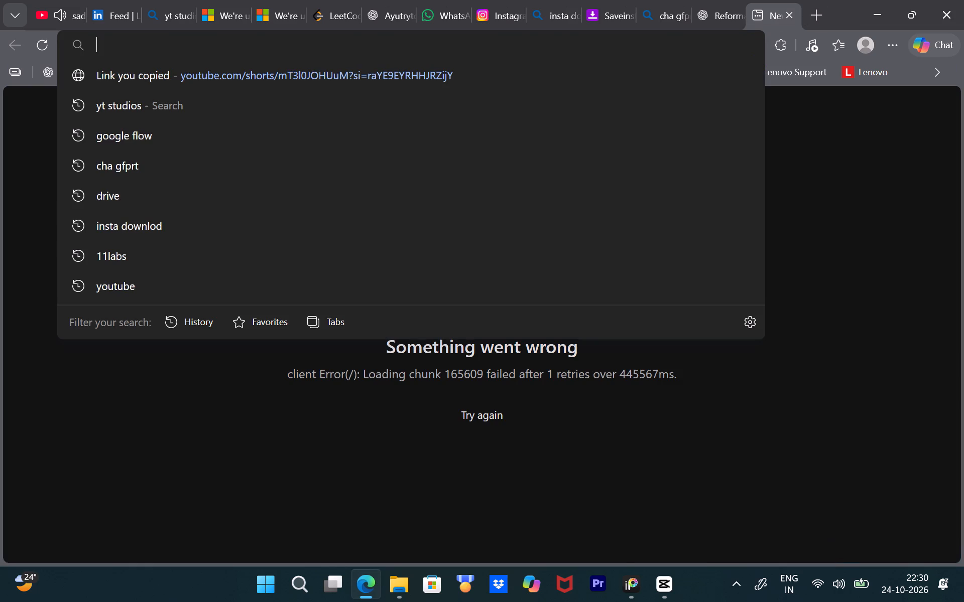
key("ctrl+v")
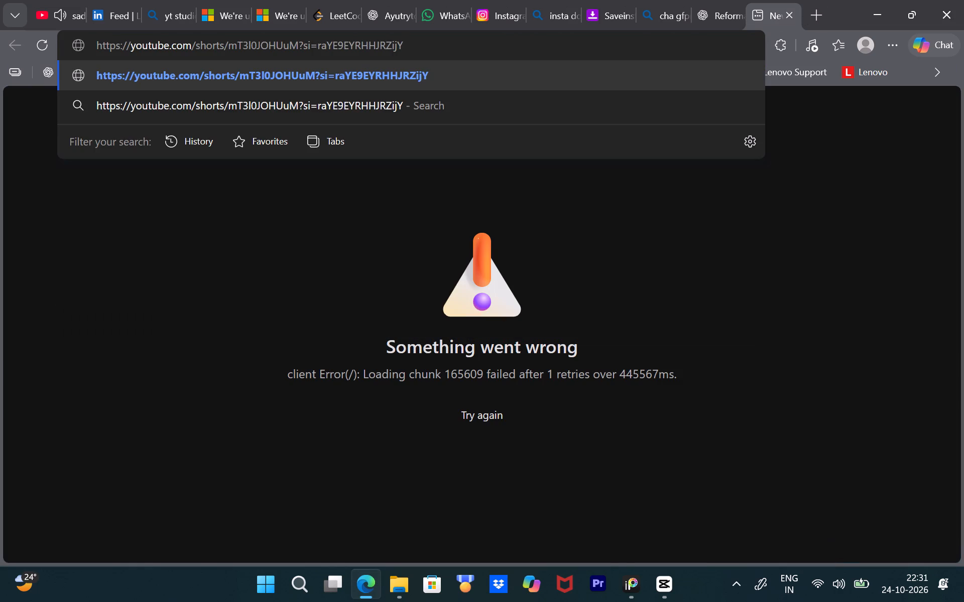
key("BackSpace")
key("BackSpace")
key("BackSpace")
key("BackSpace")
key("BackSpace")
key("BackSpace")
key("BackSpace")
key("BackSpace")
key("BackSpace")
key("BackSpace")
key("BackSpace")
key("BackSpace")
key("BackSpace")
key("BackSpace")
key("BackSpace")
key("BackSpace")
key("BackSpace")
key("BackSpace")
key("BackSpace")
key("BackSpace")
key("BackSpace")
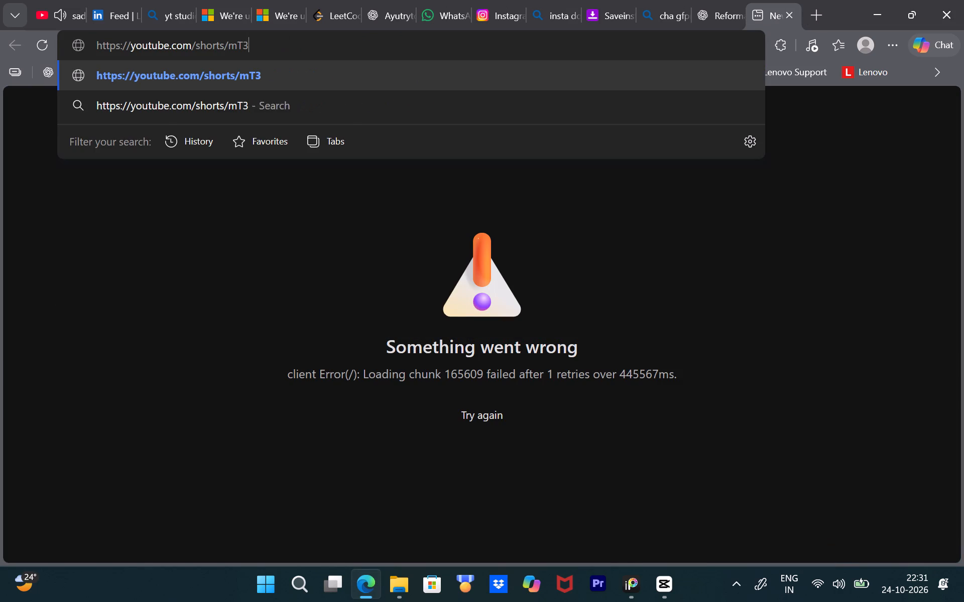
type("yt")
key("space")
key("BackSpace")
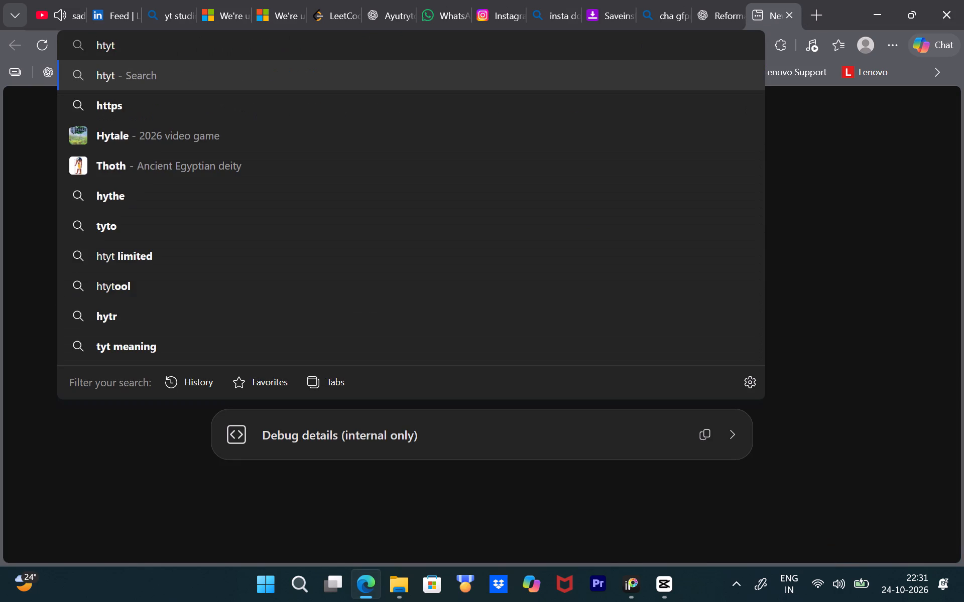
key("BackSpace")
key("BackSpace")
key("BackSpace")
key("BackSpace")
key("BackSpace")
Search the web for a "yt to mp3" converter.
type("yt to mp3 covetr")
key("Return")
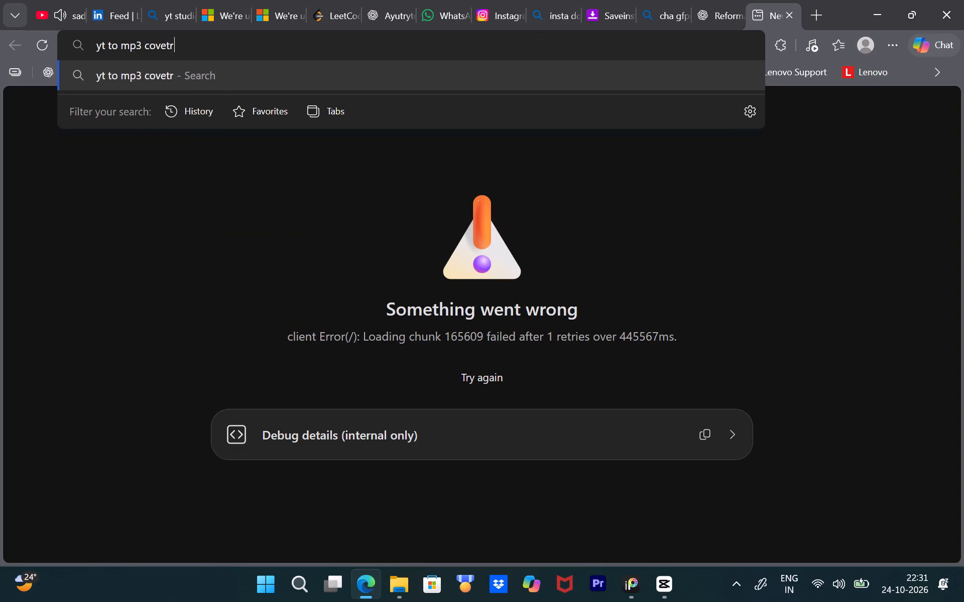
Look through the converter search results and open the Y2Mate YouTube to MP3 Converter site.
scroll(460, 340, "down", 5)
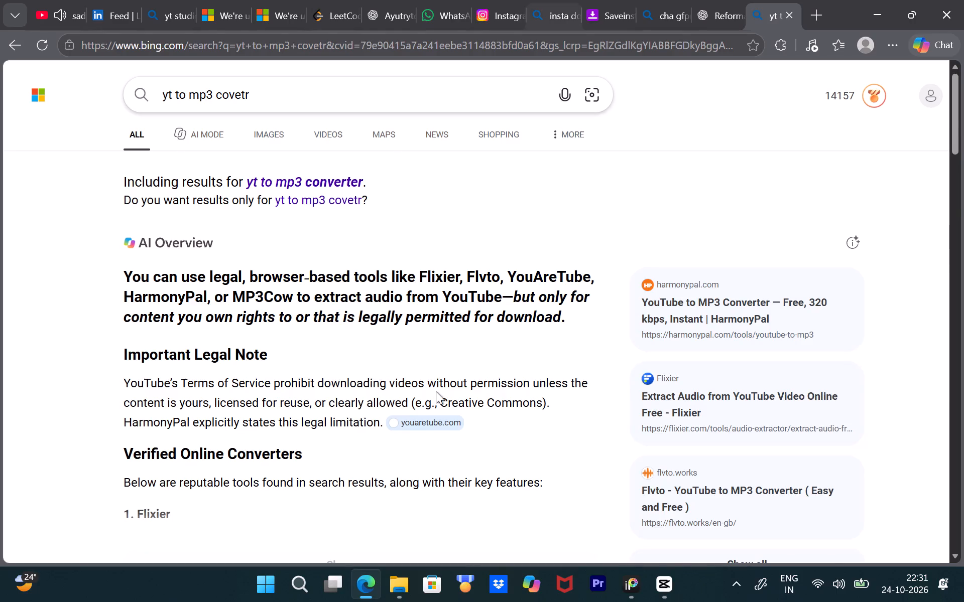
scroll(333, 384, "down", 2)
scroll(289, 215, "down", 6)
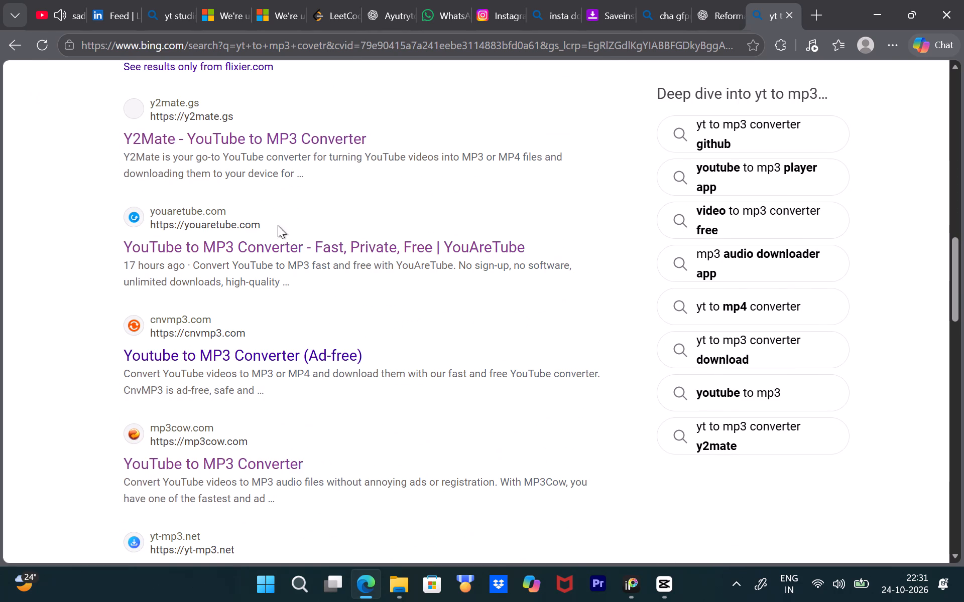
scroll(270, 183, "down", 2)
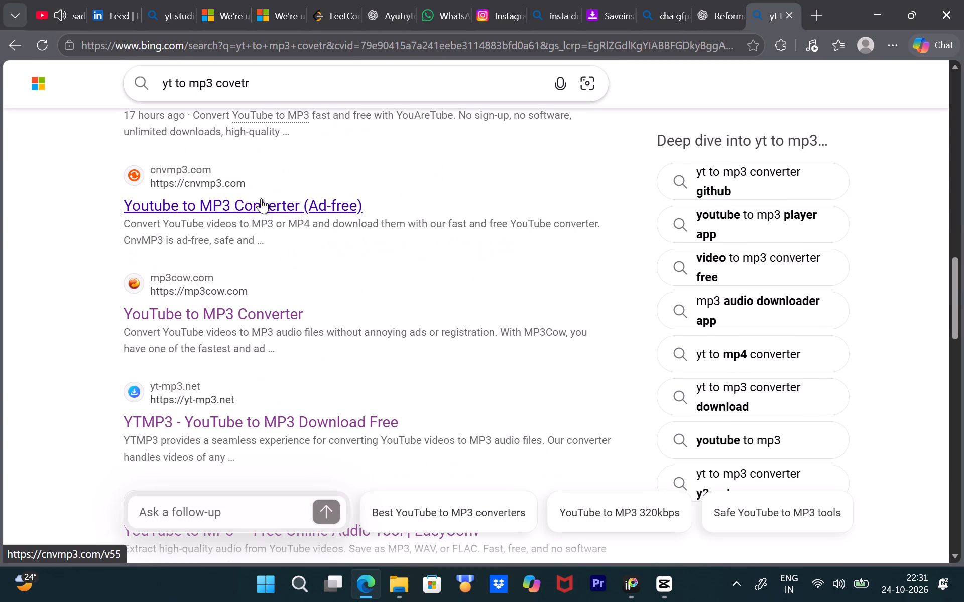
scroll(218, 326, "down", 4)
scroll(239, 274, "up", 10)
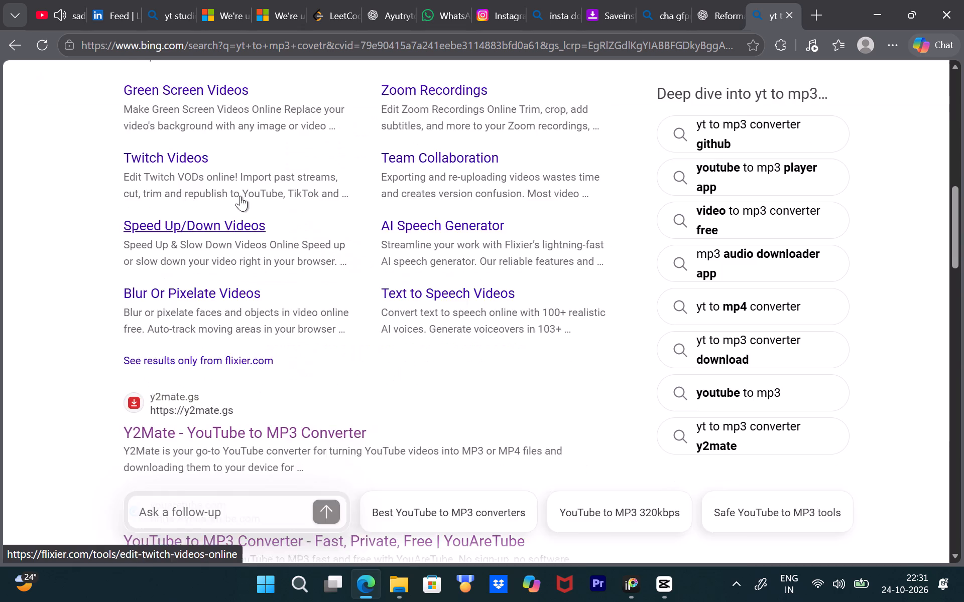
scroll(240, 196, "up", 5)
scroll(232, 276, "up", 7)
scroll(232, 276, "down", 8)
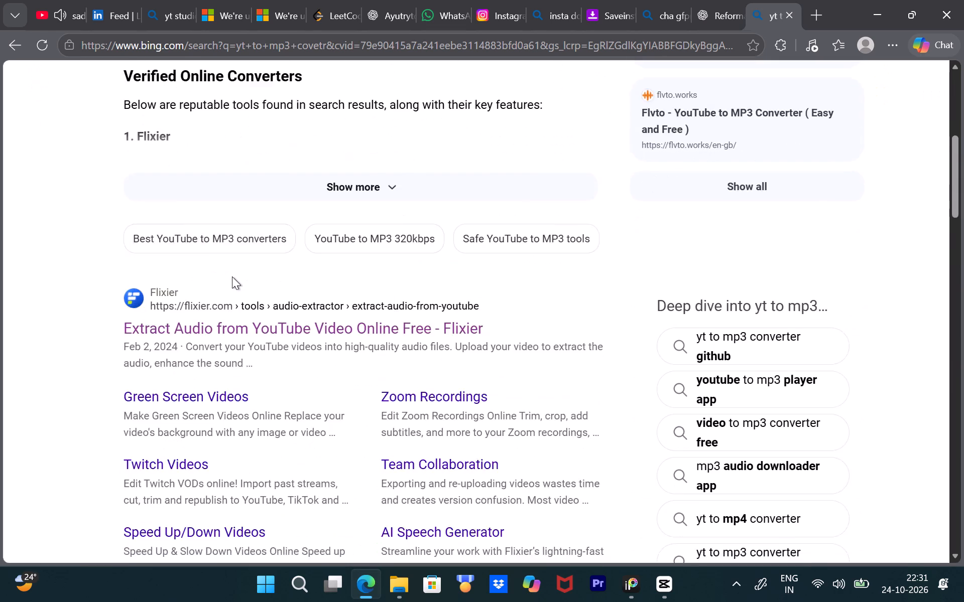
scroll(223, 240, "down", 4)
left_click(228, 214)
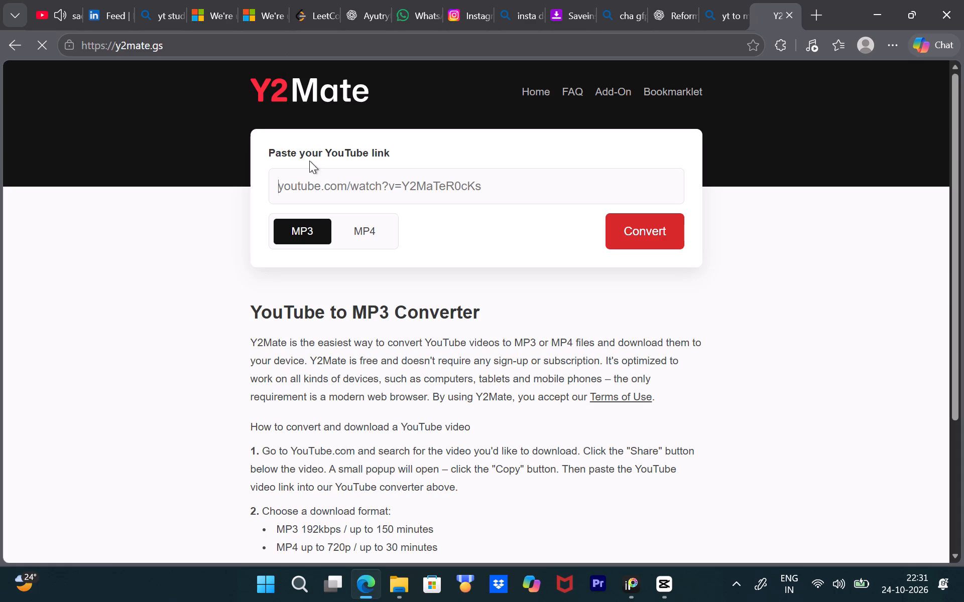
Paste the copied Smooth Operator short link into Y2Mate and convert it with the MP3 format.
left_click(311, 191)
key("ctrl+v")
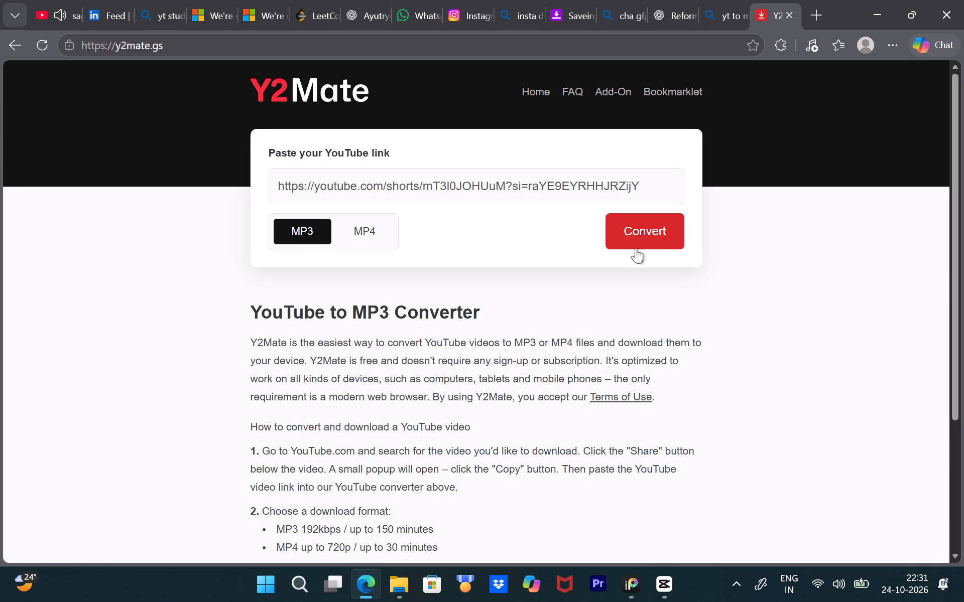
left_click(640, 232)
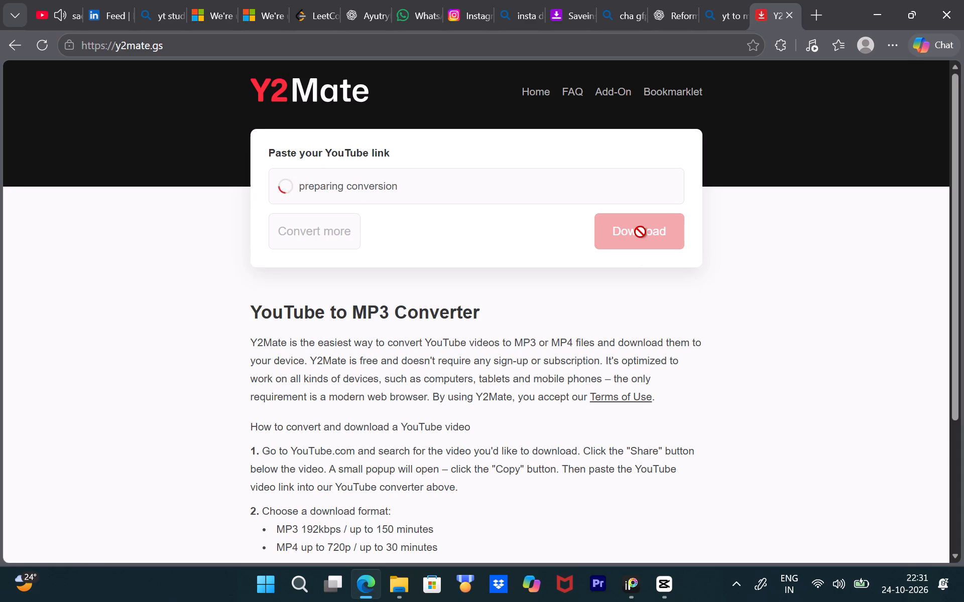
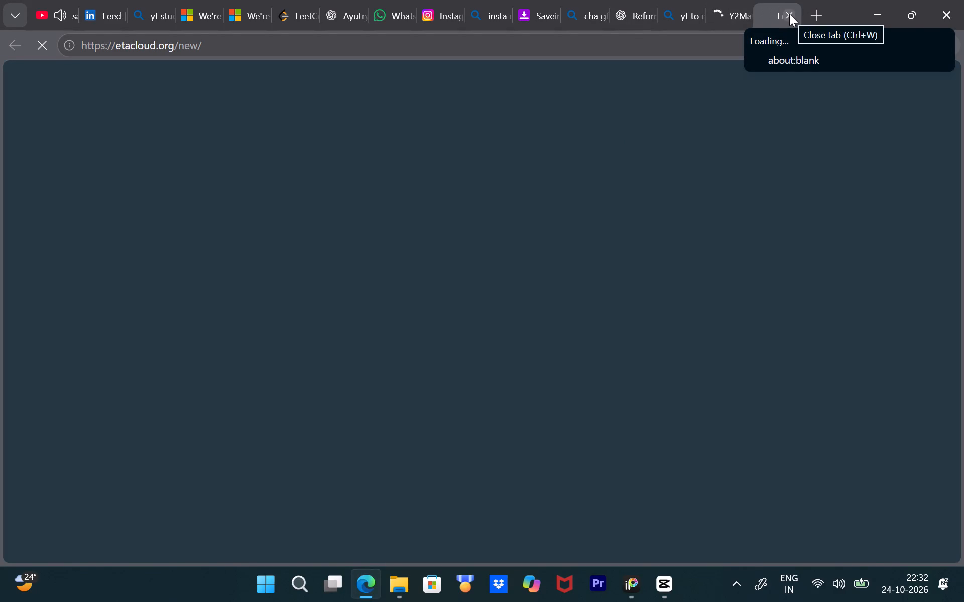
Close the ad tab and download the converted Smooth Operator MP3 from Y2Mate, closing the media player that pops up.
left_click(789, 14)
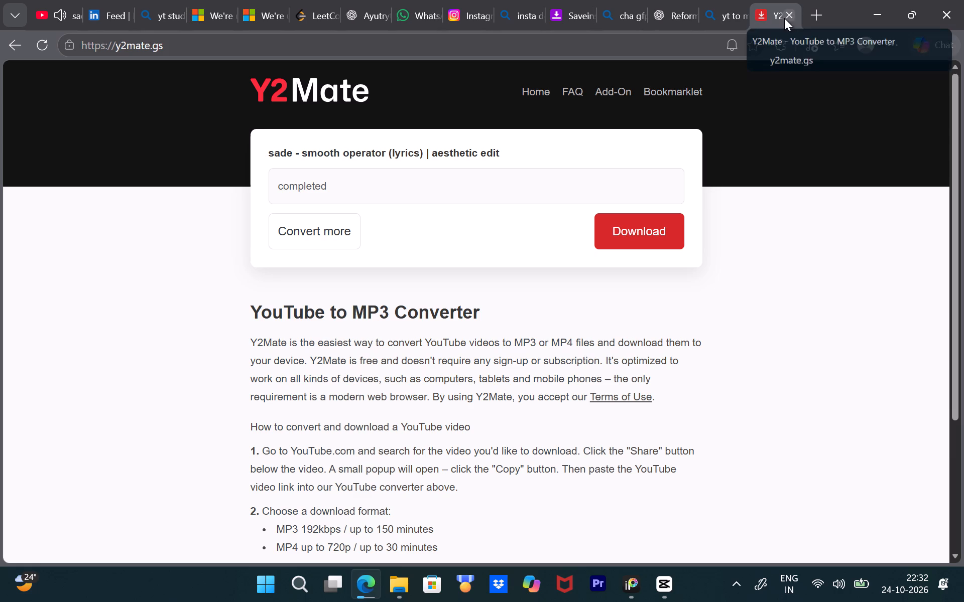
left_click(628, 240)
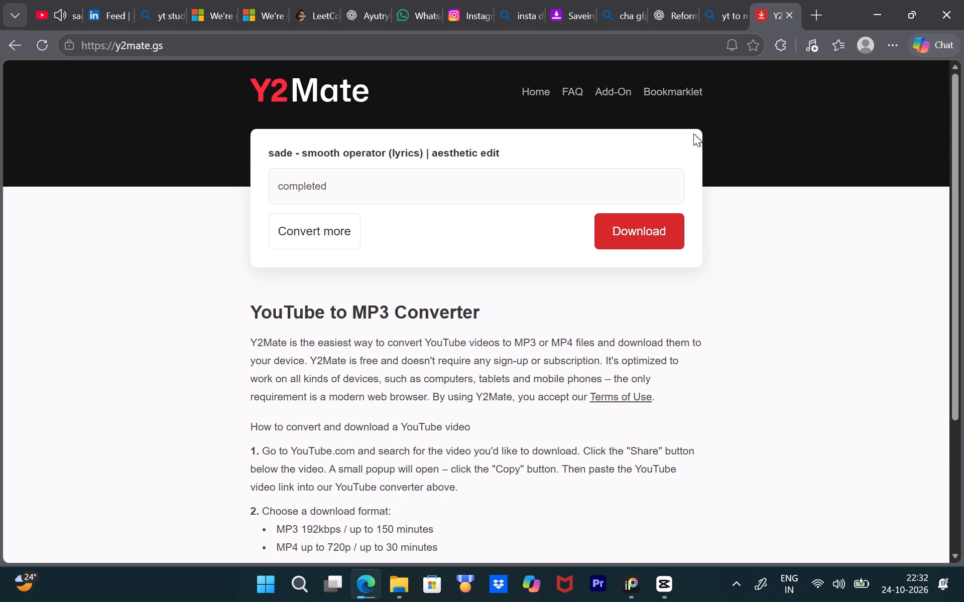
left_click(619, 234)
left_click(729, 13)
left_click(764, 18)
left_click(633, 234)
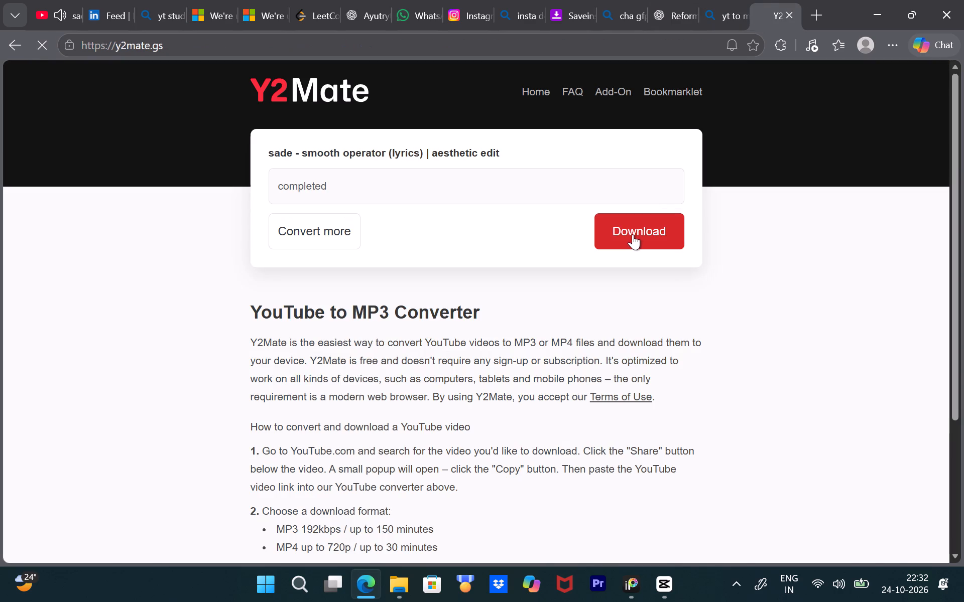
left_click(630, 232)
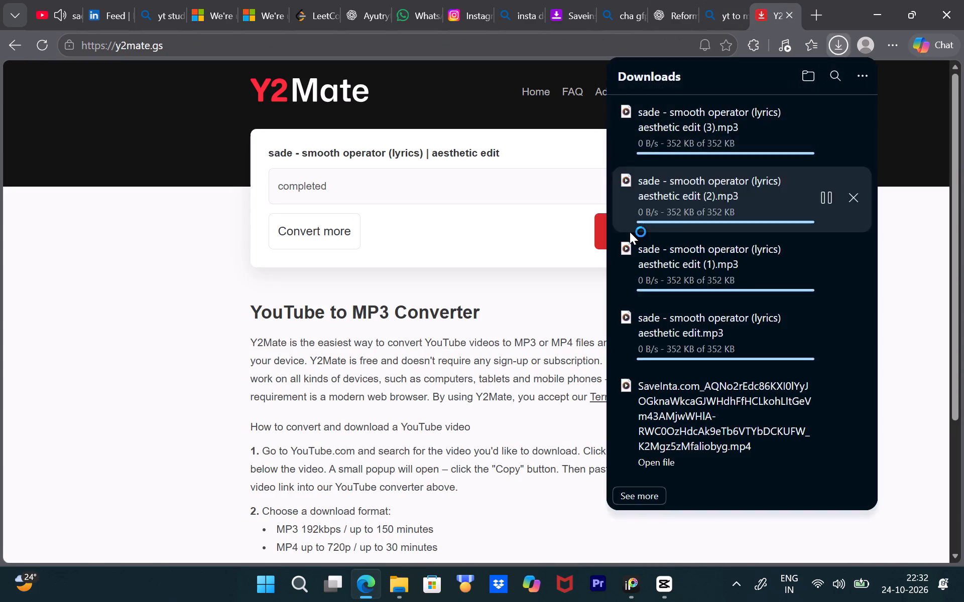
left_click(936, 10)
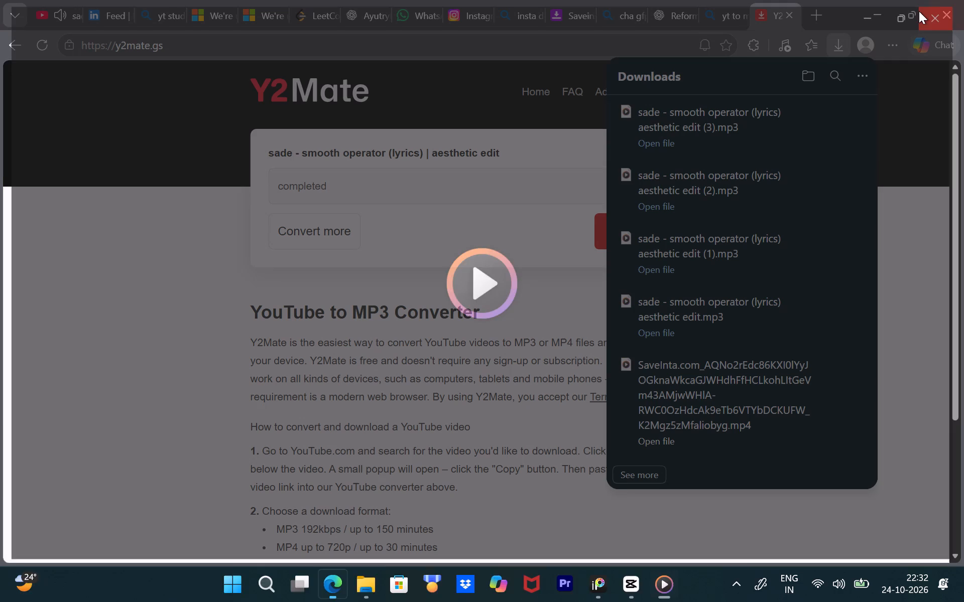
left_click(874, 19)
In CapCut, import "sade - smooth operator (lyrics) aesthetic edit (1).mp3" from Downloads into the project media.
scroll(161, 136, "up", 1)
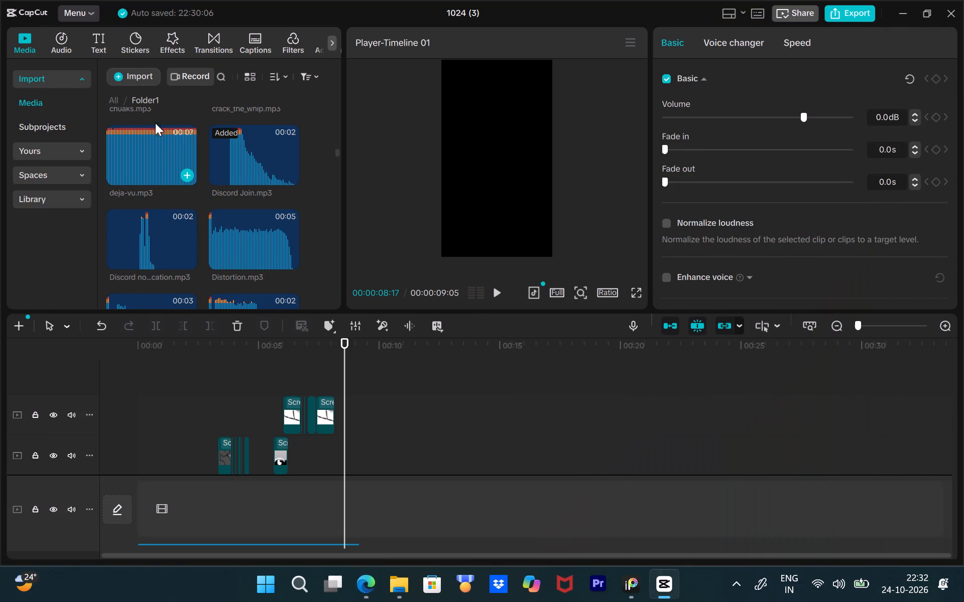
scroll(155, 123, "up", 1)
left_click(134, 78)
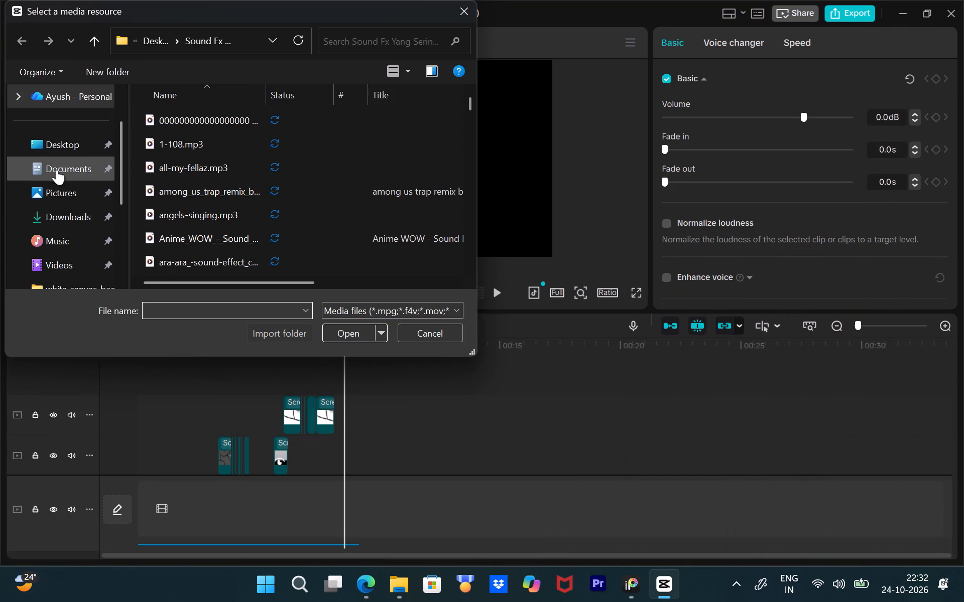
left_click(76, 216)
scroll(171, 174, "up", 5)
scroll(171, 174, "down", 3)
scroll(171, 174, "up", 8)
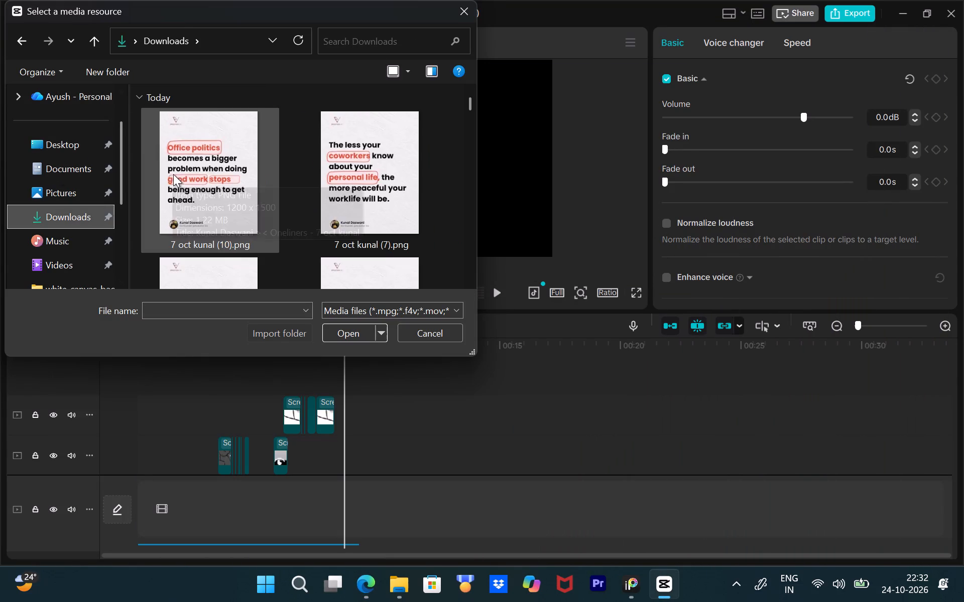
scroll(173, 174, "down", 5)
scroll(173, 174, "up", 9)
scroll(174, 174, "down", 4)
scroll(178, 173, "up", 10)
scroll(179, 171, "down", 5)
scroll(179, 171, "up", 10)
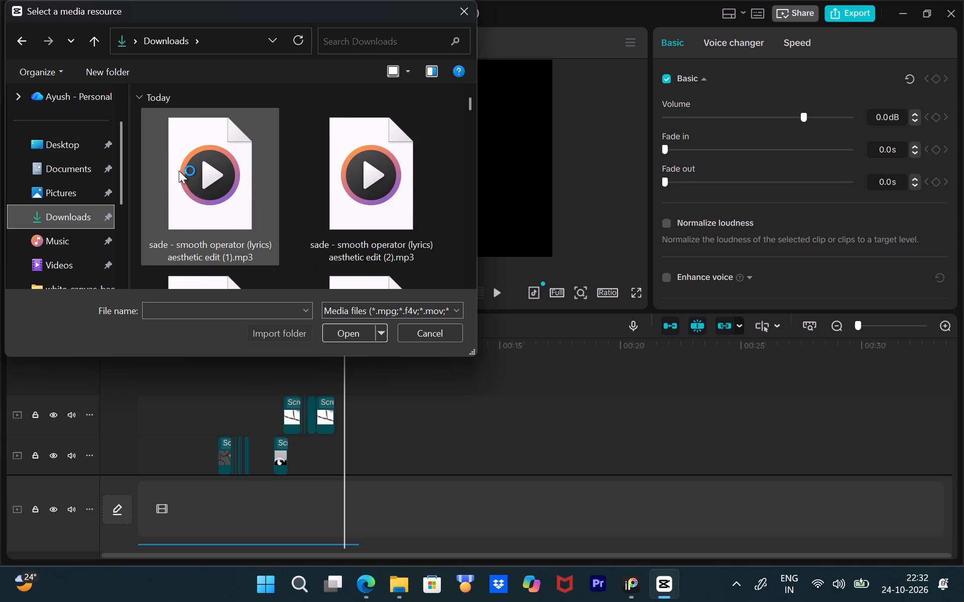
scroll(179, 171, "up", 1)
left_click(179, 171)
left_click(350, 345)
left_click(350, 334)
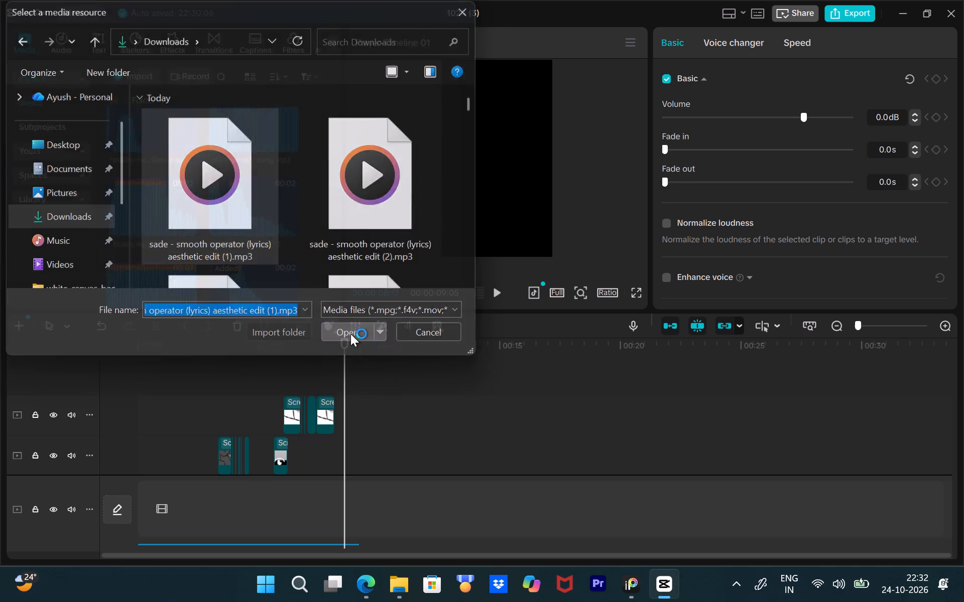
Add the Smooth Operator audio to the timeline and place it directly after the SaveInta audio clip on the same track.
scroll(389, 491, "down", 4)
left_click_drag(262, 274, 365, 540)
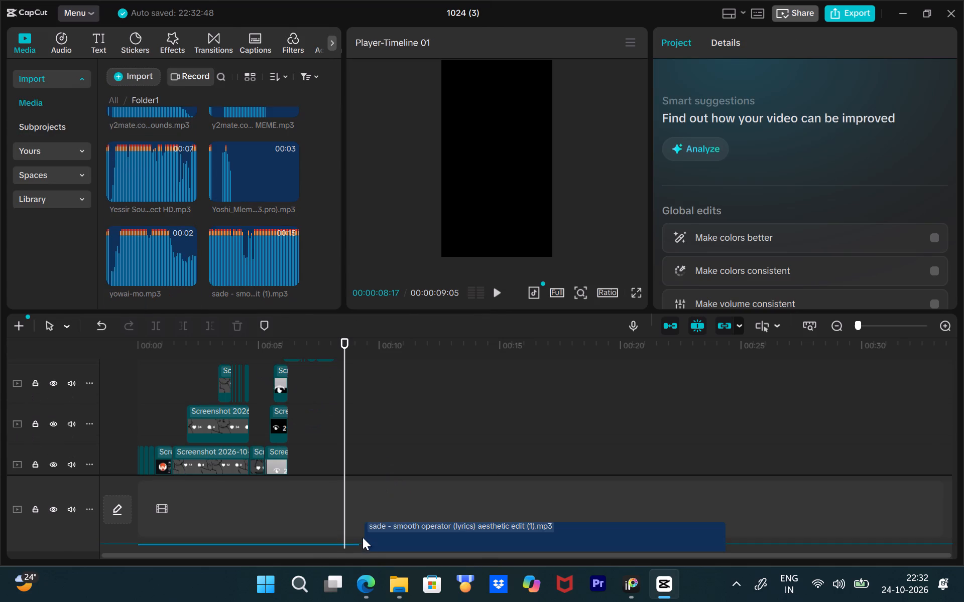
scroll(385, 448, "down", 5)
left_click_drag(396, 376, 387, 479)
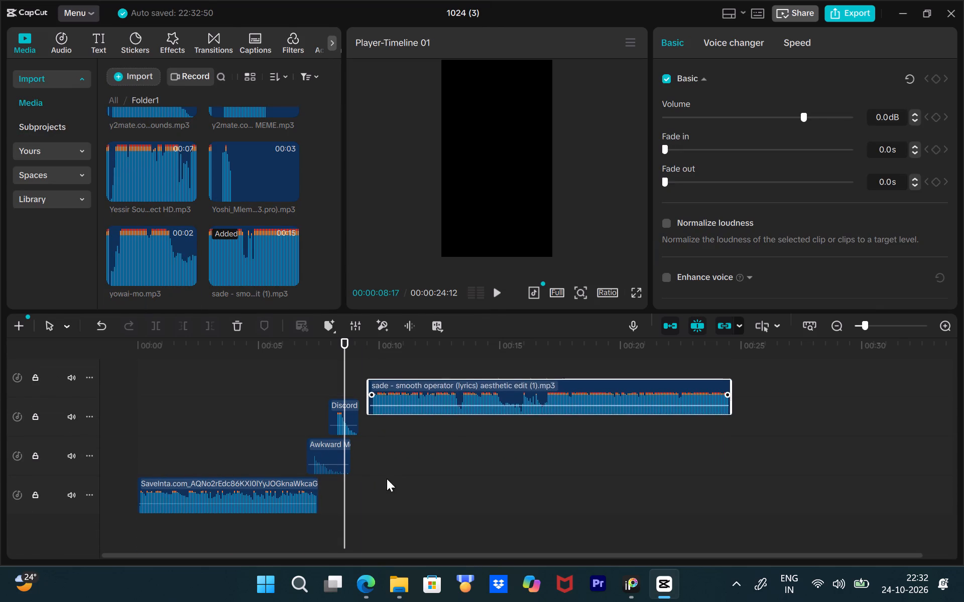
left_click_drag(387, 479, 350, 501)
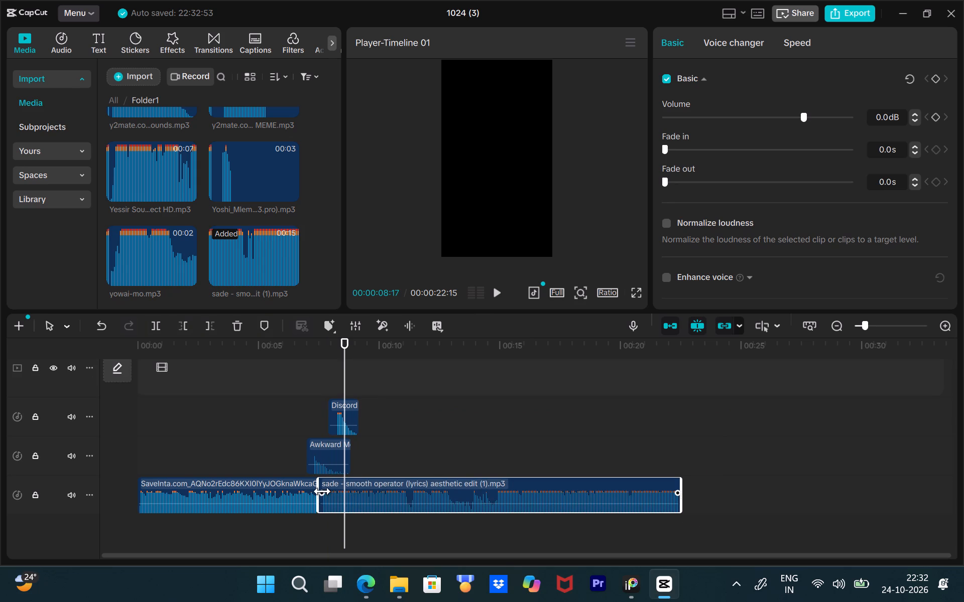
left_click_drag(322, 491, 310, 491)
left_click_drag(321, 495, 311, 494)
Switch to Edge, leave the playing Smooth Operator short for the YouTube home page, and return to CapCut.
left_click(370, 586)
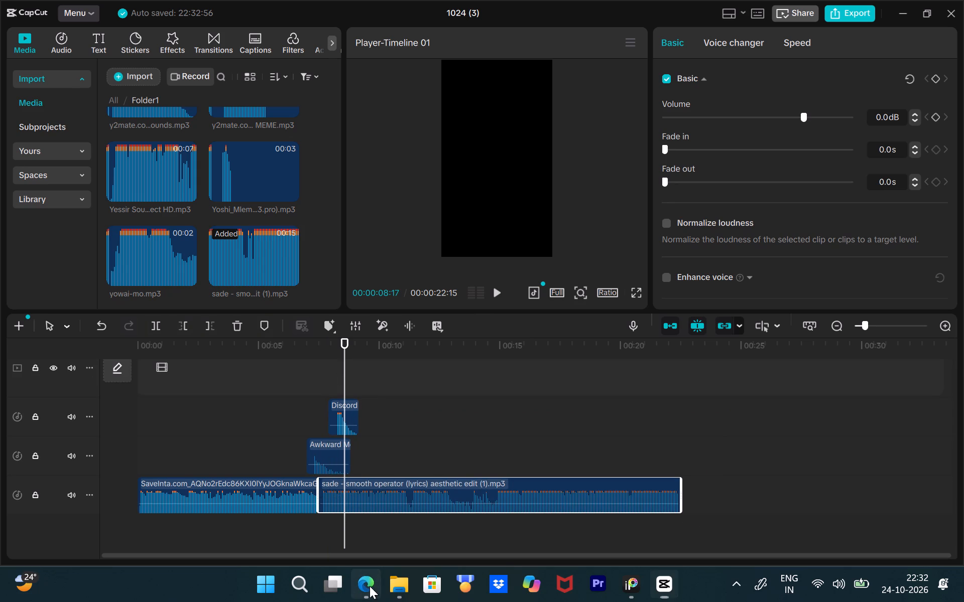
left_click(47, 4)
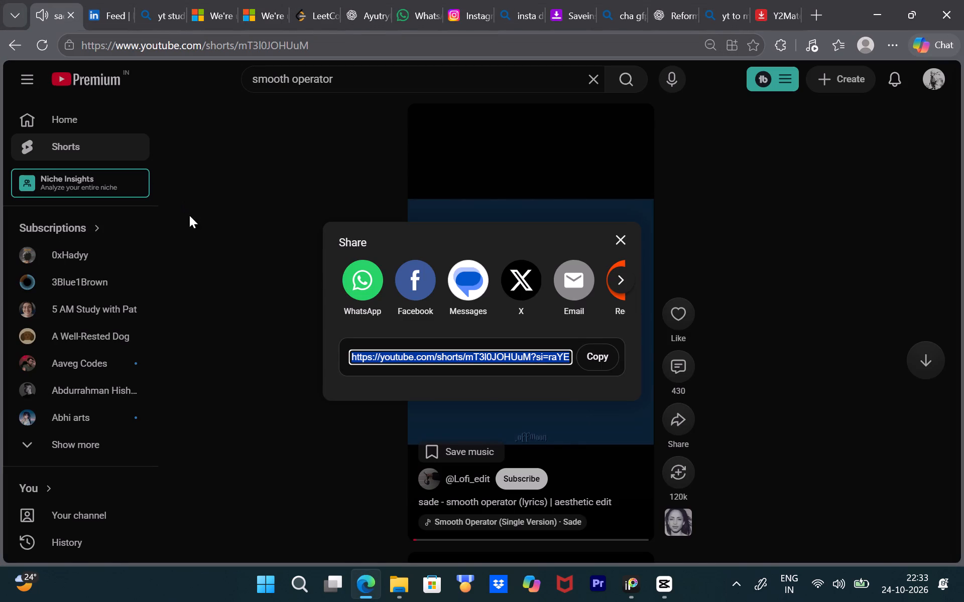
left_click(58, 82)
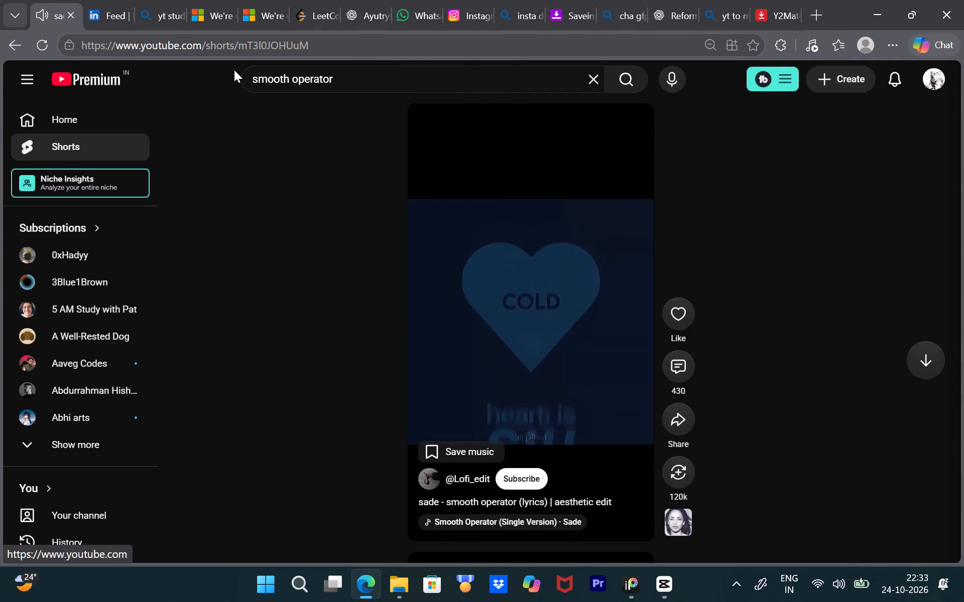
left_click(78, 81)
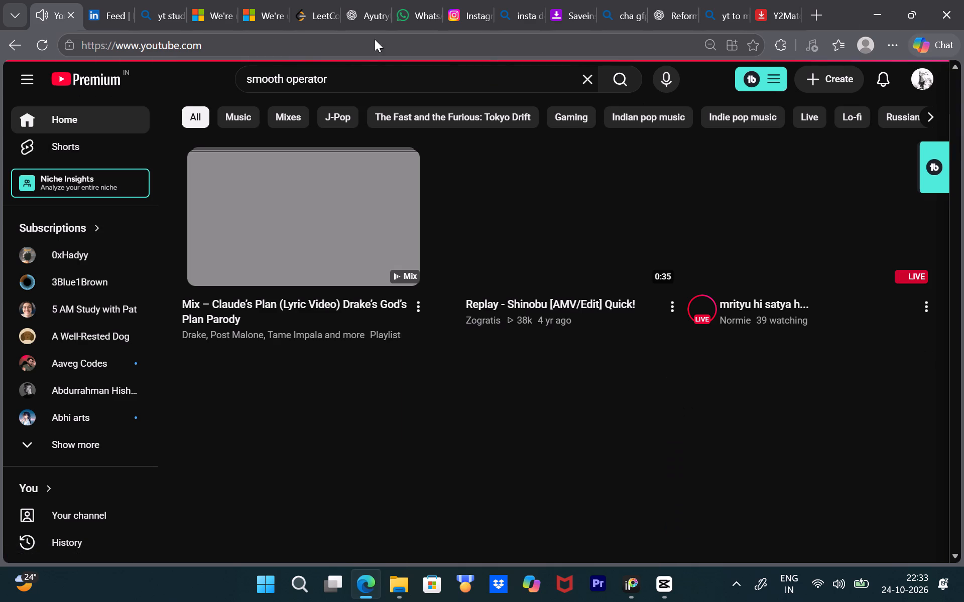
left_click(881, 6)
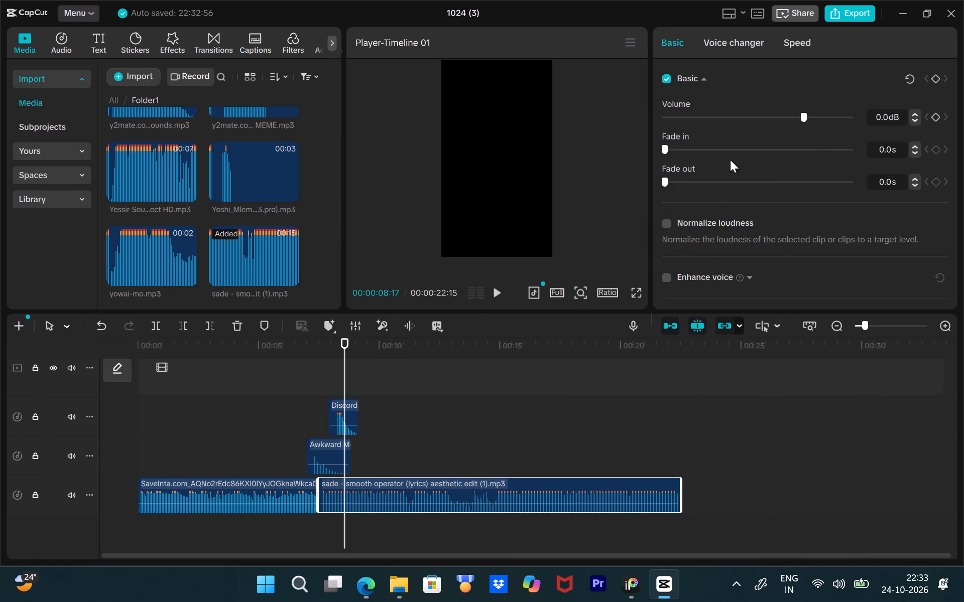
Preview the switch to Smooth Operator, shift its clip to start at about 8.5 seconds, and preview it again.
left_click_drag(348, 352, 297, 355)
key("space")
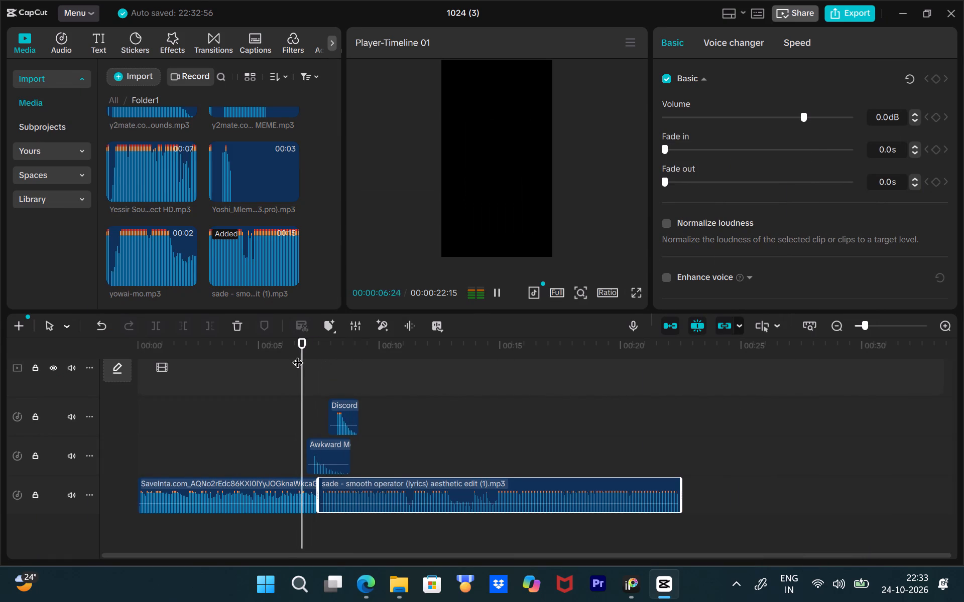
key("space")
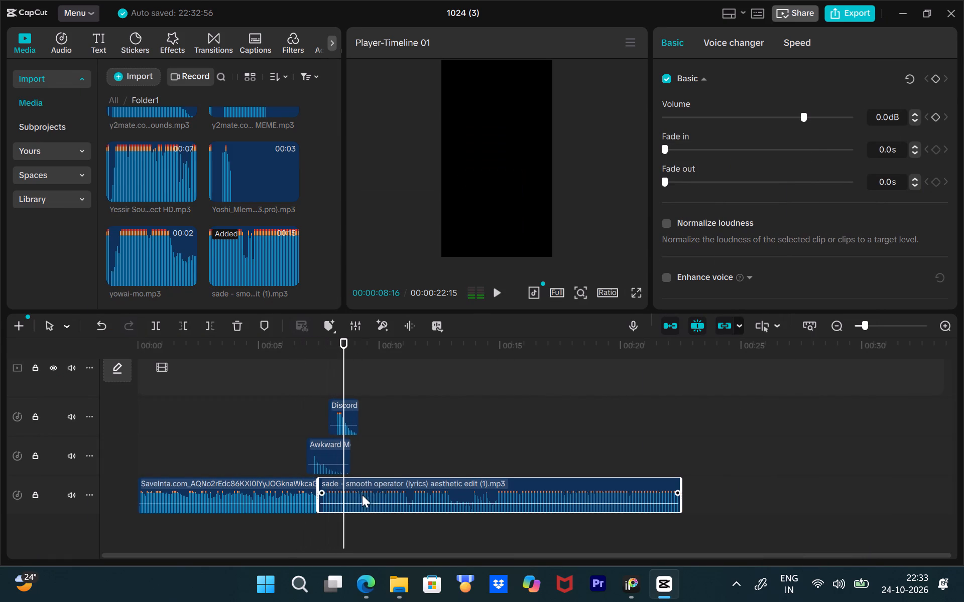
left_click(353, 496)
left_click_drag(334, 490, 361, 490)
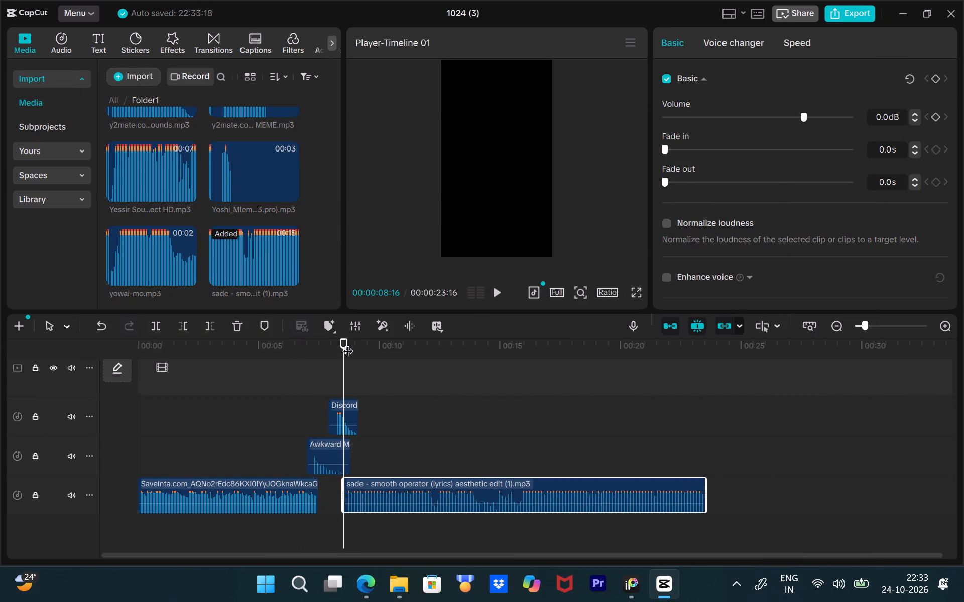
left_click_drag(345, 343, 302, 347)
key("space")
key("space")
Trim the beginning of the Smooth Operator clip until it starts at about 13 seconds, playing it back between cuts.
left_click(365, 485)
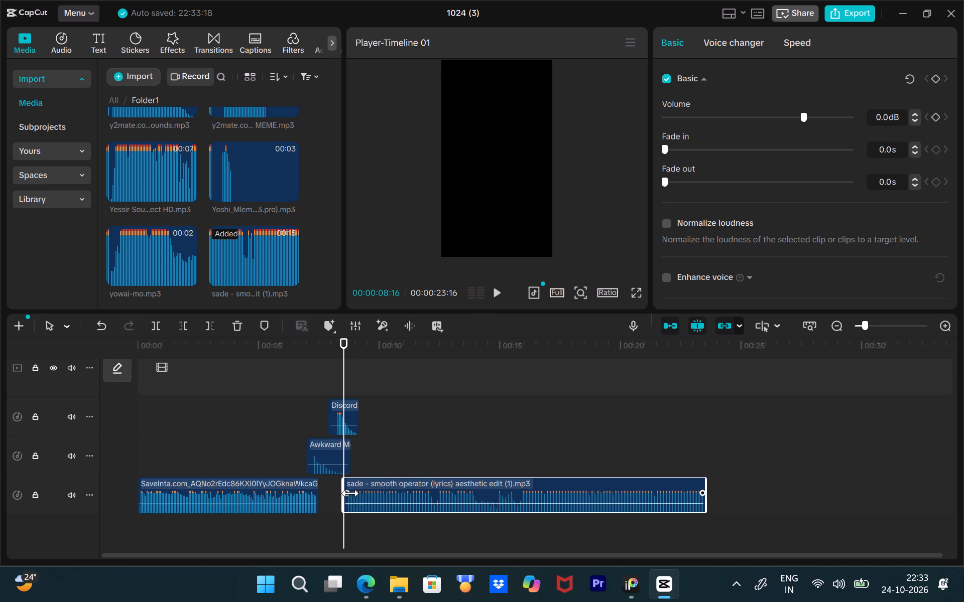
left_click(348, 492)
left_click_drag(346, 481, 415, 496)
key("space")
left_click_drag(366, 350, 422, 423)
key("space")
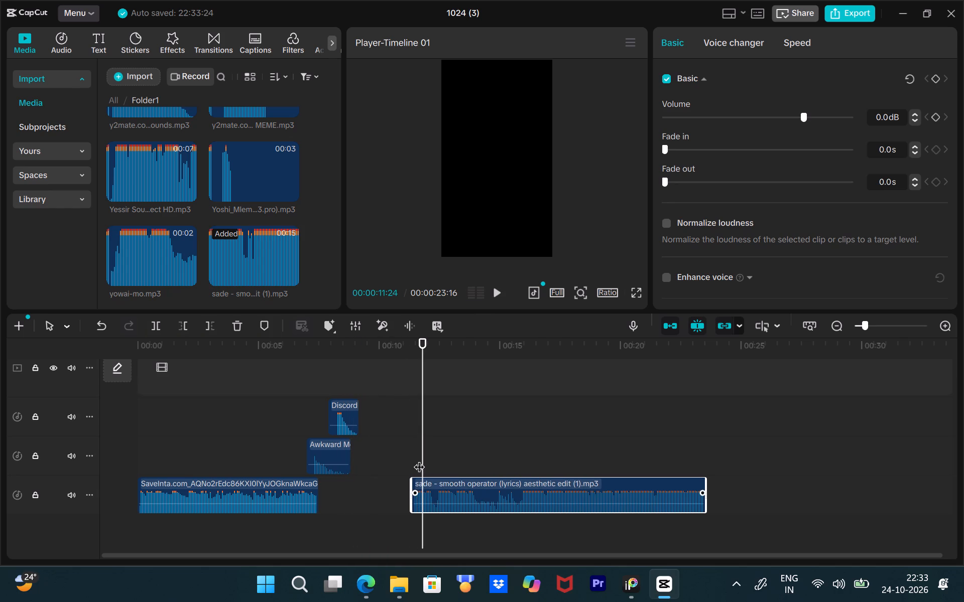
key("space")
key("space")
left_click_drag(413, 486, 425, 490)
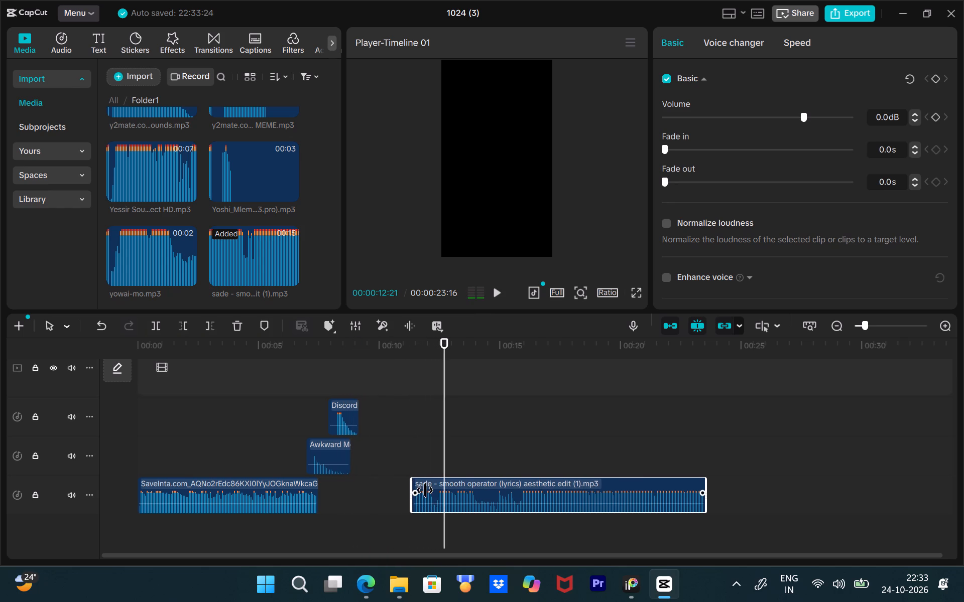
left_click_drag(425, 490, 452, 504)
left_click(441, 344)
key("space")
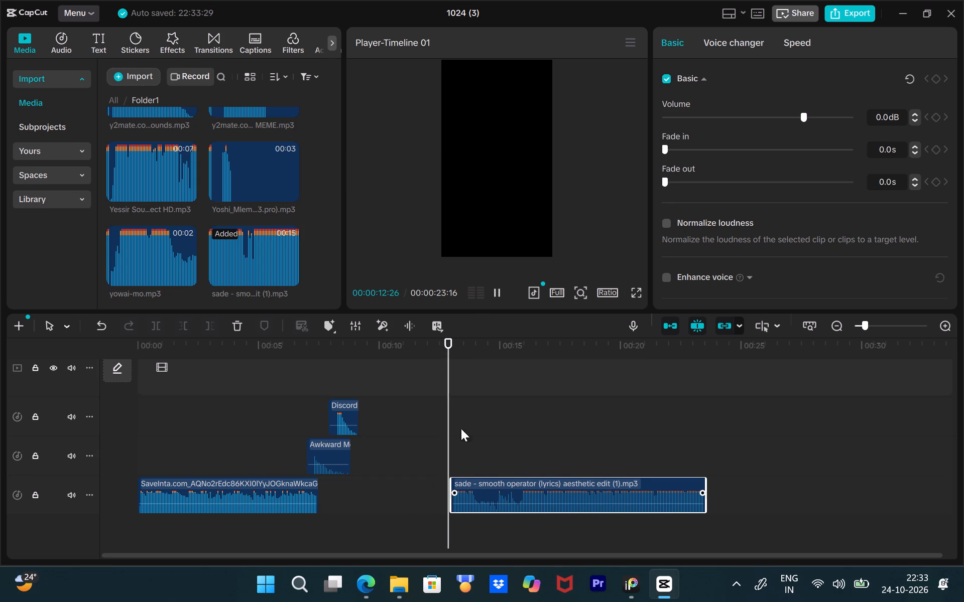
key("space")
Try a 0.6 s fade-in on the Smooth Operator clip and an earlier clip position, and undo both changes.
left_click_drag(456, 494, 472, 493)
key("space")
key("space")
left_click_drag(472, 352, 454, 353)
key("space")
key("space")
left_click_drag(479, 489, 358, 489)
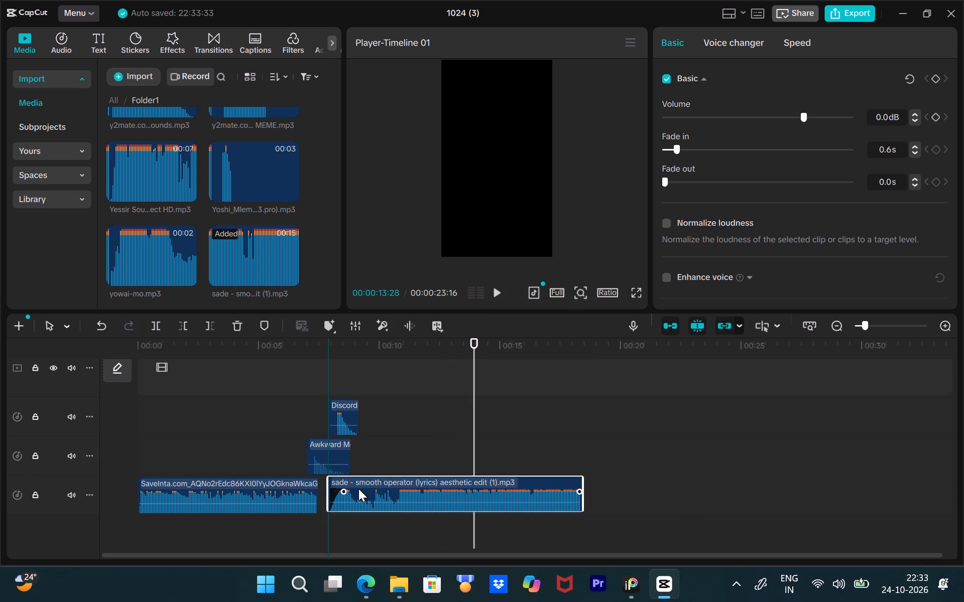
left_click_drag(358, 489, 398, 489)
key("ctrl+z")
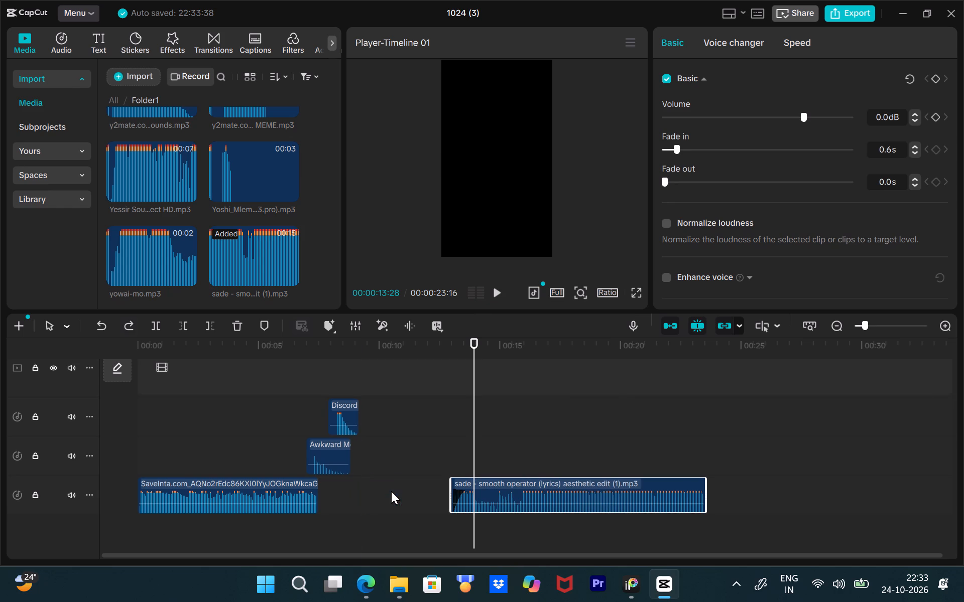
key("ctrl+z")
Readjust the Smooth Operator clip's start trim and place it directly after the SaveInta audio, ending at about 00:19:04.
left_click_drag(452, 487, 399, 487)
left_click_drag(433, 488, 354, 487)
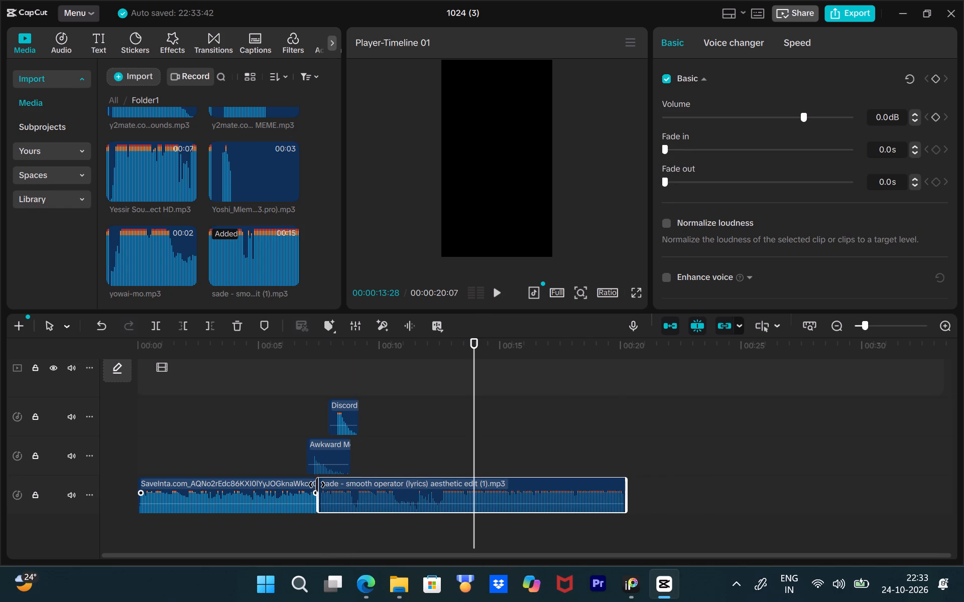
left_click_drag(317, 485, 345, 498)
left_click_drag(369, 489, 343, 490)
Add a 1.1 s fade-in to the Smooth Operator clip, preview the transition, and lengthen the fade-in to 2.3 s.
left_click_drag(324, 493, 350, 495)
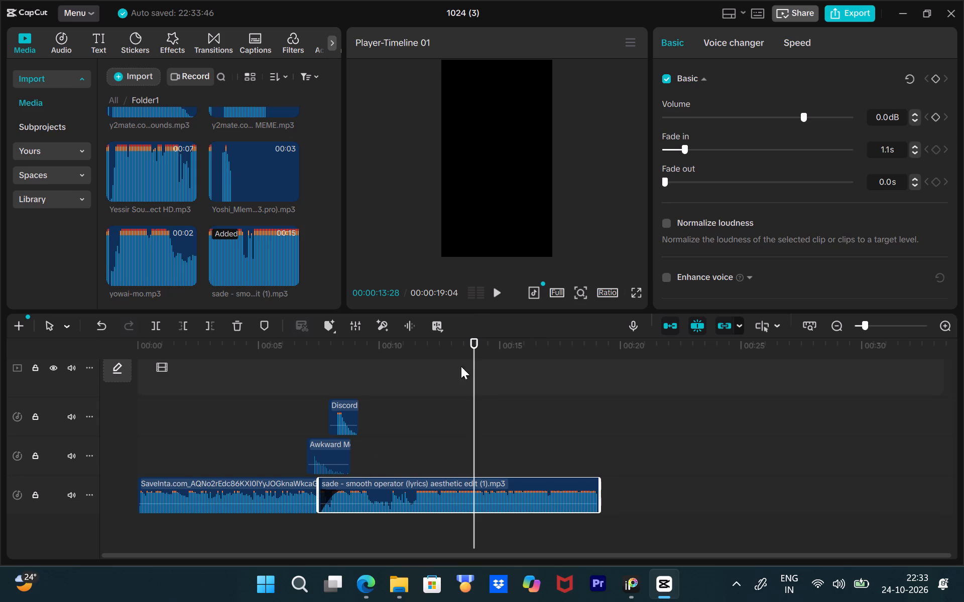
left_click_drag(469, 347, 303, 373)
key("space")
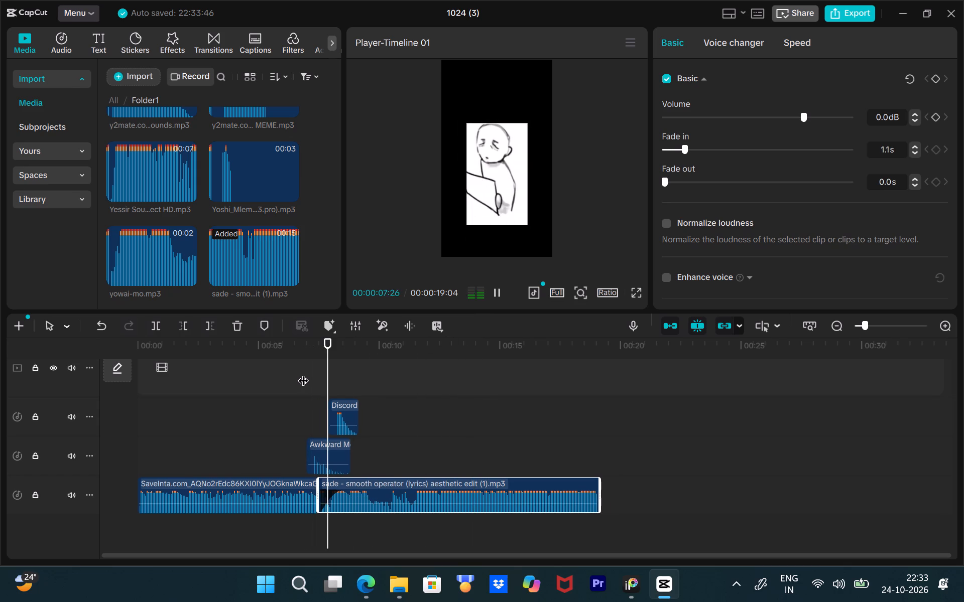
key("space")
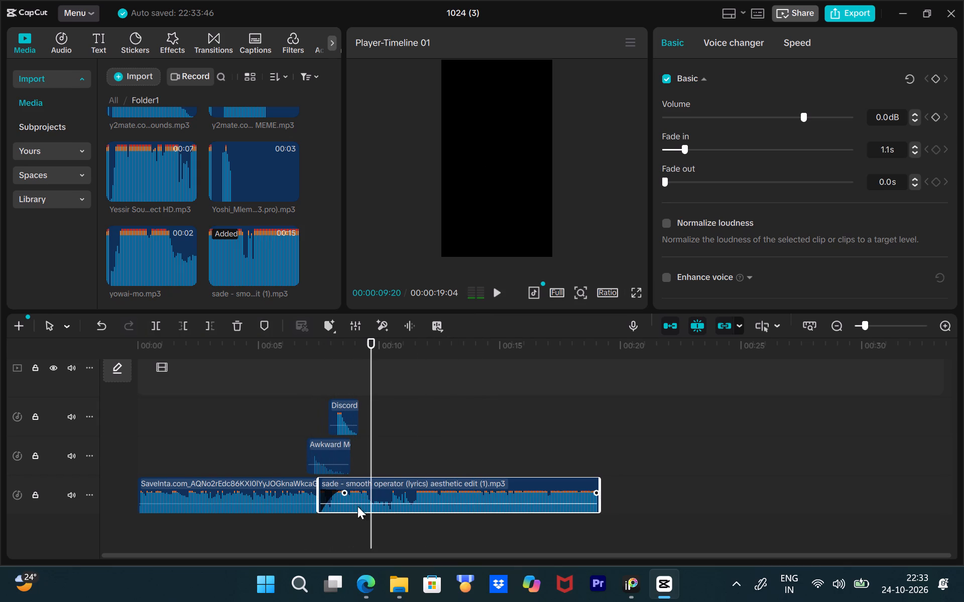
left_click_drag(342, 494, 372, 495)
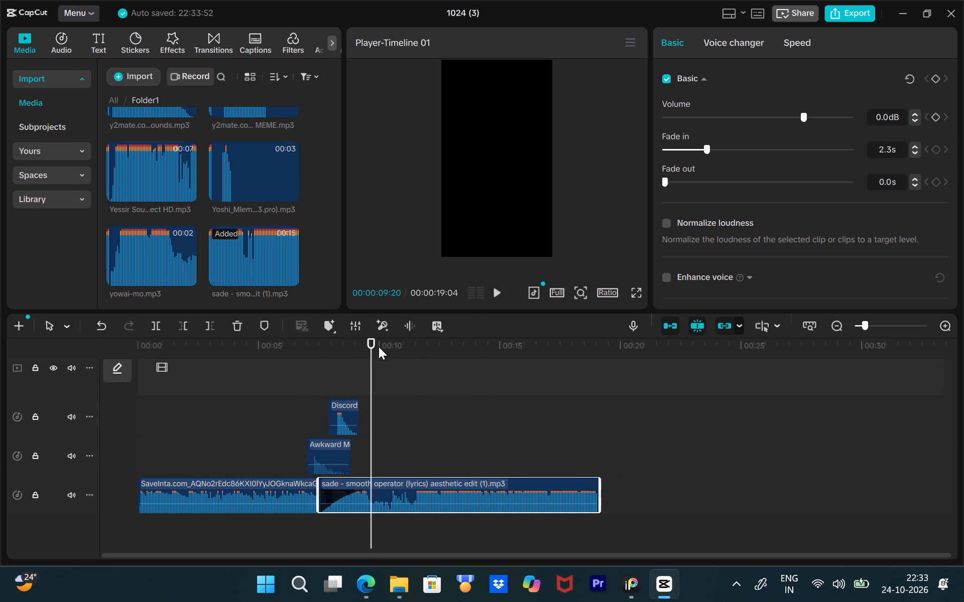
Trim about 0.6 s more off the start of the Smooth Operator clip, rejoin it to the SaveInta audio, and preview the transition.
left_click_drag(367, 343, 269, 349)
key("space")
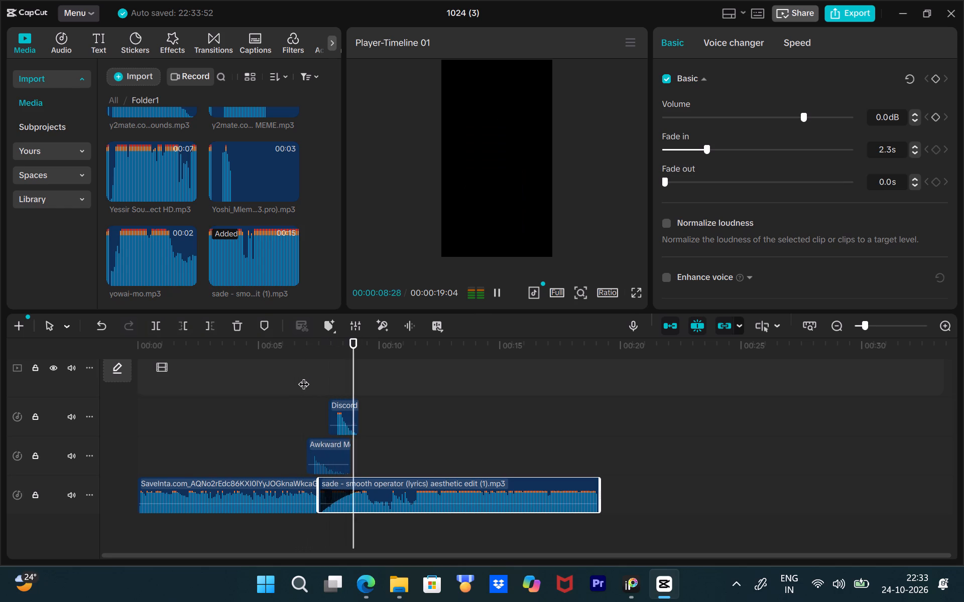
key("space")
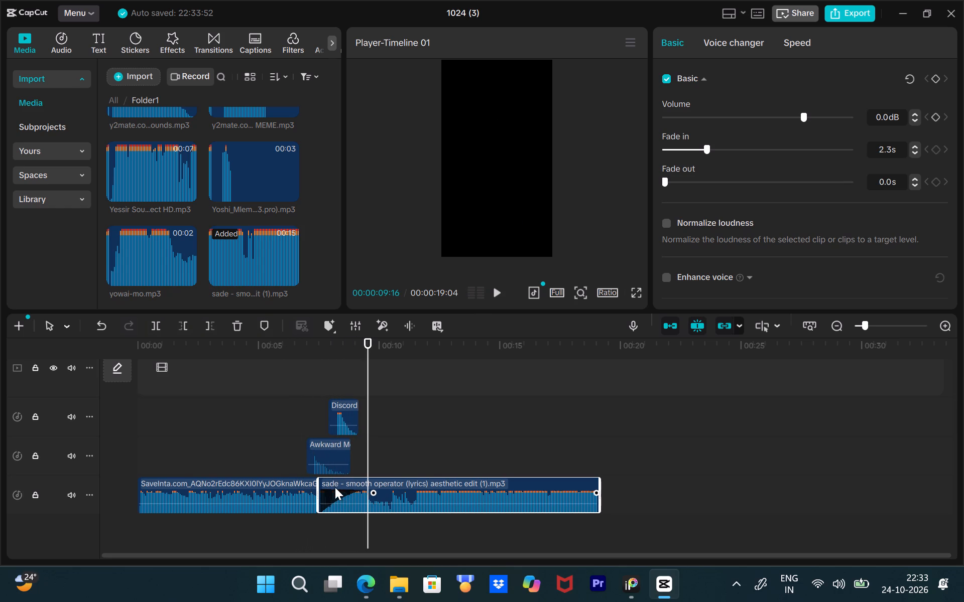
left_click(335, 487)
left_click_drag(321, 483, 337, 488)
left_click_drag(350, 488, 344, 488)
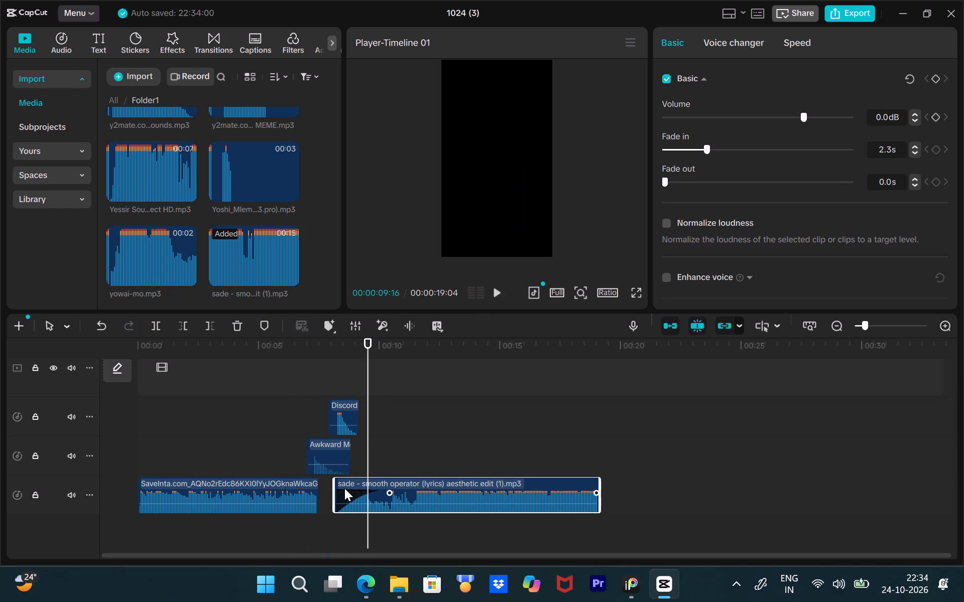
left_click_drag(344, 488, 337, 488)
left_click_drag(366, 339, 298, 350)
key("space")
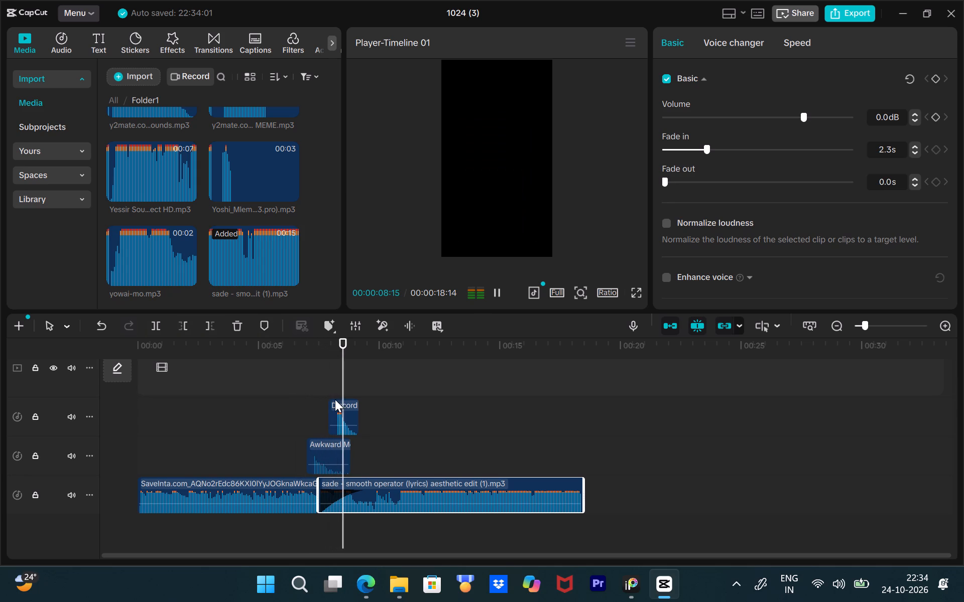
key("space")
Lengthen the Smooth Operator fade-in to 2.8 s, move the clip later so it ends at 00:19:03, and preview it.
left_click_drag(372, 493, 386, 497)
left_click_drag(378, 492, 383, 492)
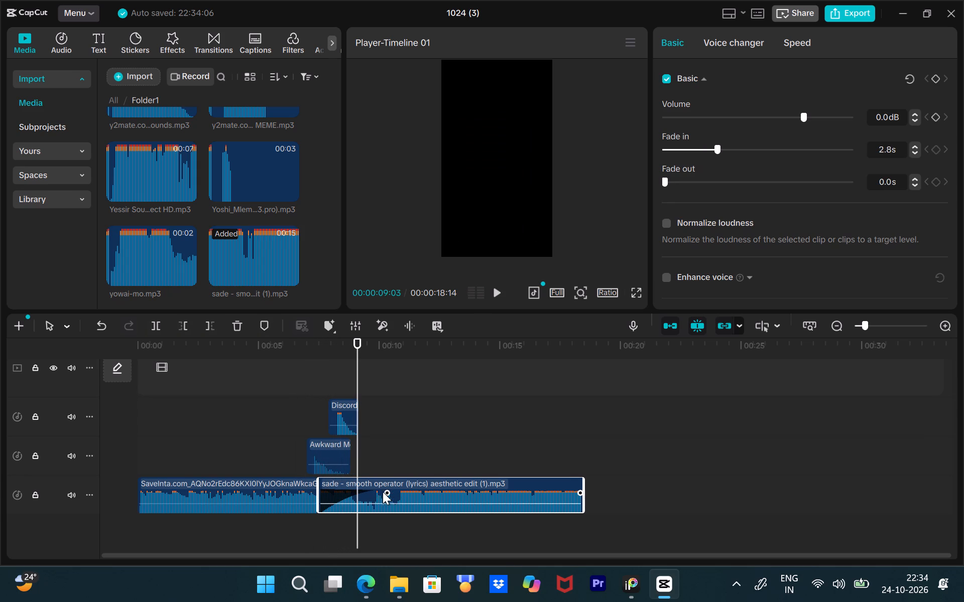
left_click_drag(383, 492, 393, 492)
left_click_drag(353, 350, 302, 358)
key("space")
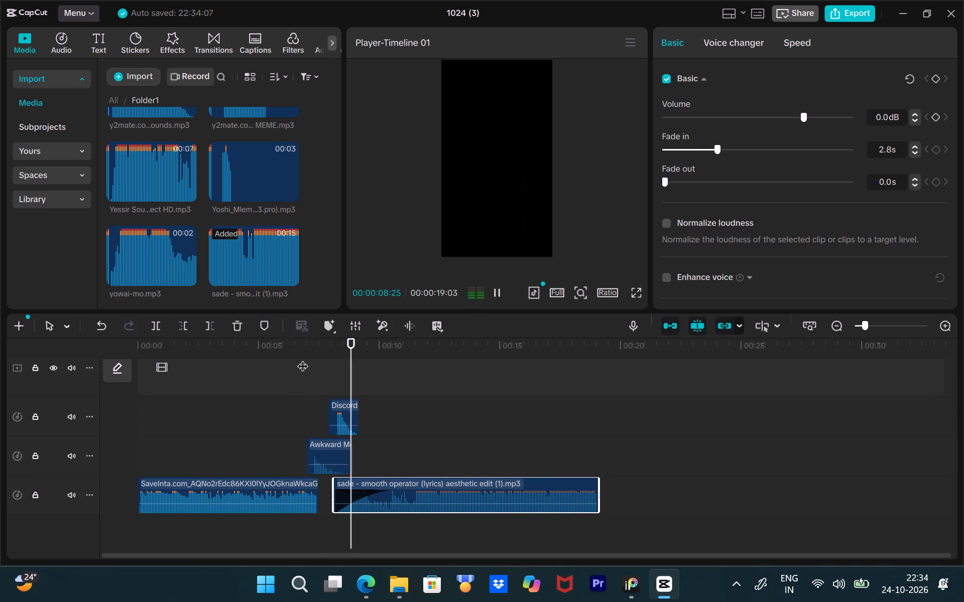
key("space")
Move the Discord sound clip slightly later to line up with the start of the Smooth Operator clip, and preview it.
left_click_drag(345, 413, 354, 416)
left_click_drag(369, 352, 325, 355)
key("space")
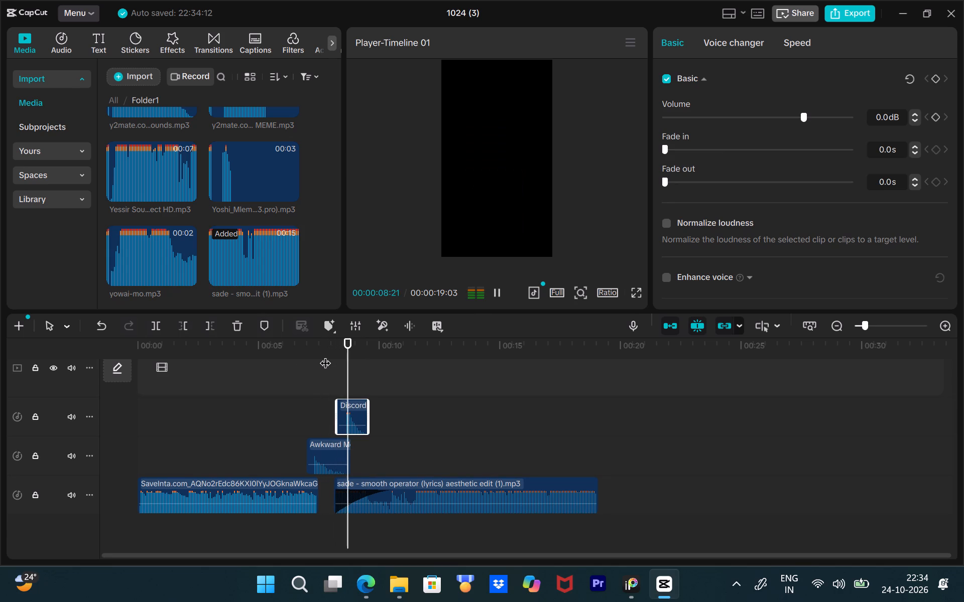
key("space")
Add a default text clip at 00:00:09:16 and make it read "Pls rate my arts".
left_click_drag(377, 343, 369, 343)
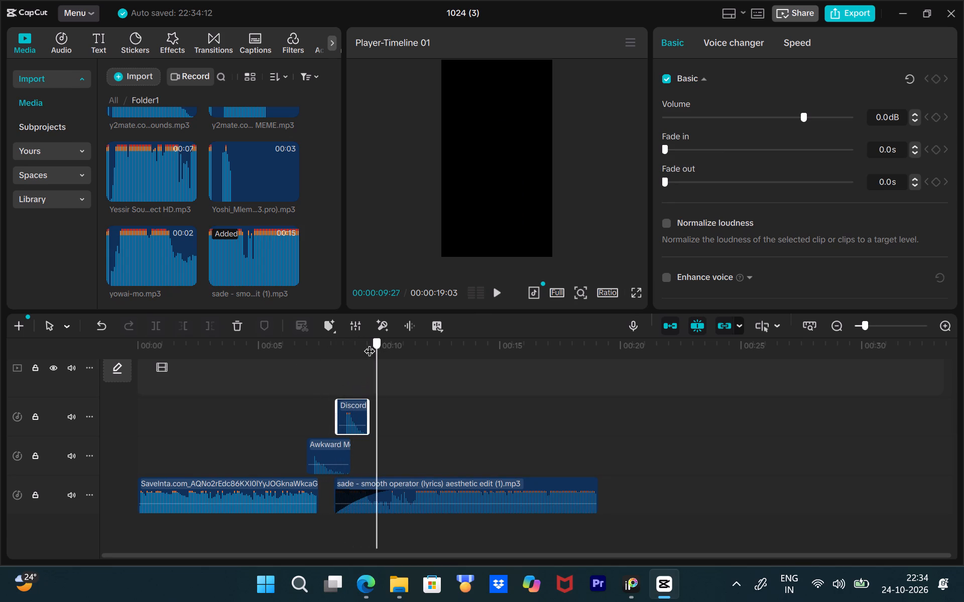
left_click_drag(369, 343, 366, 343)
scroll(370, 413, "up", 7)
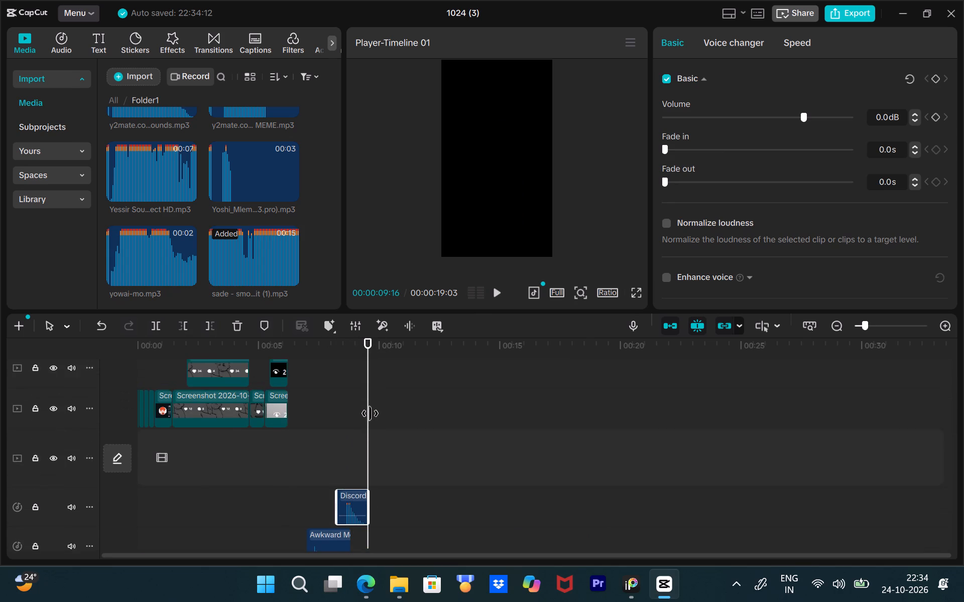
scroll(370, 413, "up", 5)
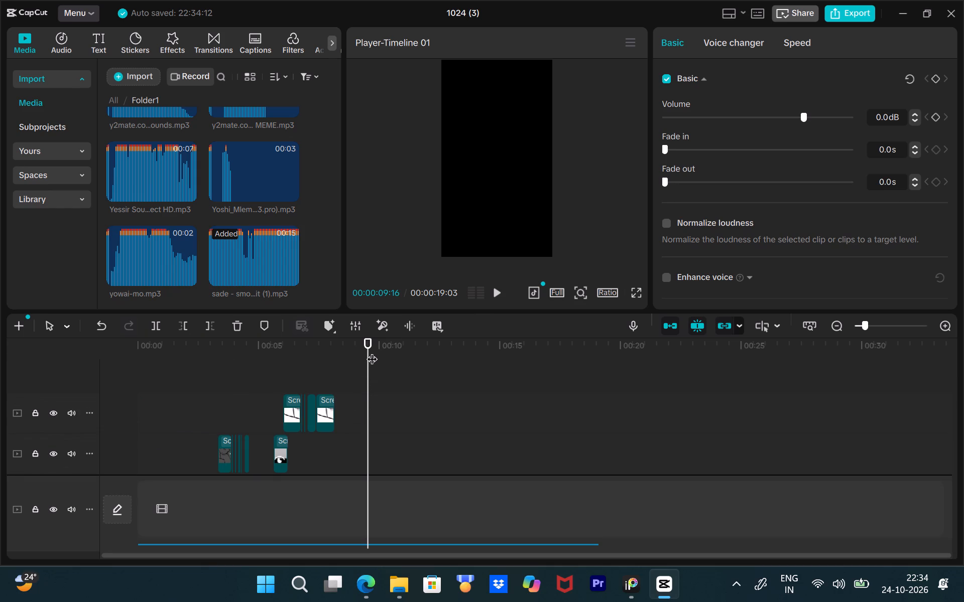
left_click(100, 45)
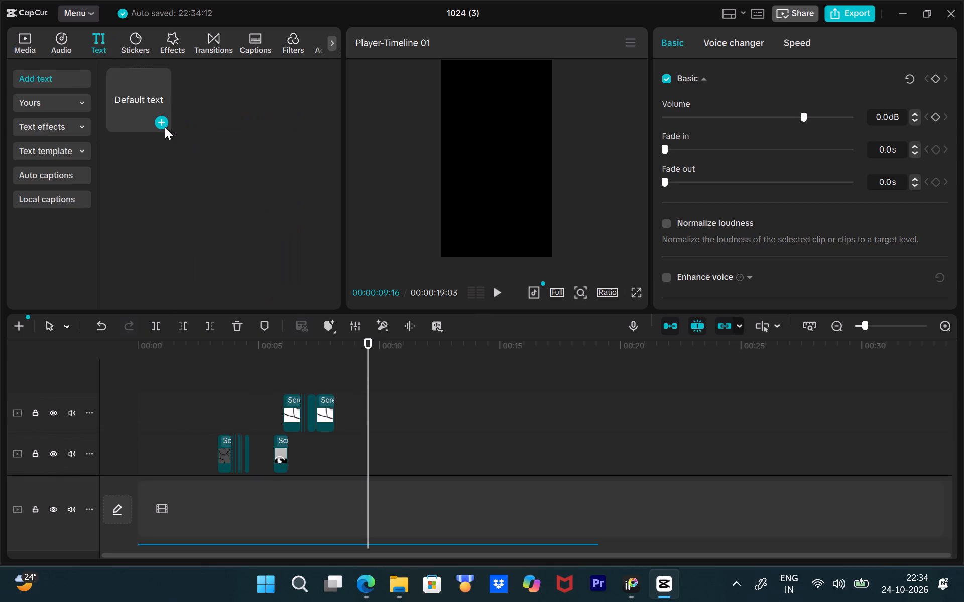
left_click(164, 125)
left_click_drag(714, 118, 672, 111)
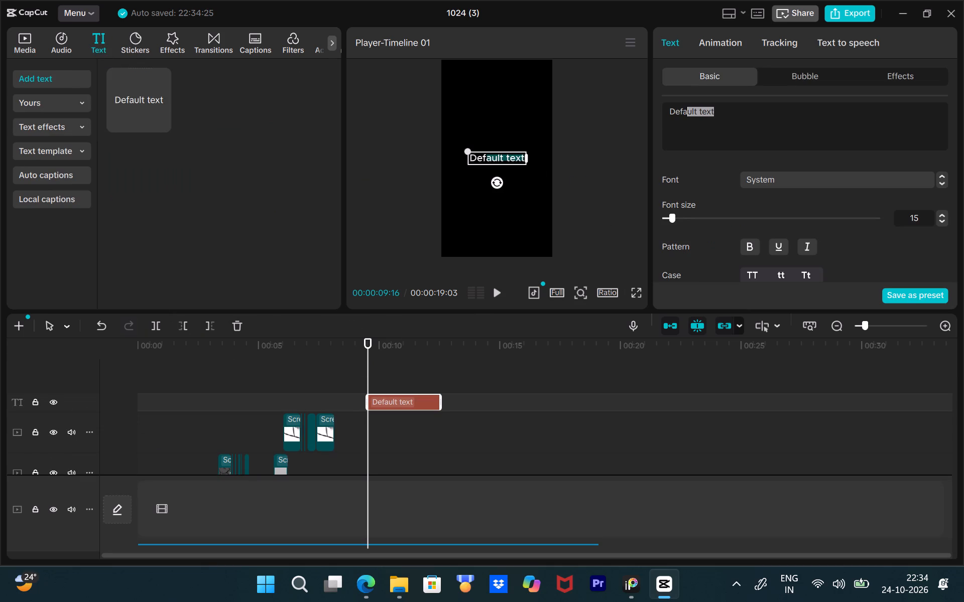
left_click_drag(672, 111, 655, 111)
key("BackSpace")
type("Pls")
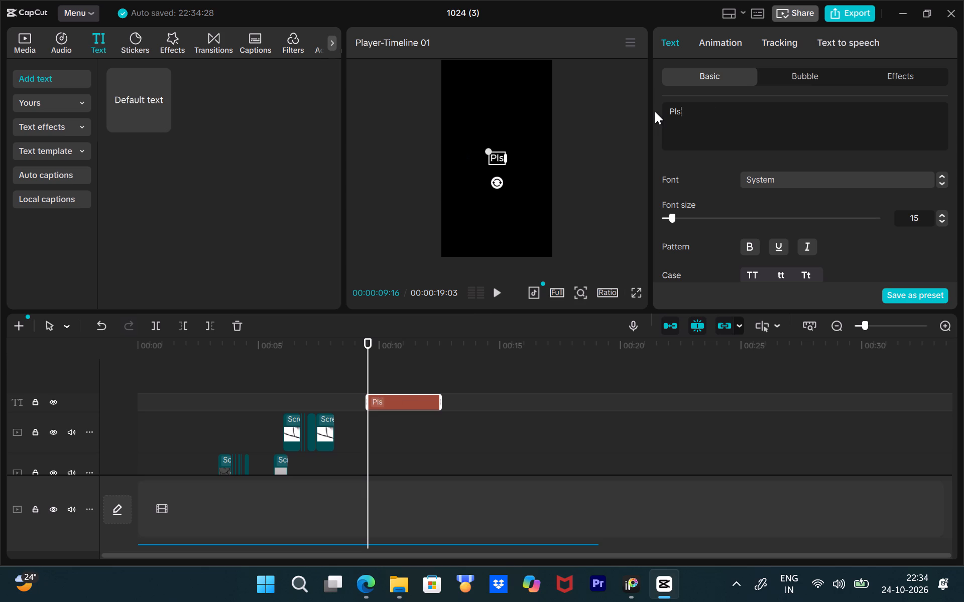
key("space")
type("see")
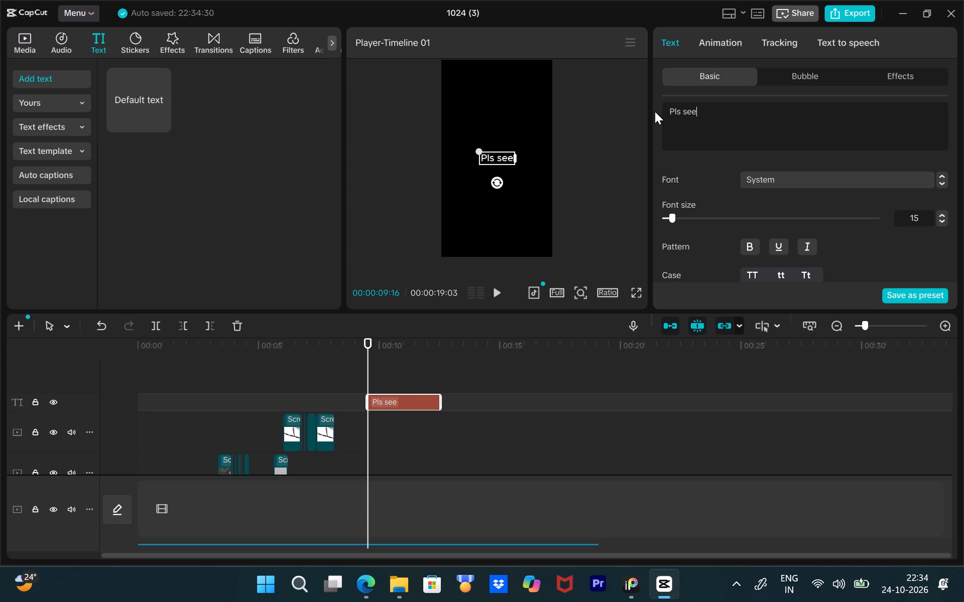
key("BackSpace")
key("BackSpace")
key("BackSpace")
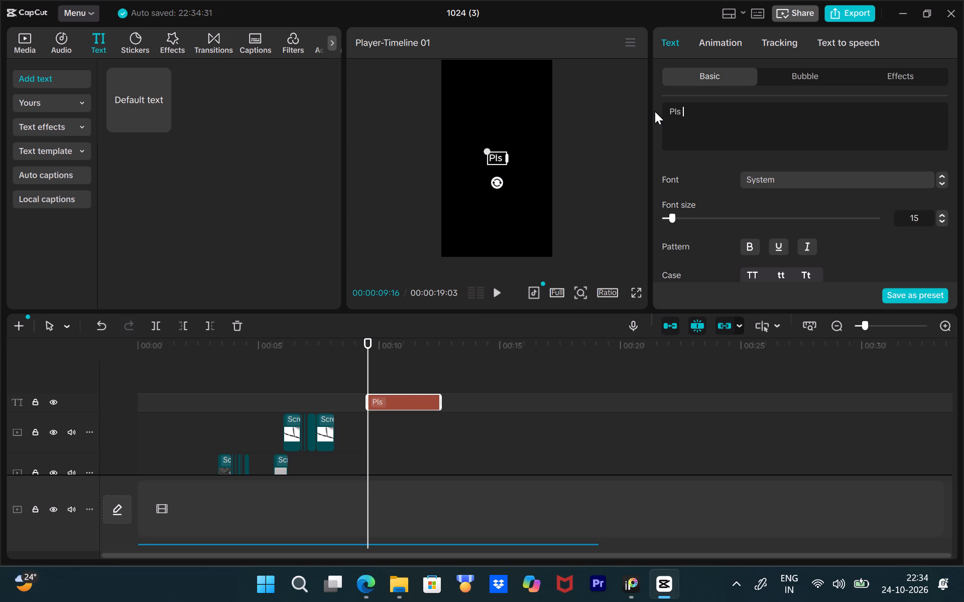
type("rate my")
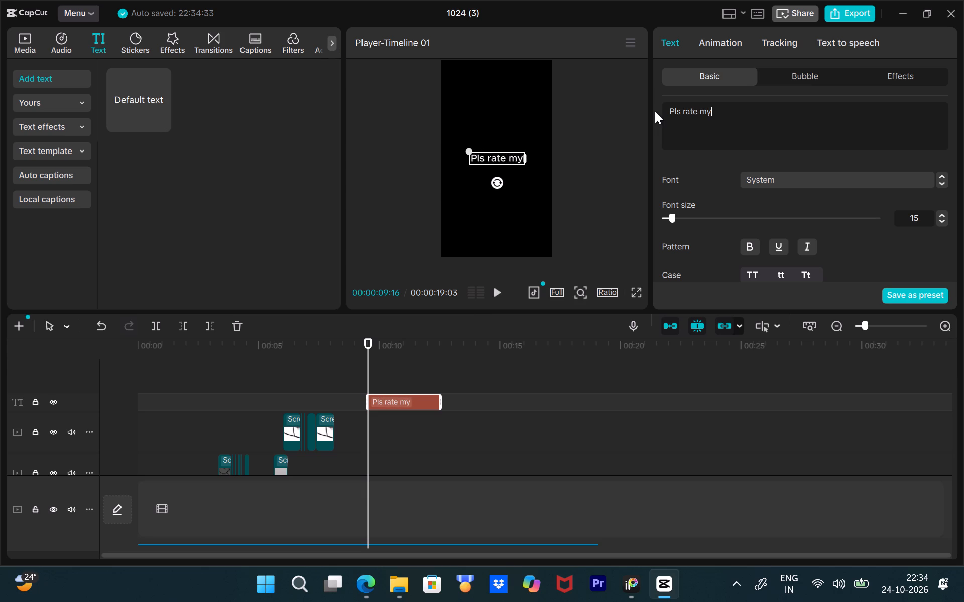
key("space")
type("artys")
key("BackSpace")
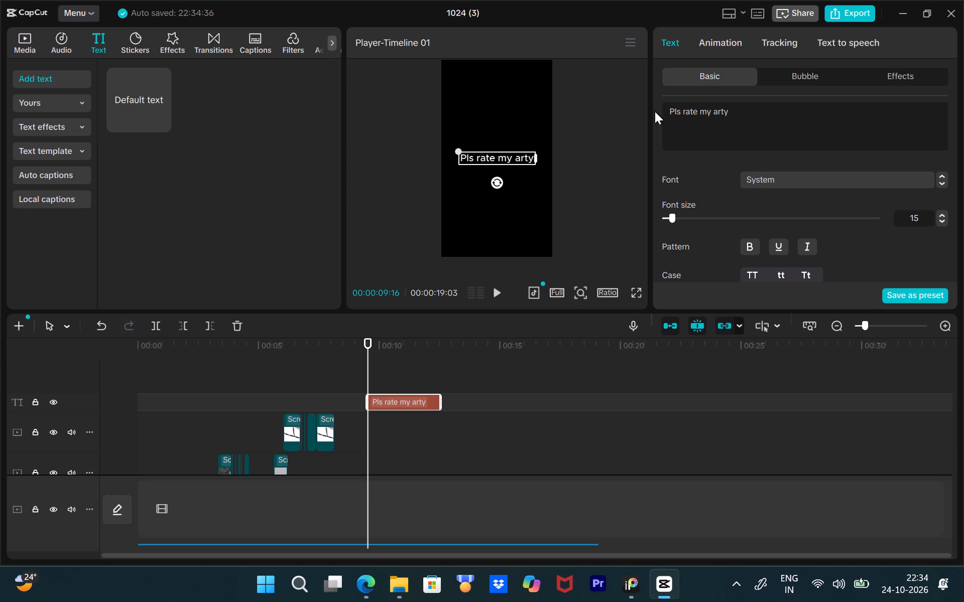
key("BackSpace")
key("BackSpace")
key("s")
key("Insert")
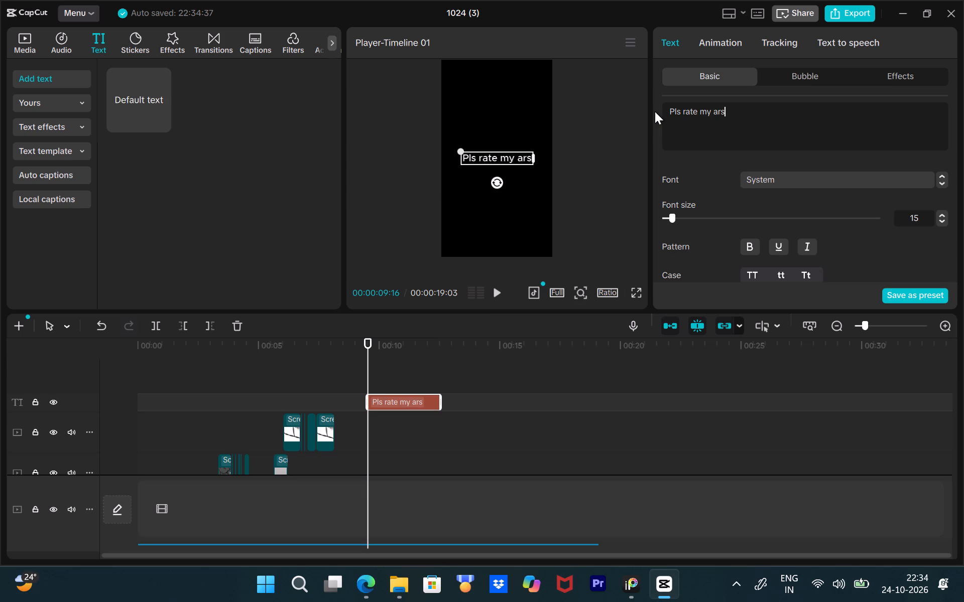
key("BackSpace")
type("ts")
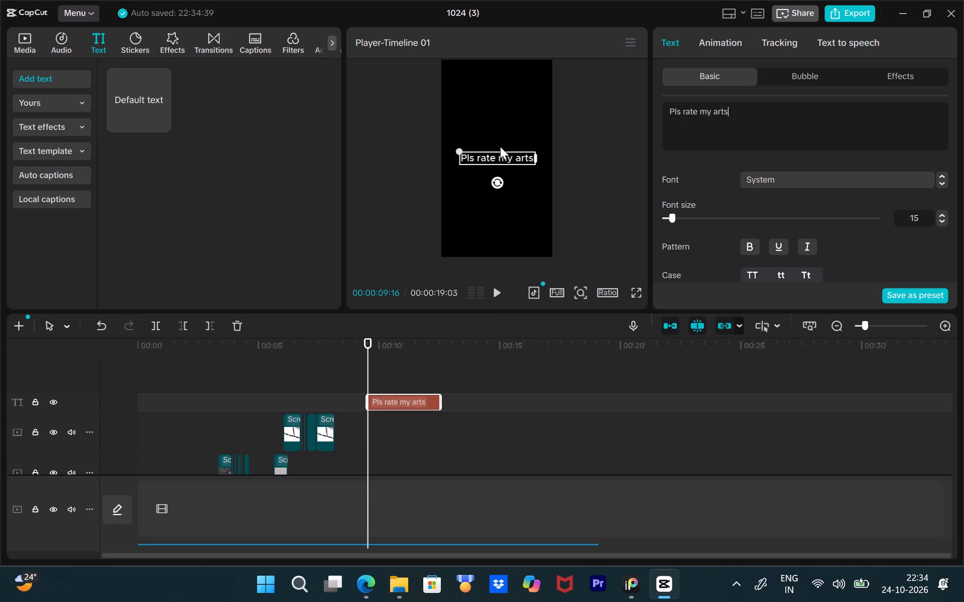
left_click(462, 152)
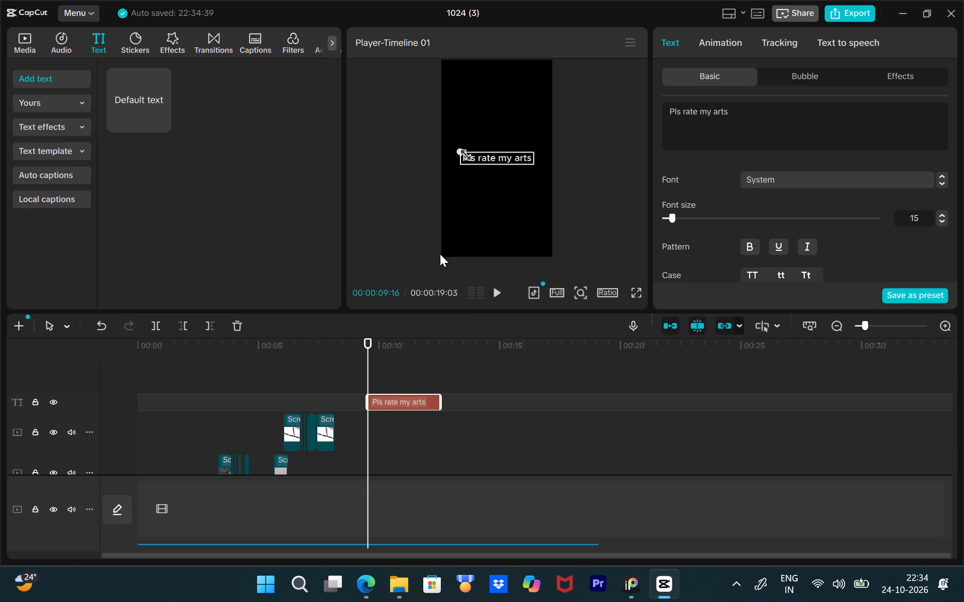
Move the text clip to start at about 00:00:08:27, check it against the audio, and extend its end to about 13 seconds.
left_click_drag(369, 346, 336, 346)
key("space")
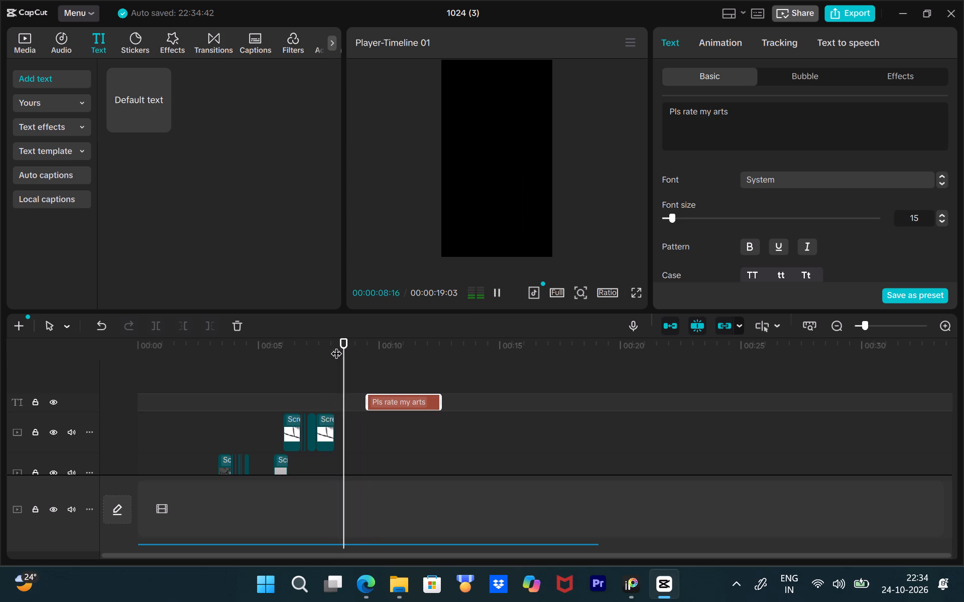
key("space")
left_click_drag(385, 400, 370, 400)
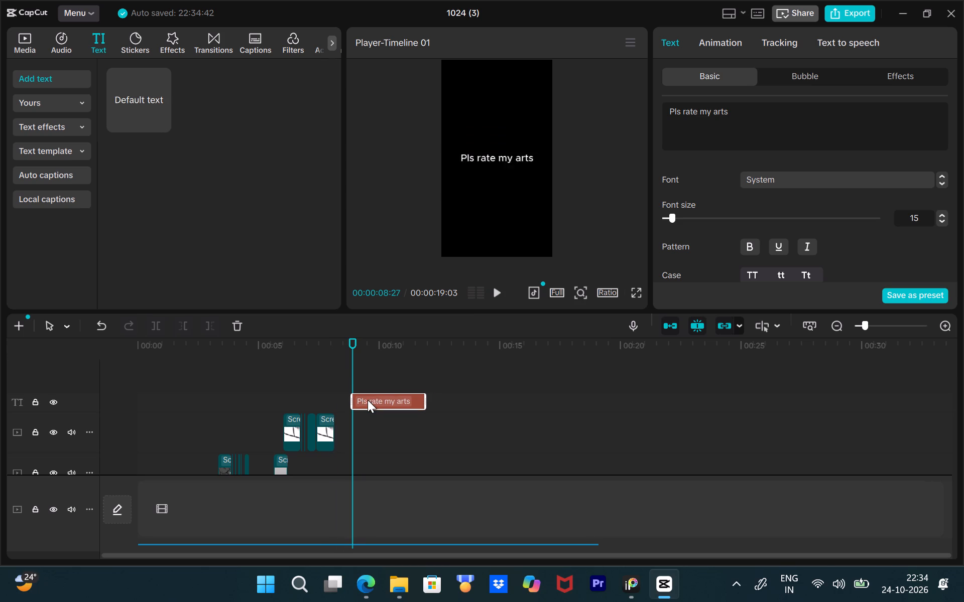
left_click_drag(349, 346, 327, 341)
key("space")
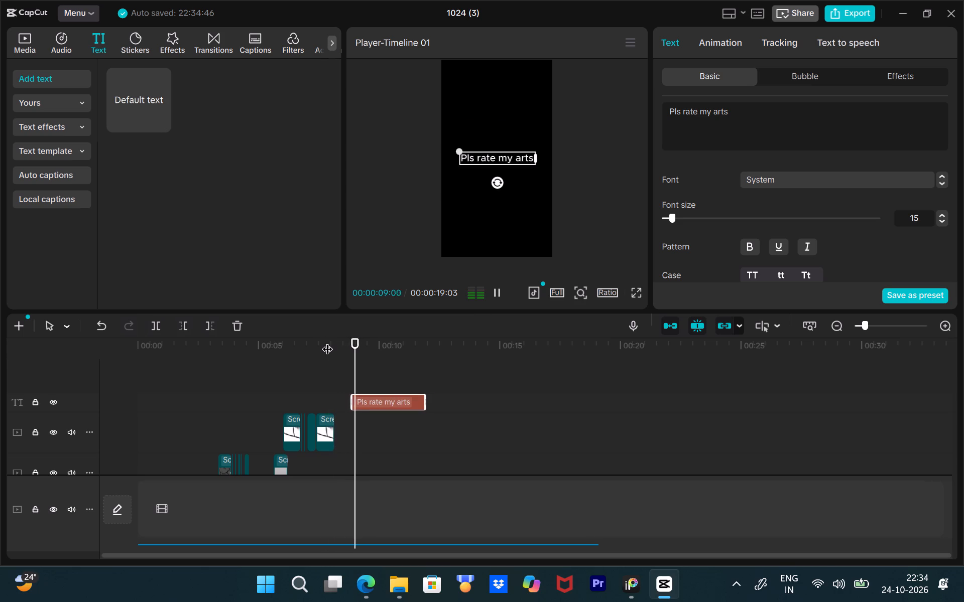
key("space")
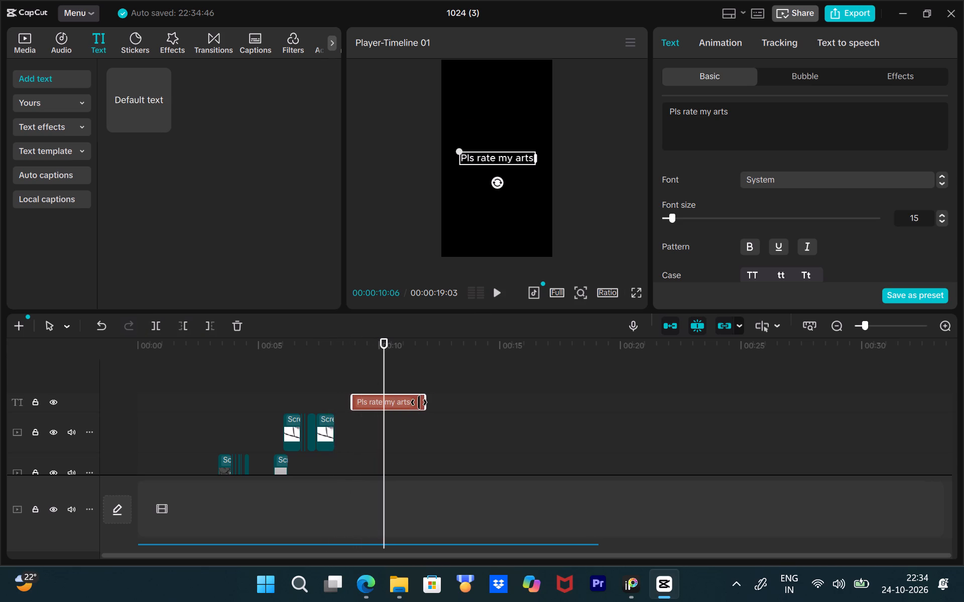
left_click_drag(425, 402, 450, 411)
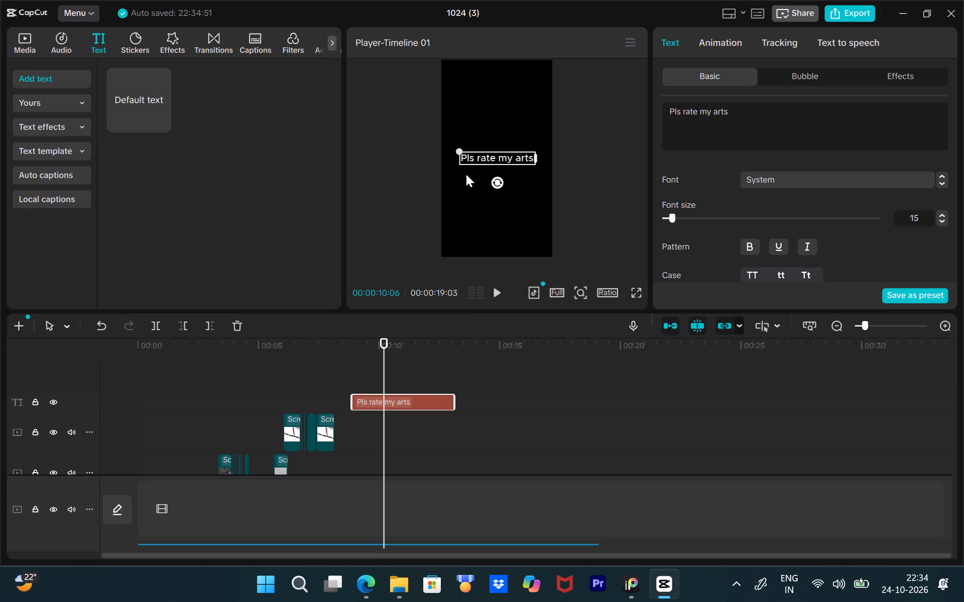
Change the text to all uppercase and preview it with the audio.
scroll(718, 211, "down", 1)
left_click(751, 227)
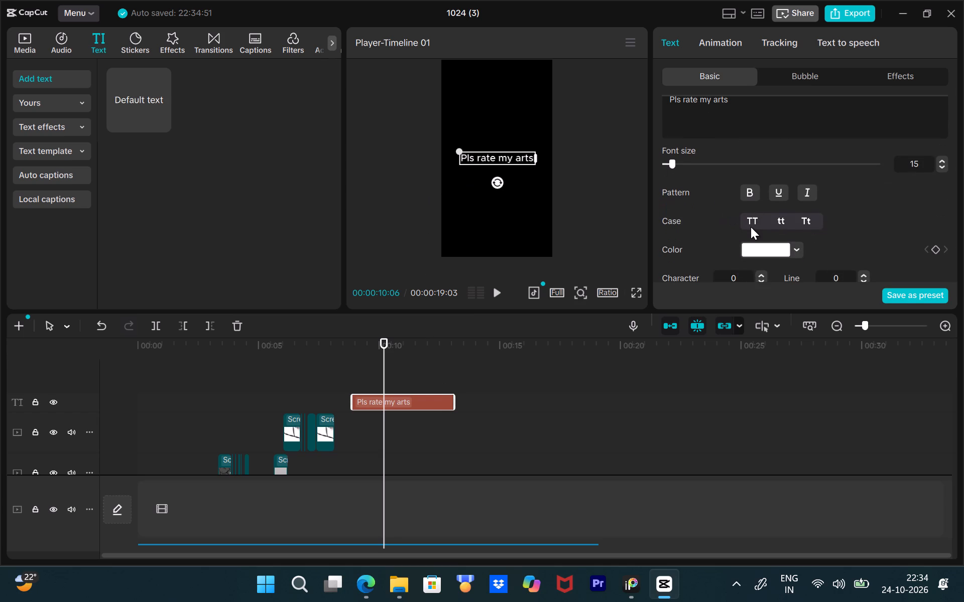
left_click_drag(385, 351, 333, 354)
key("space")
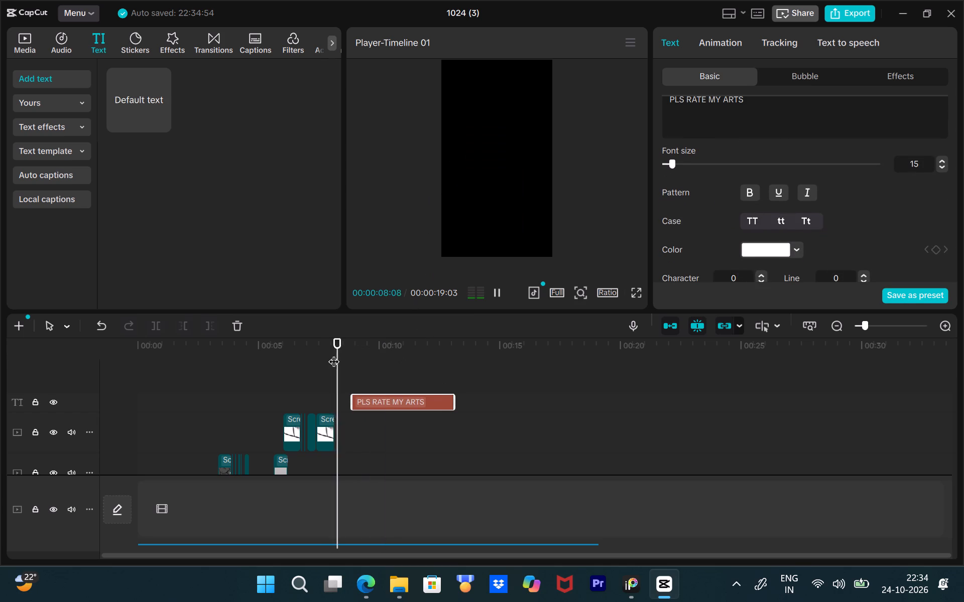
key("space")
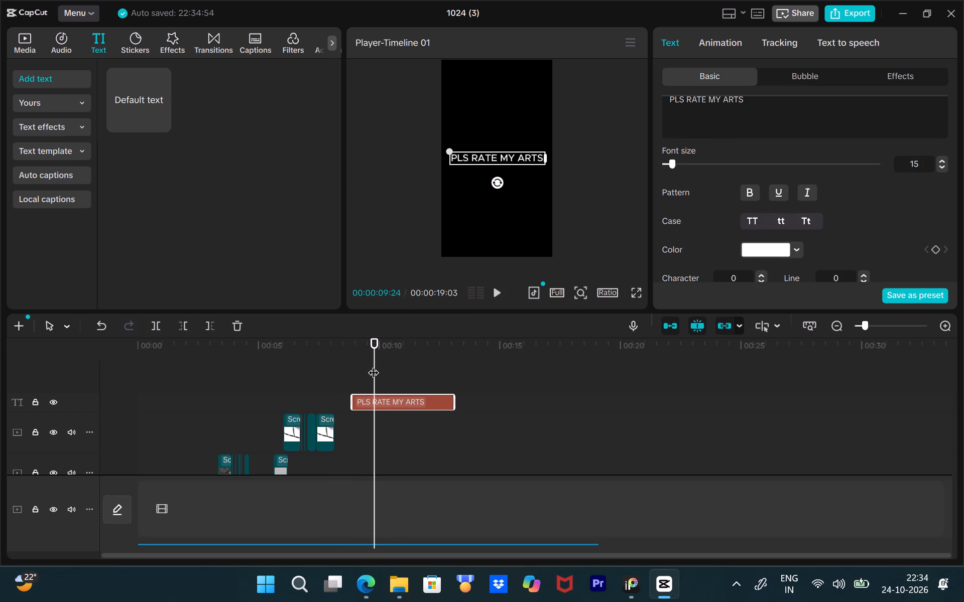
Split the text clip at 00:00:09:05 and 00:00:09:16, delete the short middle piece to create a flicker, and play it back.
left_click_drag(373, 357, 359, 357)
left_click(158, 320)
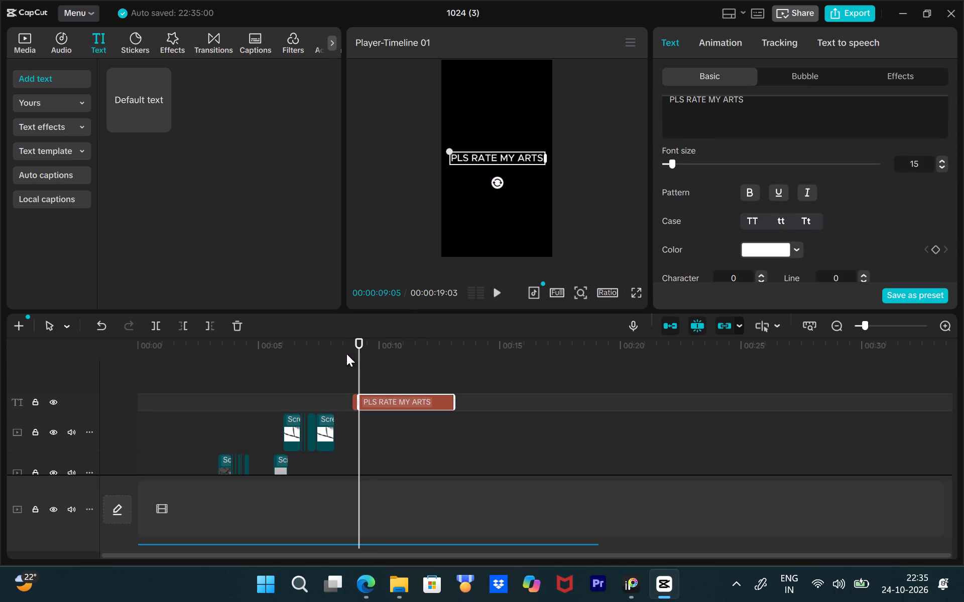
left_click(361, 347)
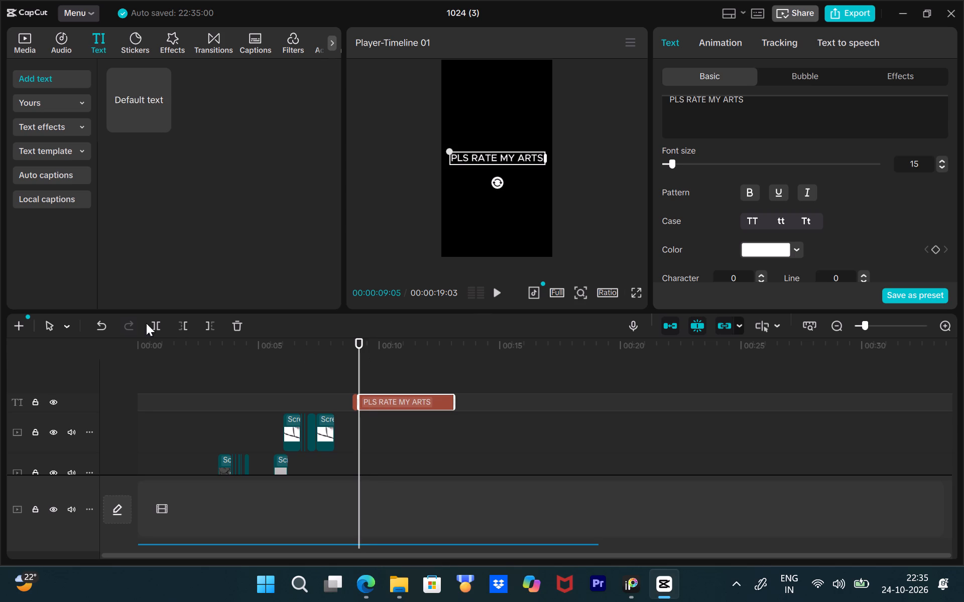
left_click(155, 320)
left_click_drag(360, 346, 370, 354)
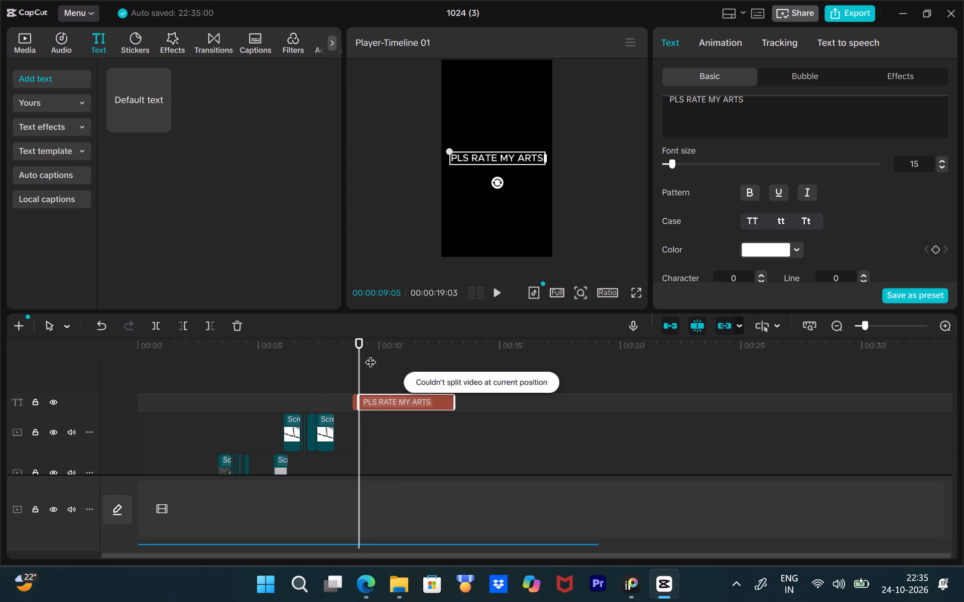
left_click_drag(370, 354, 368, 355)
left_click(155, 323)
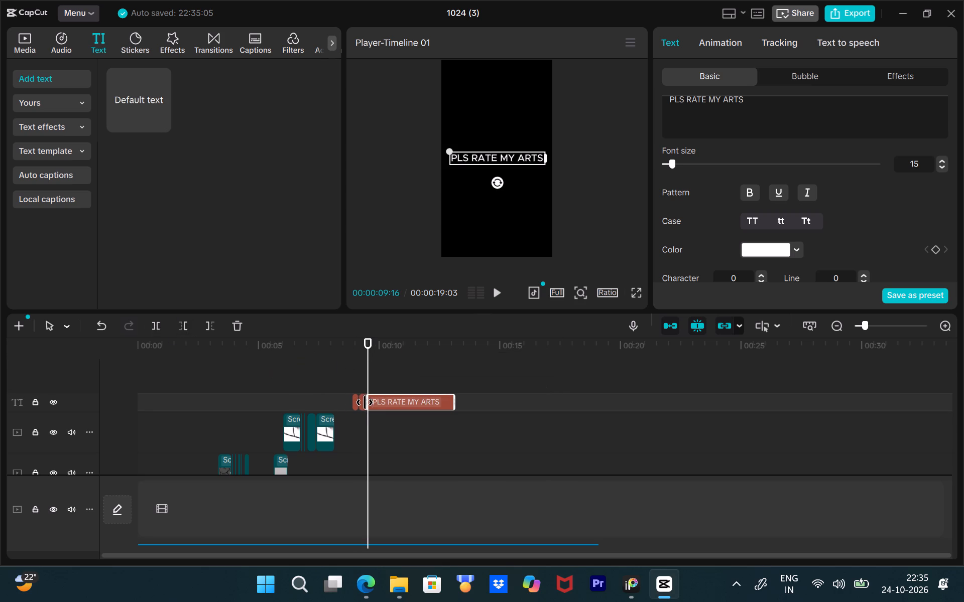
left_click(364, 403)
left_click(361, 402)
key("BackSpace")
key("Return")
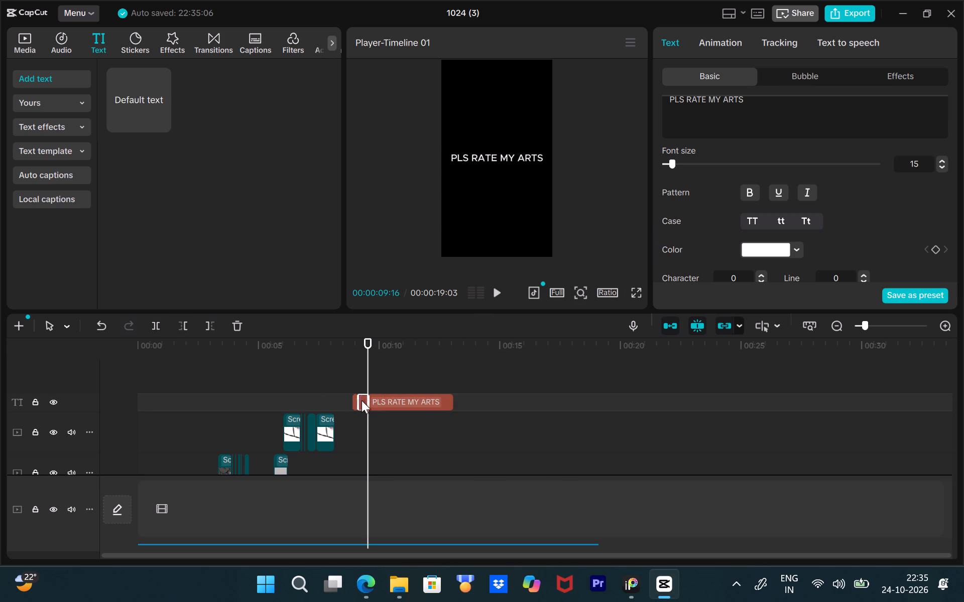
key("space")
key("space")
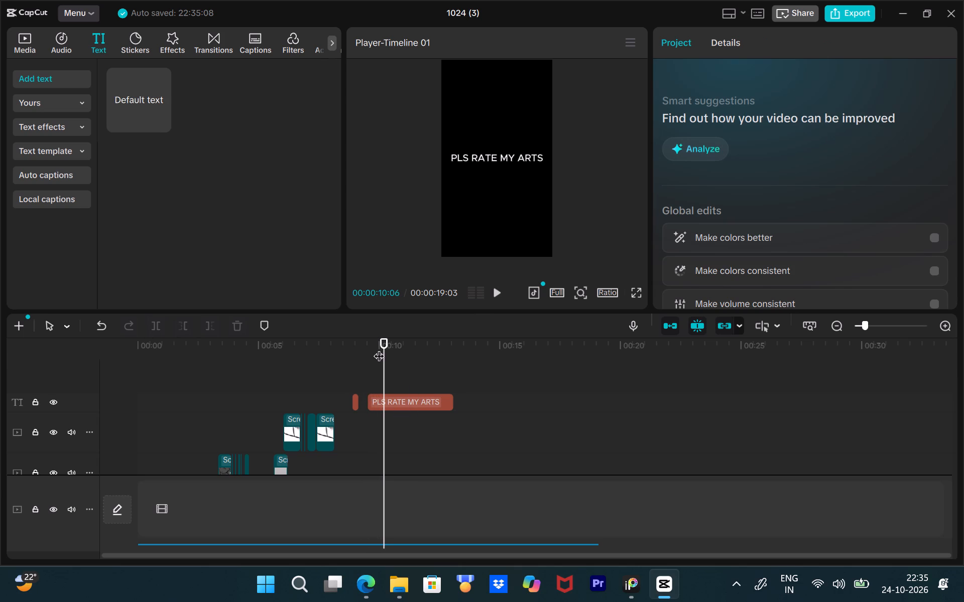
left_click_drag(387, 350, 331, 346)
key("space")
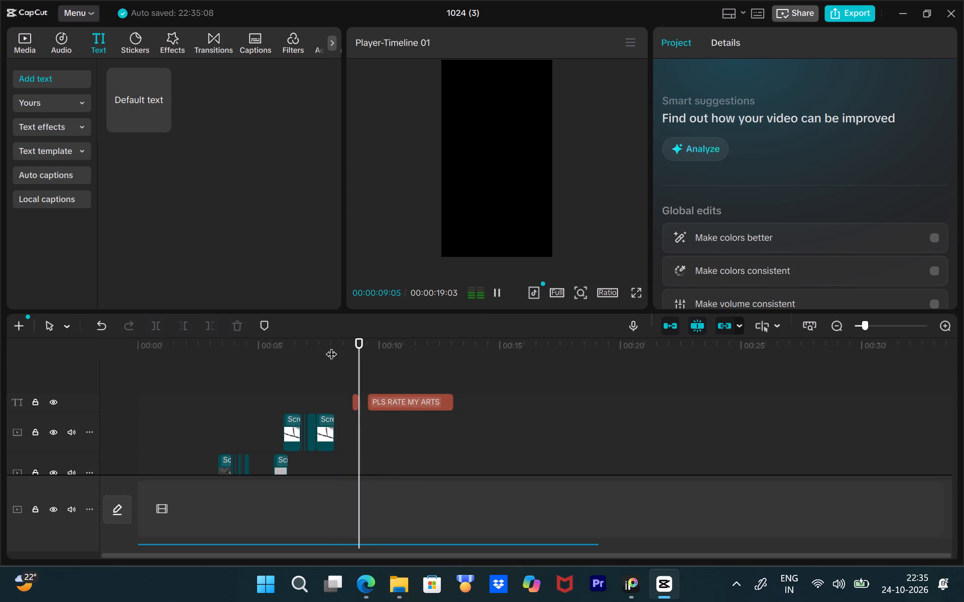
Move the Smooth Operator audio clip to start at about 9 seconds and play back the transition into it.
key("space")
left_click_drag(369, 342, 297, 344)
key("space")
scroll(357, 393, "down", 8)
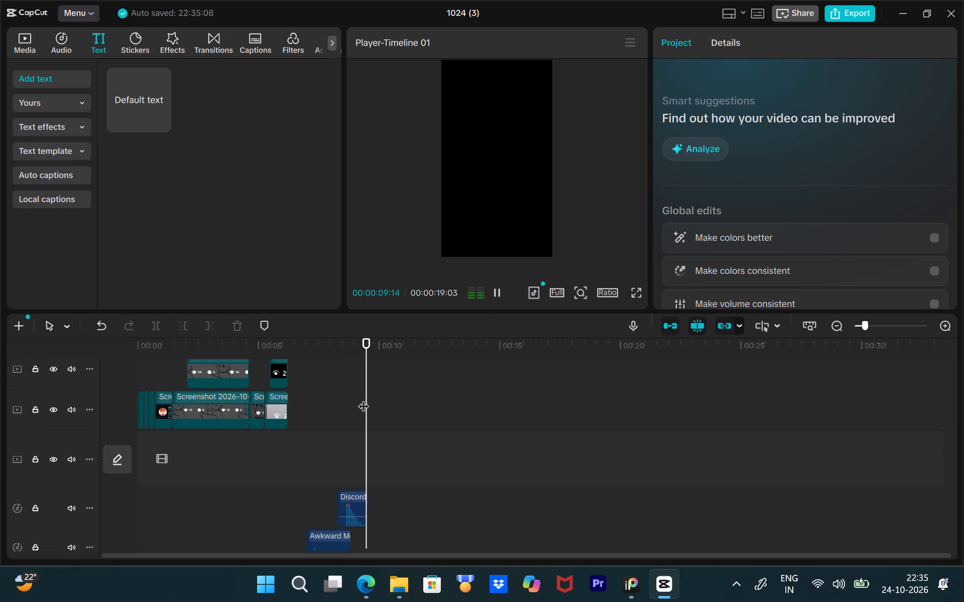
key("space")
scroll(368, 404, "down", 4)
left_click_drag(371, 504, 393, 507)
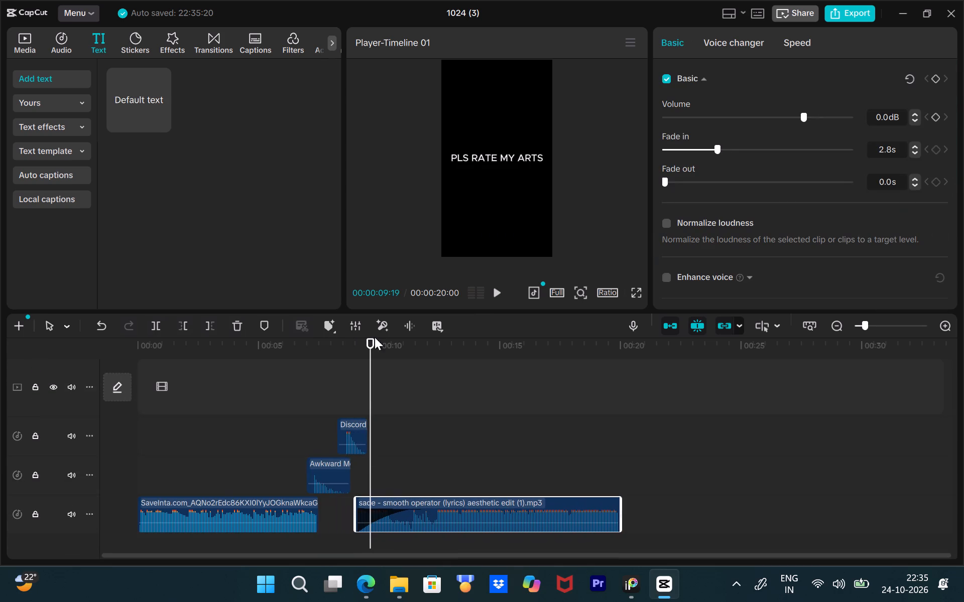
left_click_drag(361, 338, 284, 341)
key("space")
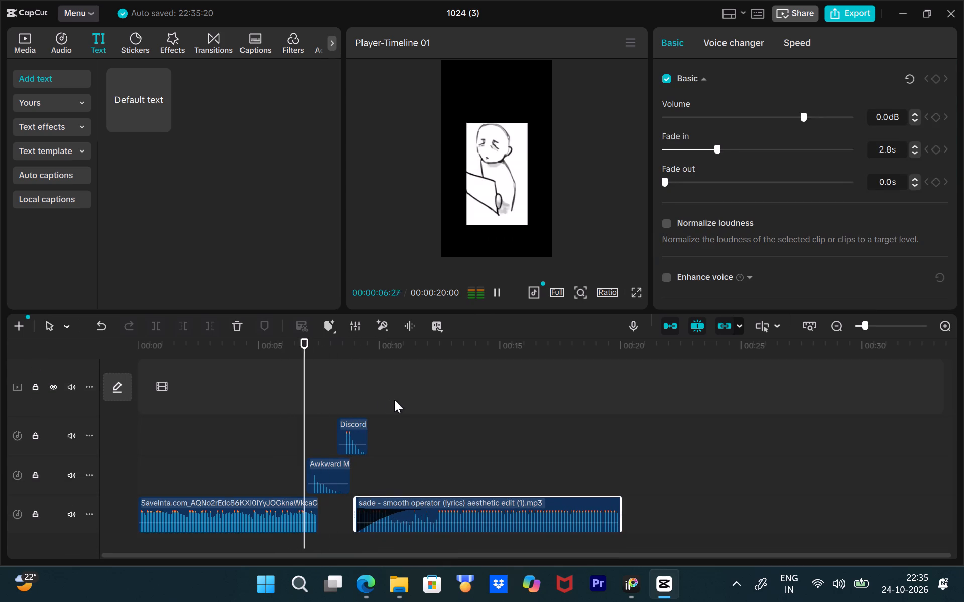
key("space")
Delete the short first piece of the "PLS RATE MY ARTS" text, move the longer piece to start at 00:00:08:13, and play it back.
scroll(395, 400, "up", 3)
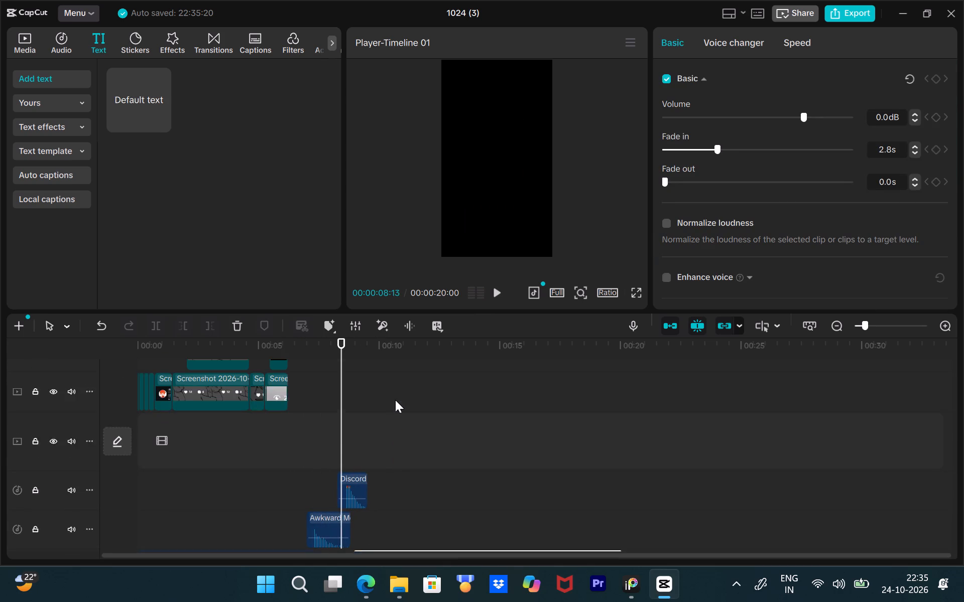
scroll(395, 400, "up", 9)
left_click(356, 398)
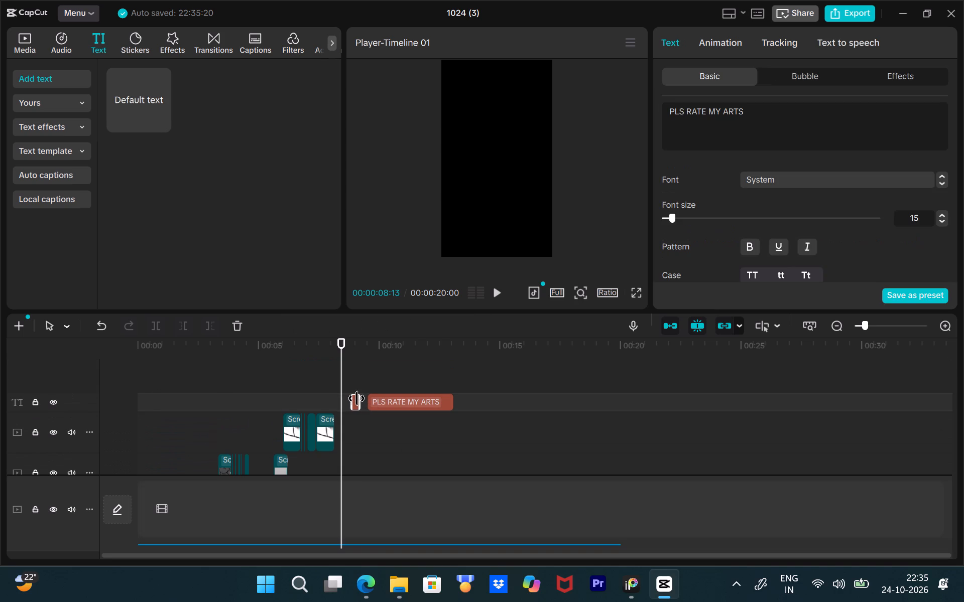
key("BackSpace")
left_click_drag(369, 401, 346, 401)
key("space")
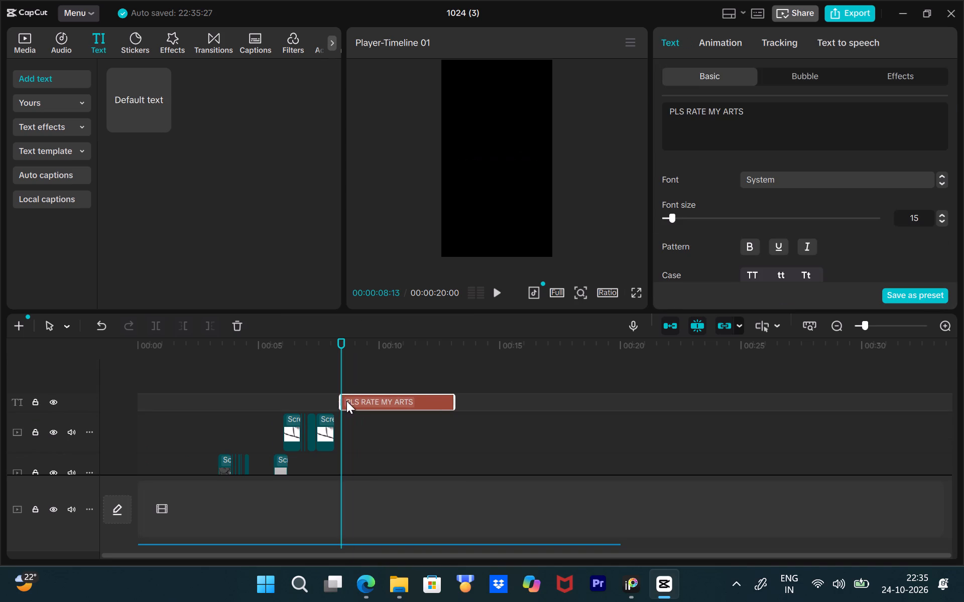
key("space")
left_click_drag(373, 352, 308, 352)
key("space")
key("space")
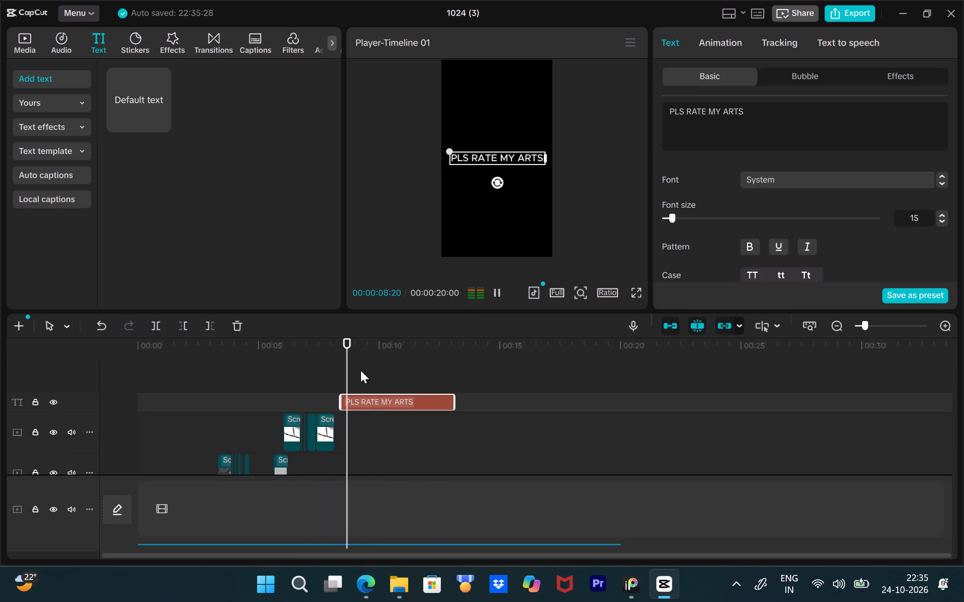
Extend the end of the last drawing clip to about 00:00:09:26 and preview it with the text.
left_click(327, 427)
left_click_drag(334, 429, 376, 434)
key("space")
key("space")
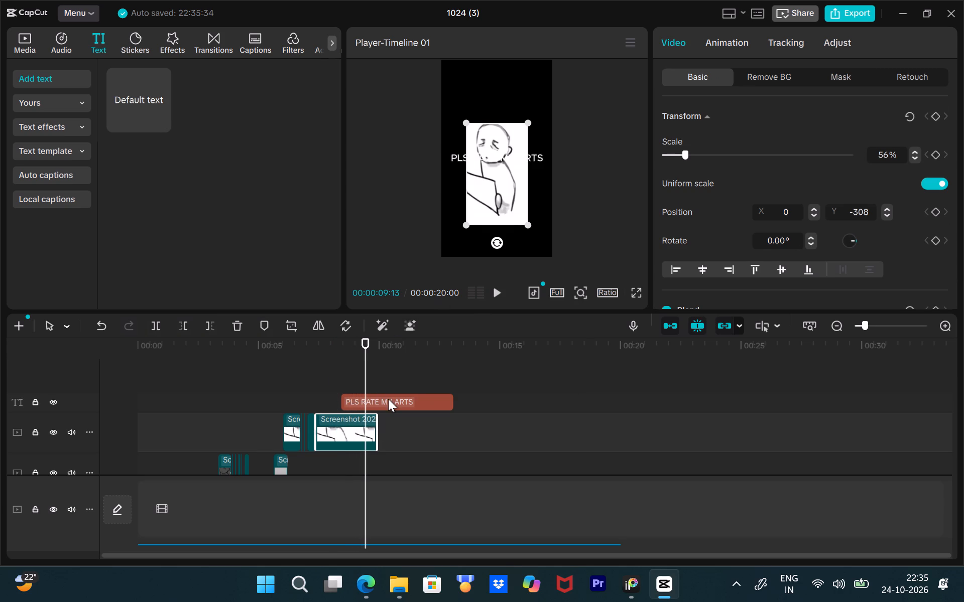
Move the "PLS RATE MY ARTS" text up in the frame so it sits above the drawing, and play it back.
left_click(388, 399)
left_click_drag(531, 156, 531, 102)
left_click_drag(363, 349, 313, 356)
key("space")
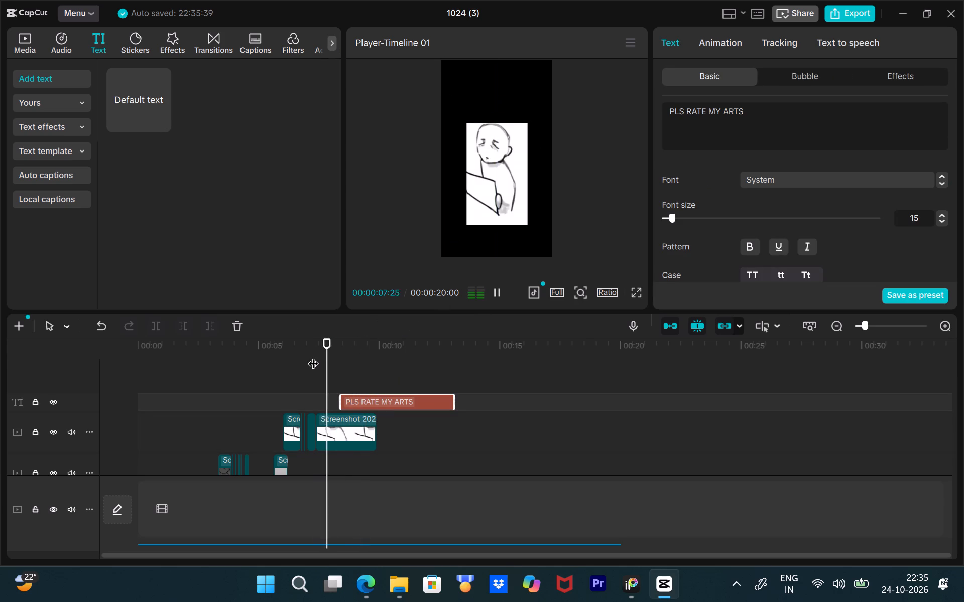
key("space")
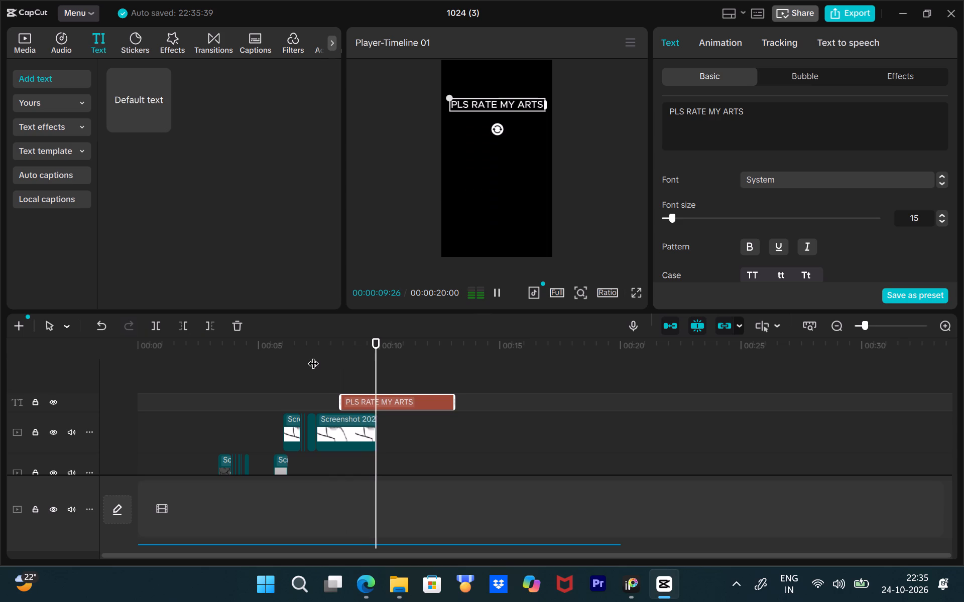
Trim the end of the last drawing clip back to 00:00:08:08, just before the text starts.
left_click_drag(378, 344, 343, 344)
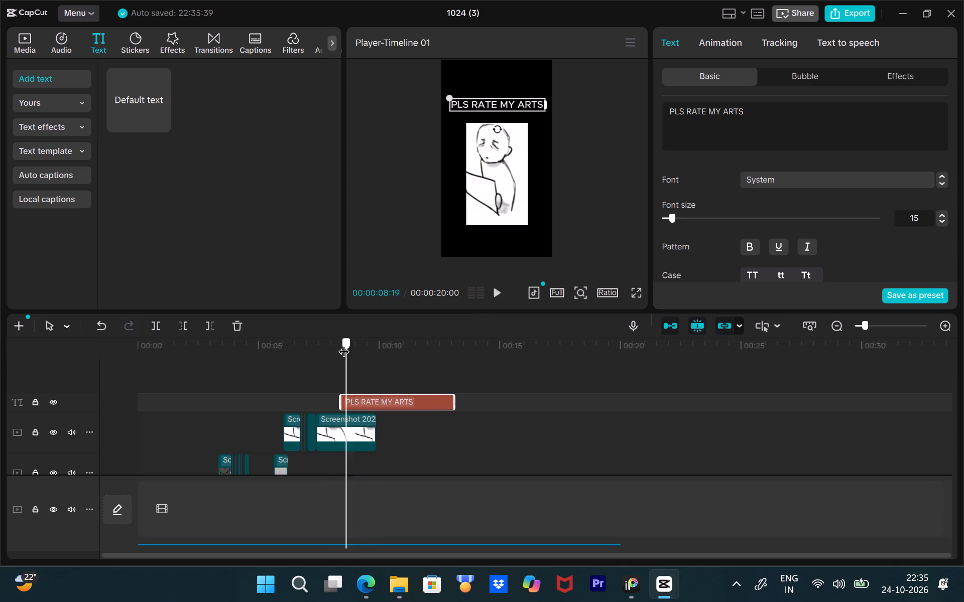
left_click_drag(343, 344, 341, 344)
left_click(339, 351)
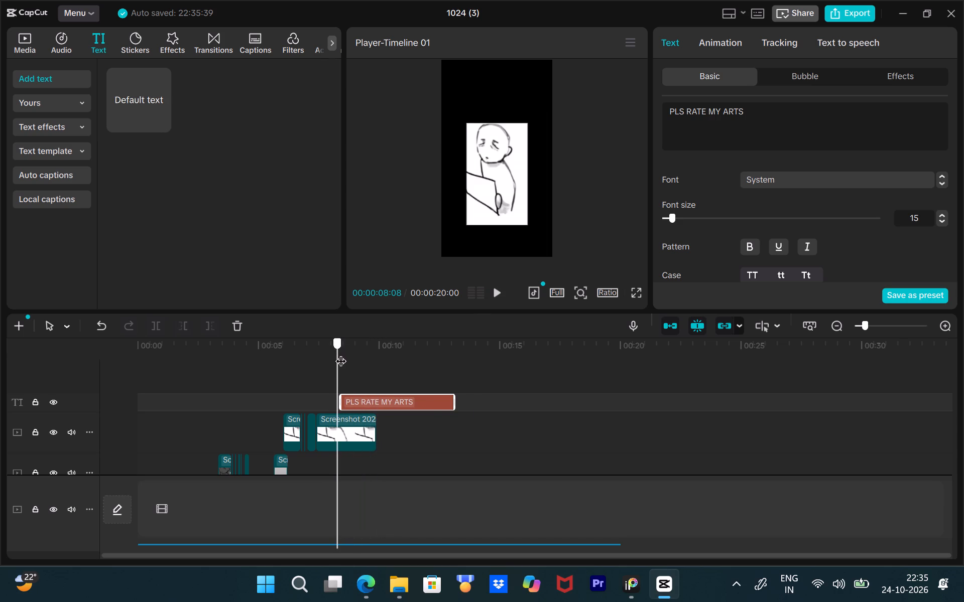
left_click(372, 427)
left_click_drag(378, 427, 338, 425)
Duplicate the last drawing clip, place the copy at about 00:00:09:16, check playback, and extend its end to about 00:00:11:07.
left_click(329, 425)
key("ctrl+c")
key("ctrl+v")
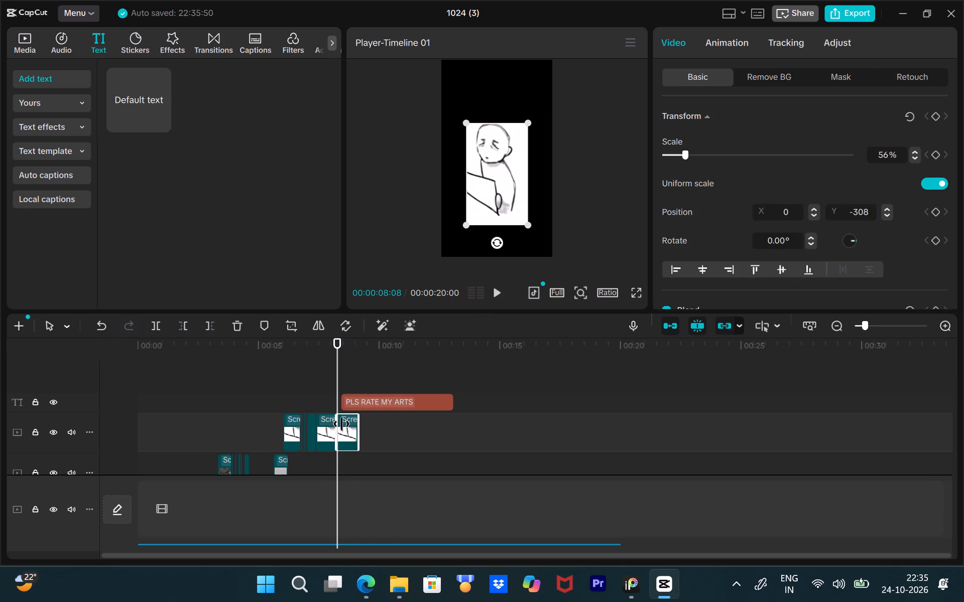
left_click_drag(351, 429, 378, 429)
key("space")
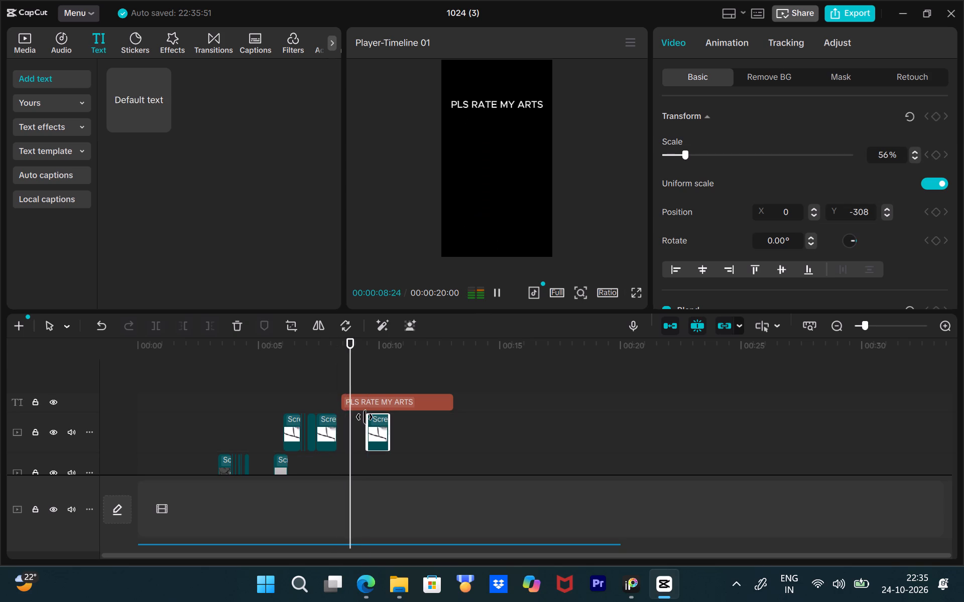
key("space")
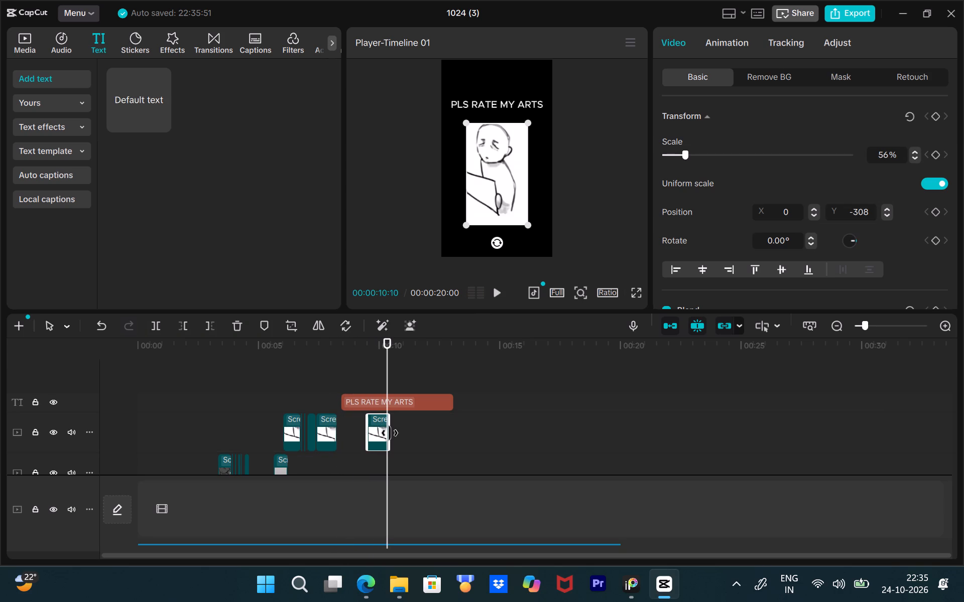
left_click_drag(388, 433, 404, 436)
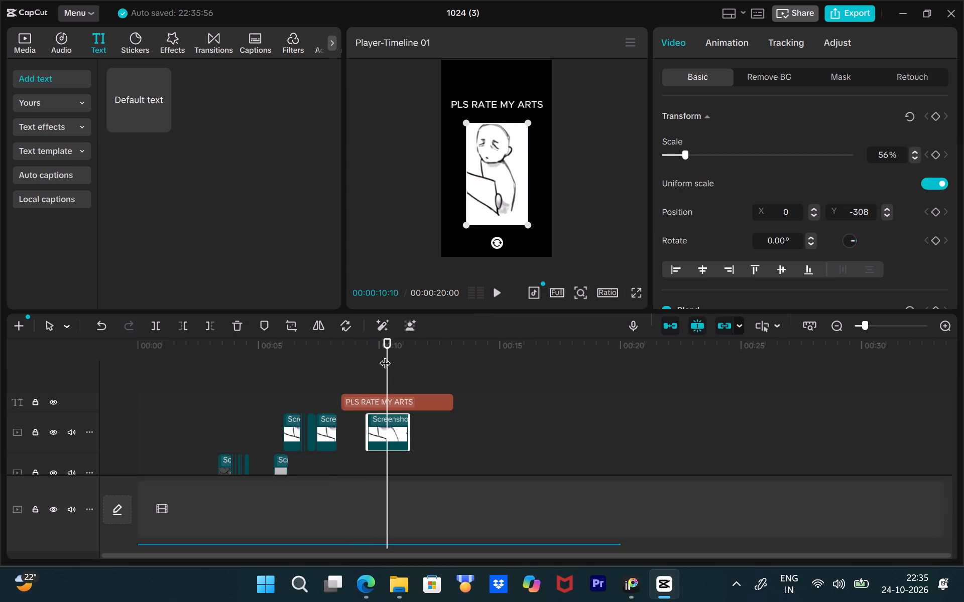
Split the copied drawing clip at 00:00:09:26 and 00:00:09:27 and delete the one-frame piece between the cuts.
left_click_drag(384, 355, 376, 355)
left_click(163, 323)
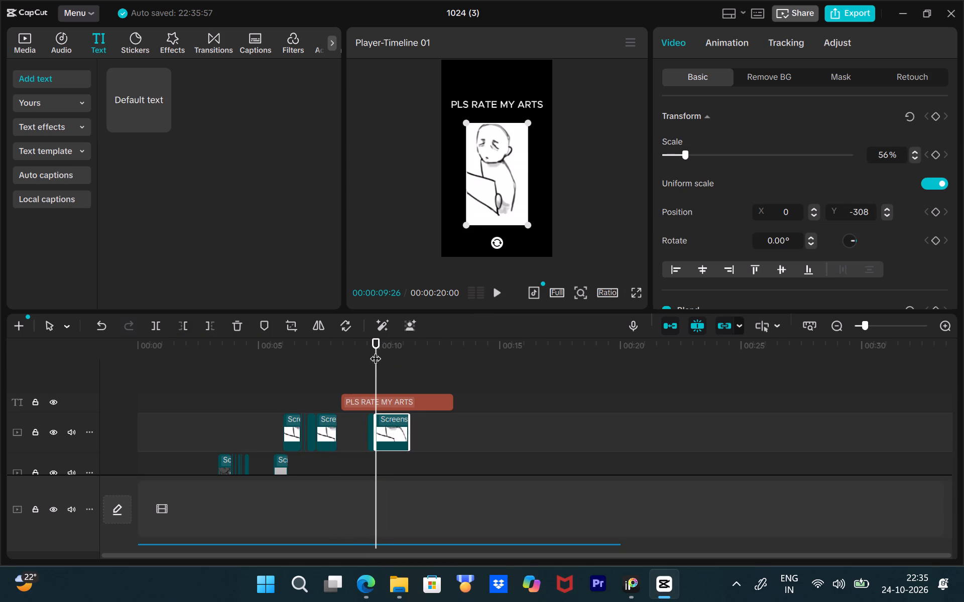
left_click_drag(375, 350, 380, 354)
key("ctrl+equal")
key("ctrl+equal")
key("ctrl+equal")
key("ctrl+equal")
left_click_drag(380, 353, 394, 363)
left_click(158, 320)
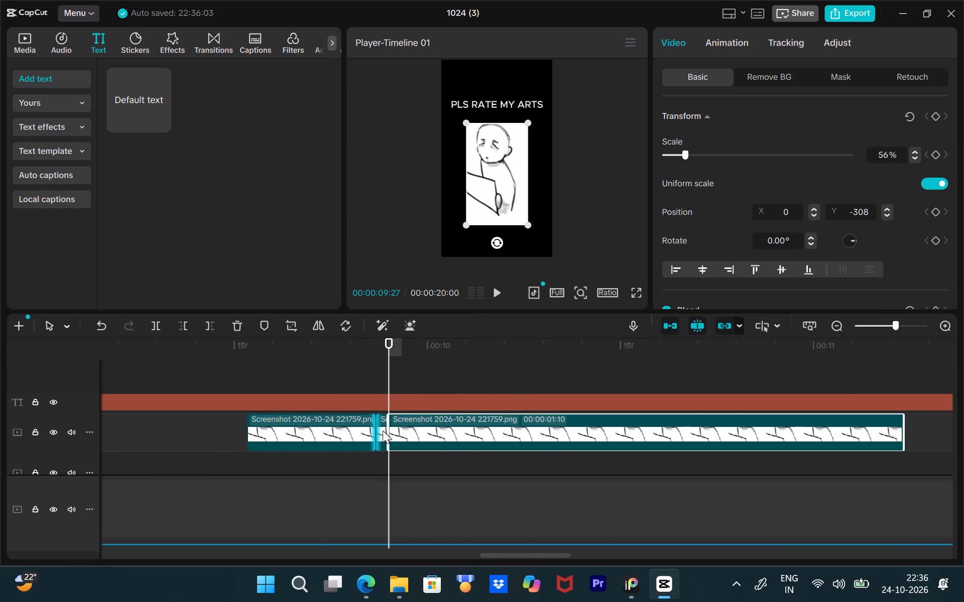
left_click(383, 430)
key("BackSpace")
Split the remaining long drawing piece at 00:00:09:29, 00:00:10:00 and 00:00:10:01.
left_click_drag(389, 354, 411, 367)
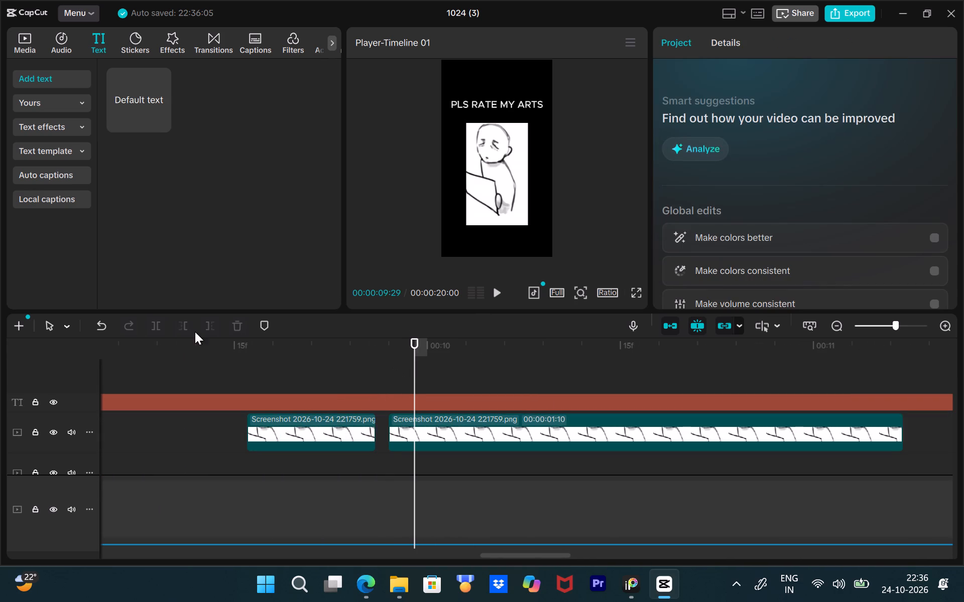
left_click(421, 435)
left_click(163, 323)
left_click_drag(409, 359, 417, 363)
left_click_drag(415, 348, 425, 352)
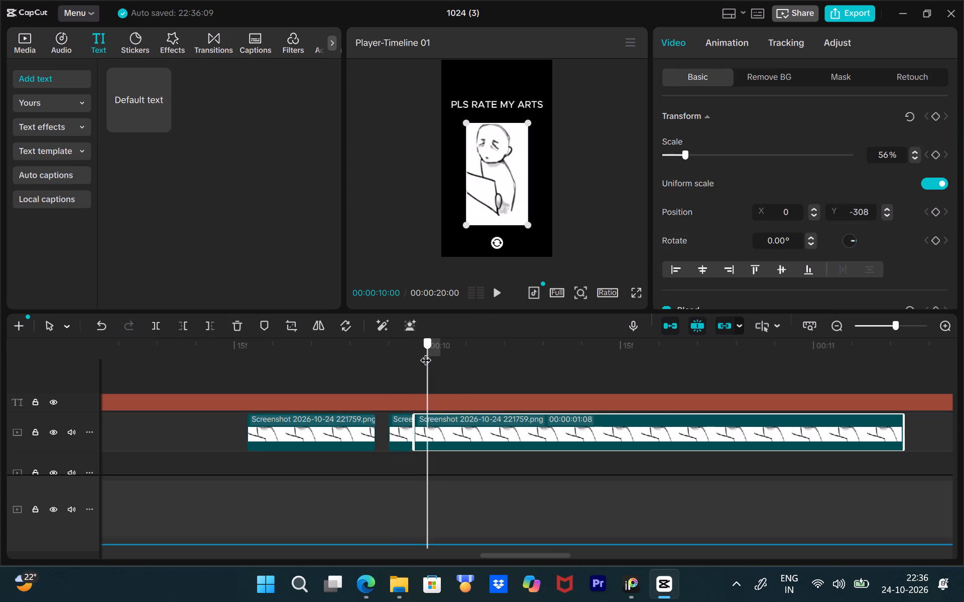
left_click_drag(425, 352, 428, 354)
left_click_drag(152, 320, 158, 321)
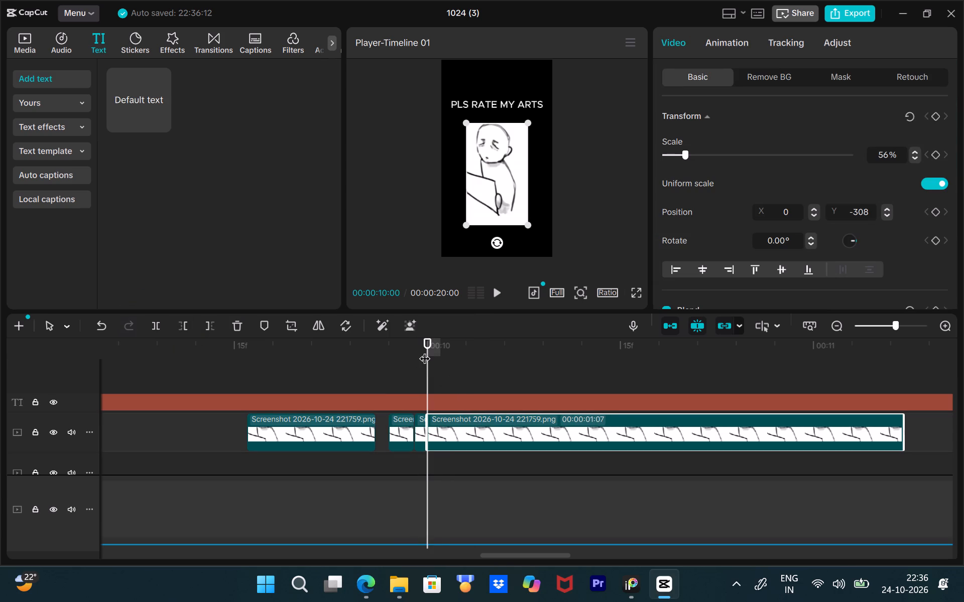
left_click_drag(425, 351, 446, 361)
left_click(149, 329)
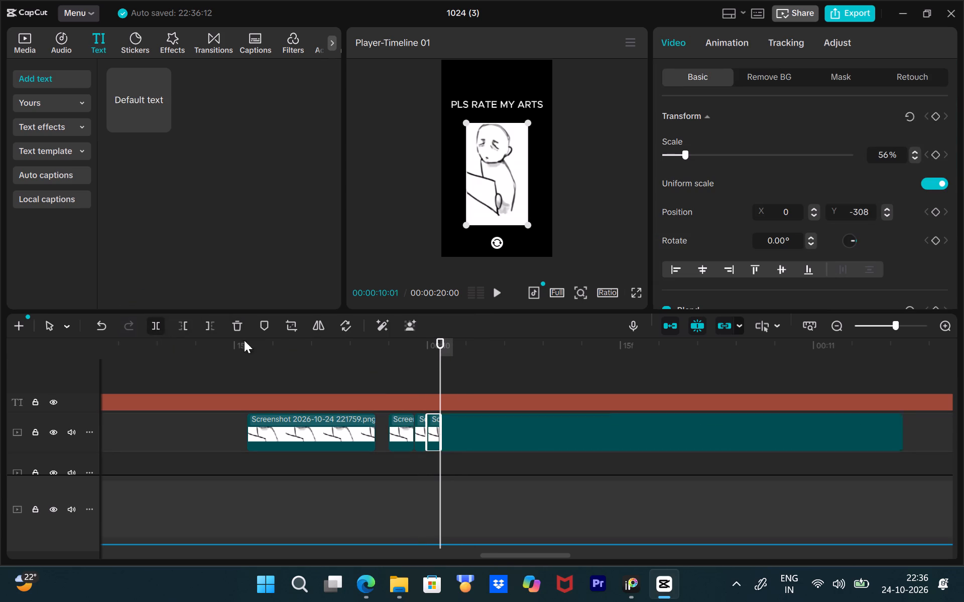
Split the rest of the drawing clip at 00:00:10:03, 00:00:10:04, 00:00:10:06 and 00:00:10:08.
left_click_drag(446, 341, 460, 348)
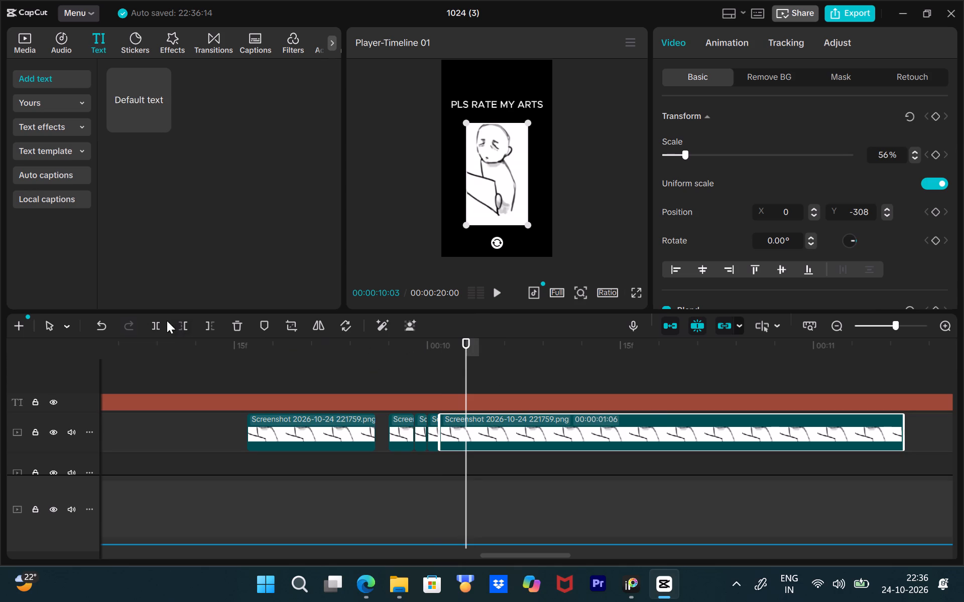
left_click(163, 321)
left_click_drag(465, 346, 481, 355)
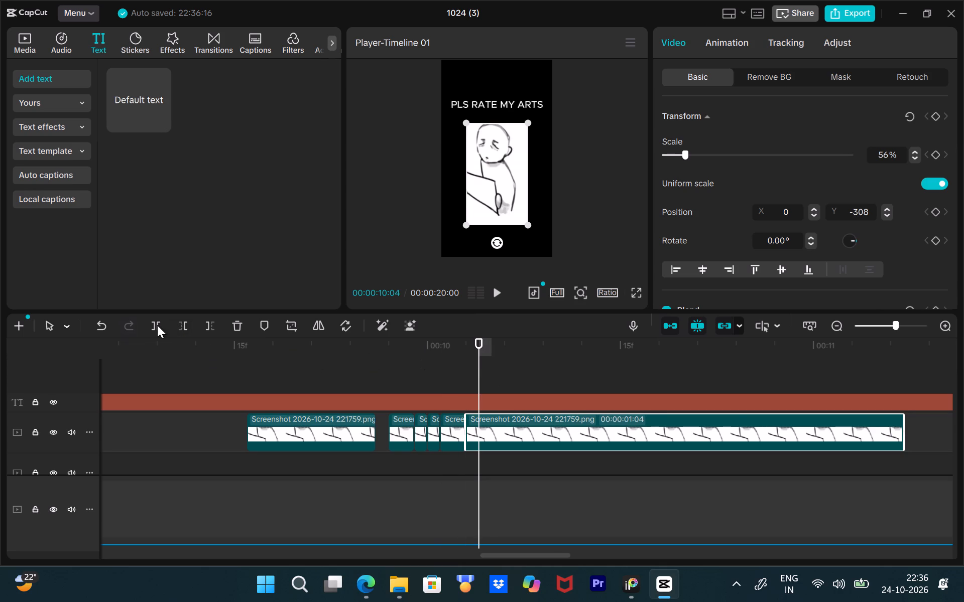
left_click(157, 325)
left_click_drag(479, 342, 500, 355)
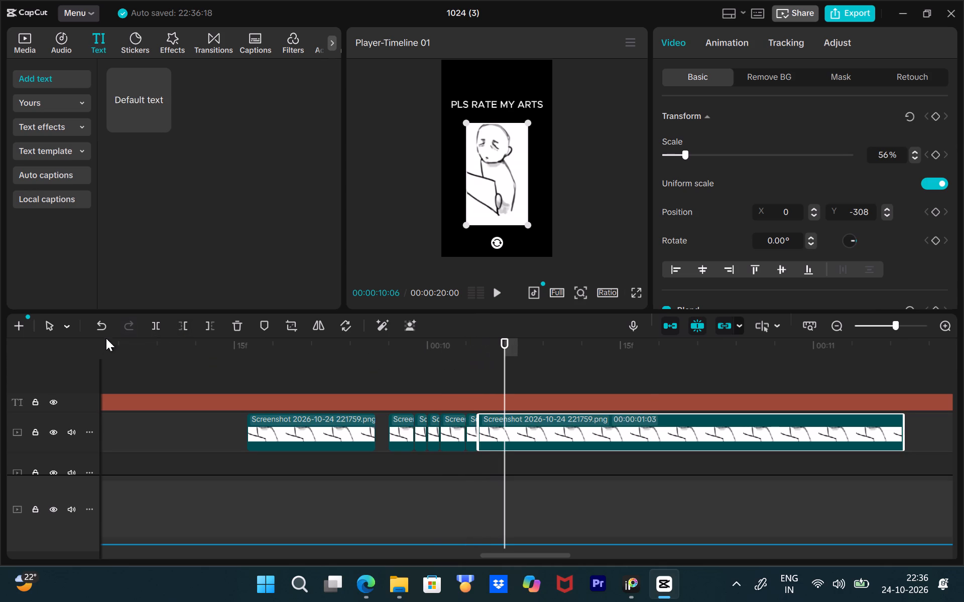
left_click(156, 327)
left_click_drag(505, 343, 528, 357)
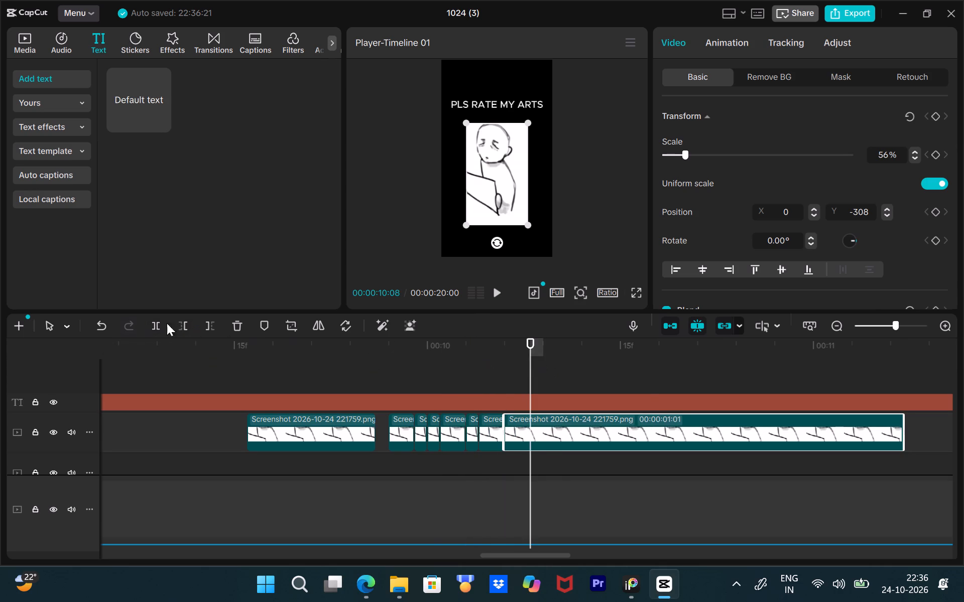
left_click(151, 328)
Delete the one-frame drawing pieces starting at 00:00:09:29 and 00:00:10:03 to make a flicker, and play it back.
left_click(421, 439)
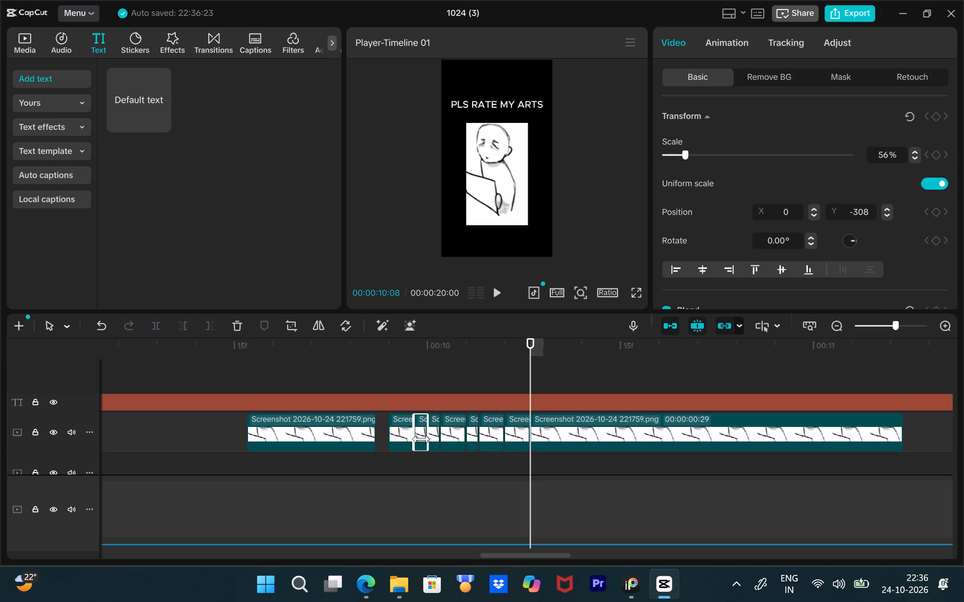
key("BackSpace")
left_click(475, 436)
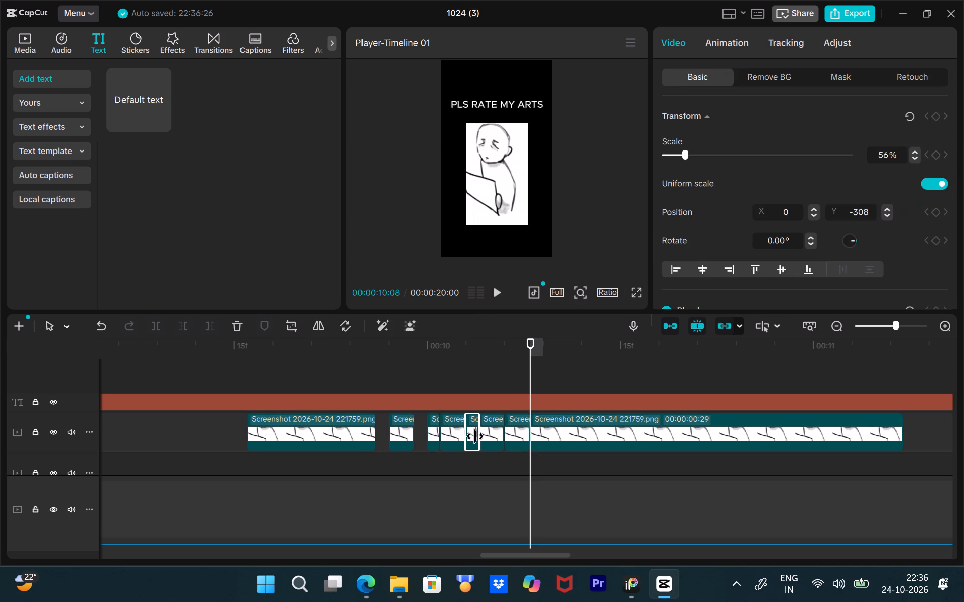
key("BackSpace")
left_click_drag(511, 354, 483, 358)
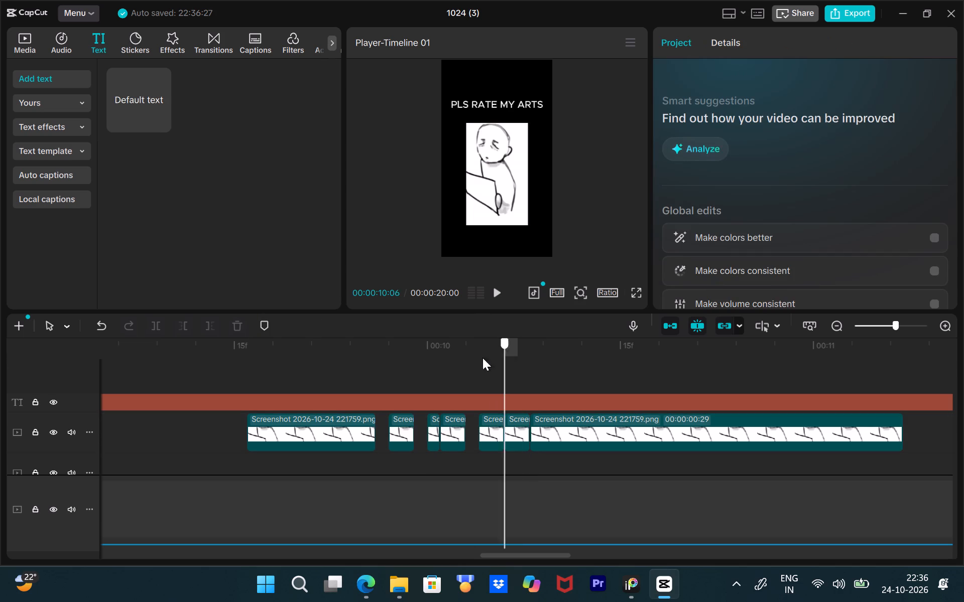
left_click_drag(483, 358, 344, 381)
key("space")
key("space")
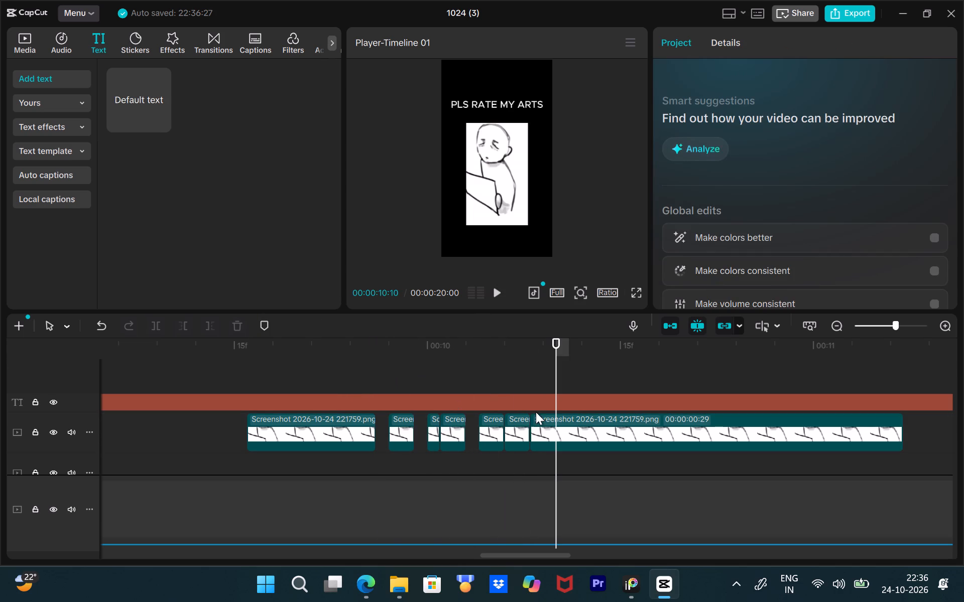
Enlarge the last drawing piece, starting at 00:00:10:08, to 62% scale and play it back.
left_click(558, 434)
left_click_drag(531, 221, 539, 228)
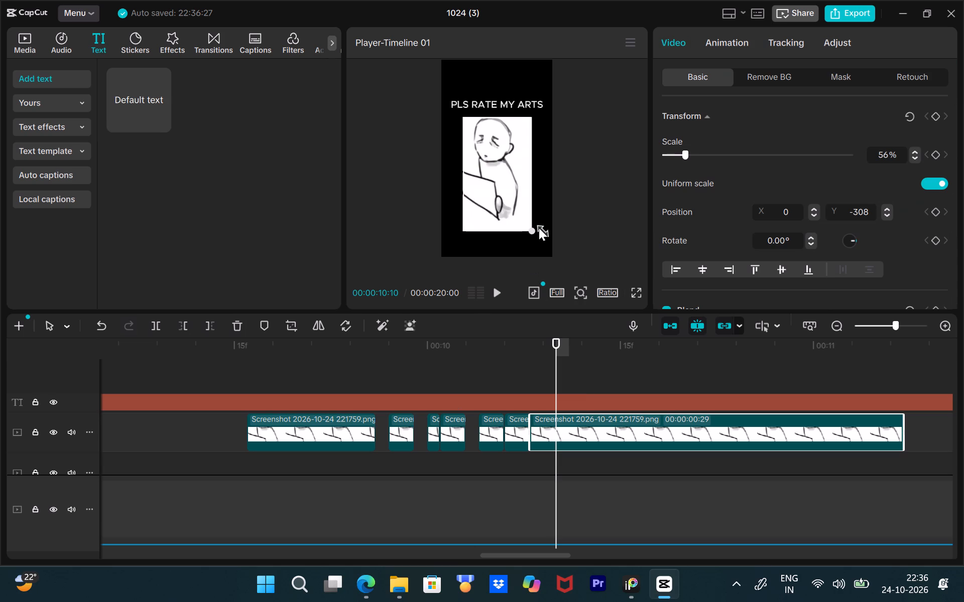
key("space")
key("space")
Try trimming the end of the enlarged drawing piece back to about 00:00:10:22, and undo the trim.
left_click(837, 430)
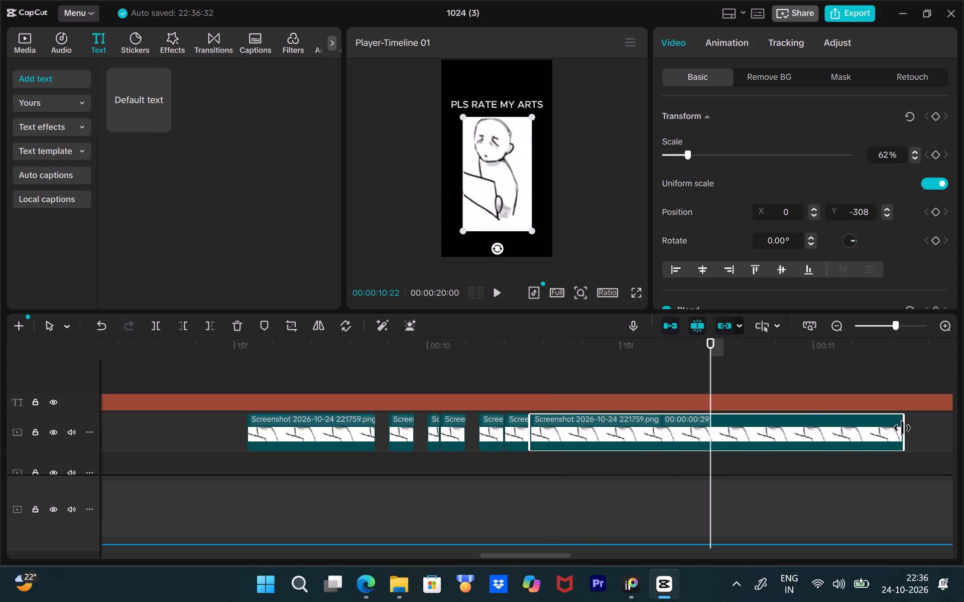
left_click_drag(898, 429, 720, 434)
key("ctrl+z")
Trim the end of the enlarged last drawing piece back to about 00:00:10:17.
left_click_drag(901, 431, 643, 429)
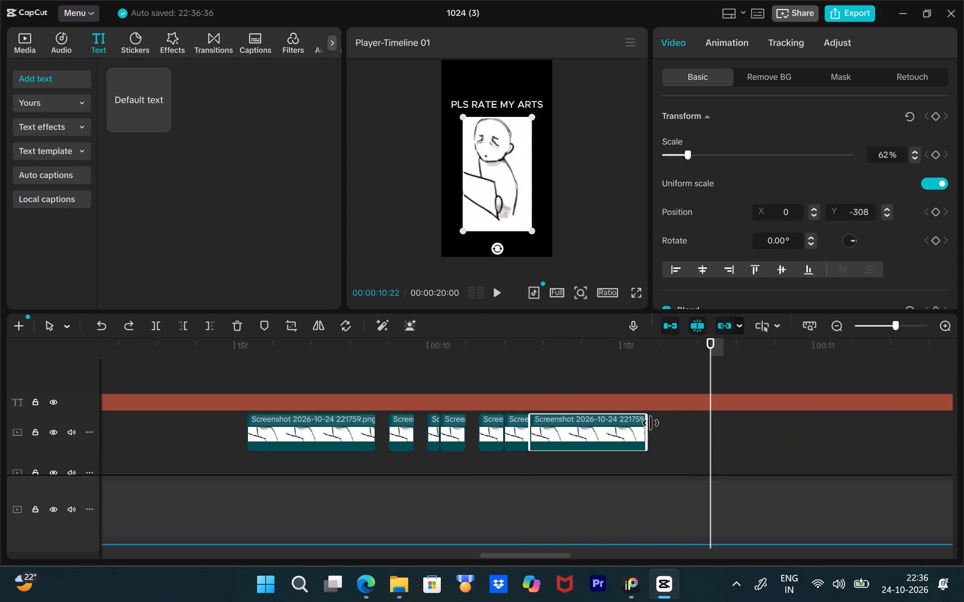
left_click_drag(709, 352, 626, 364)
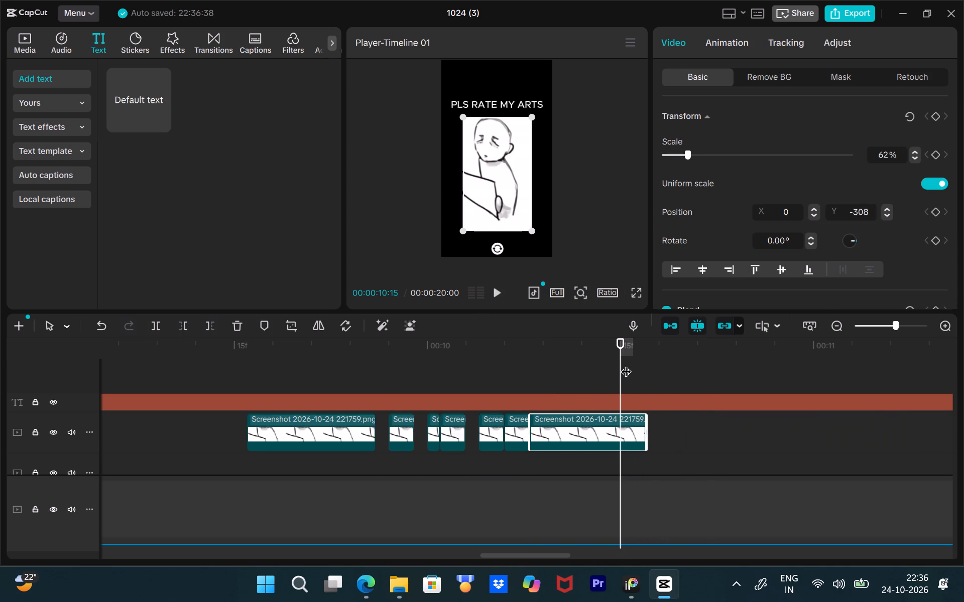
Add "BUT" at the start of the "PLS RATE MY ARTS" text and set the case to all capitals.
key("ctrl+minus")
key("ctrl+minus")
scroll(633, 391, "down", 3)
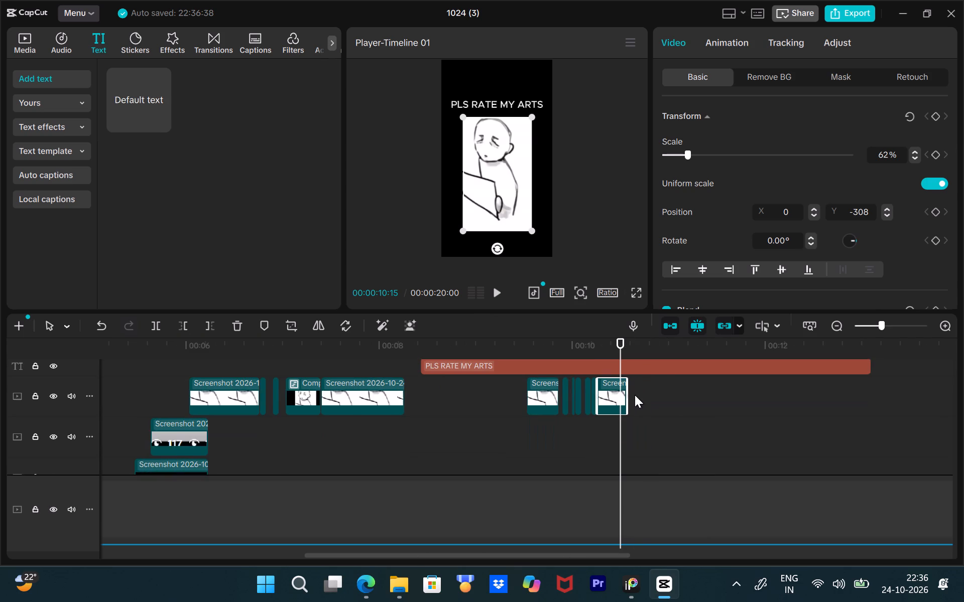
scroll(635, 395, "down", 1)
scroll(639, 397, "up", 5)
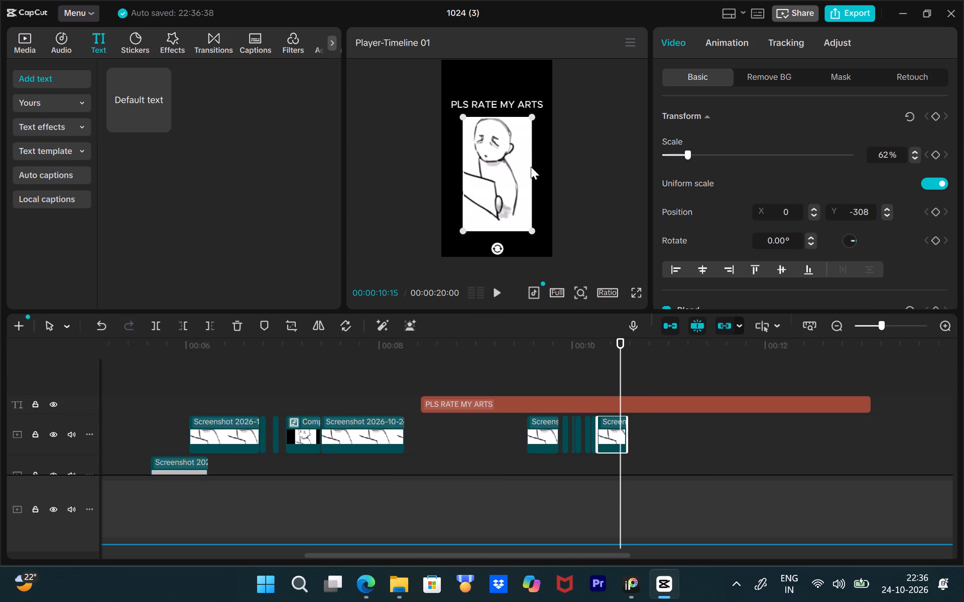
double_click(513, 107)
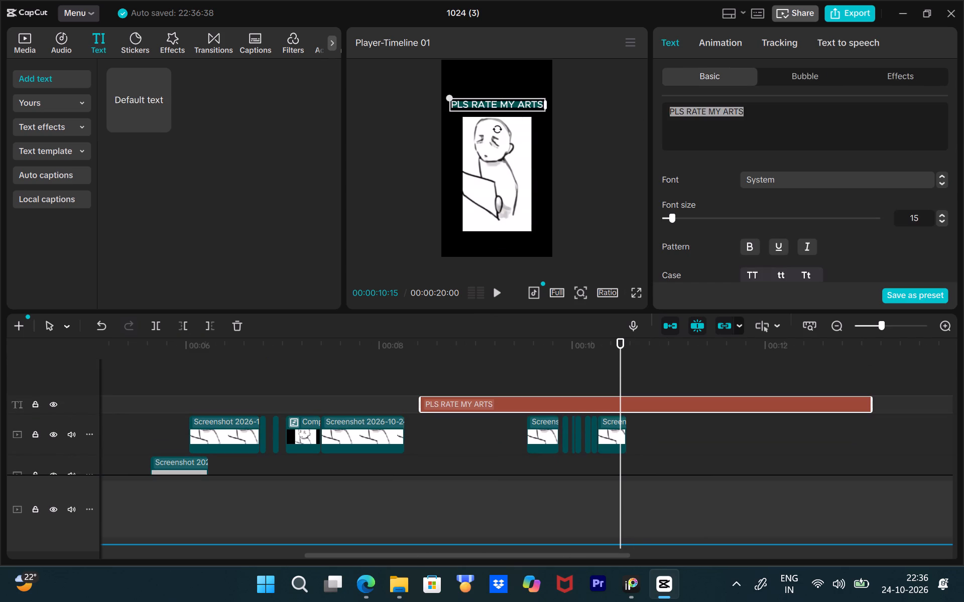
left_click(670, 115)
key("space")
type("but")
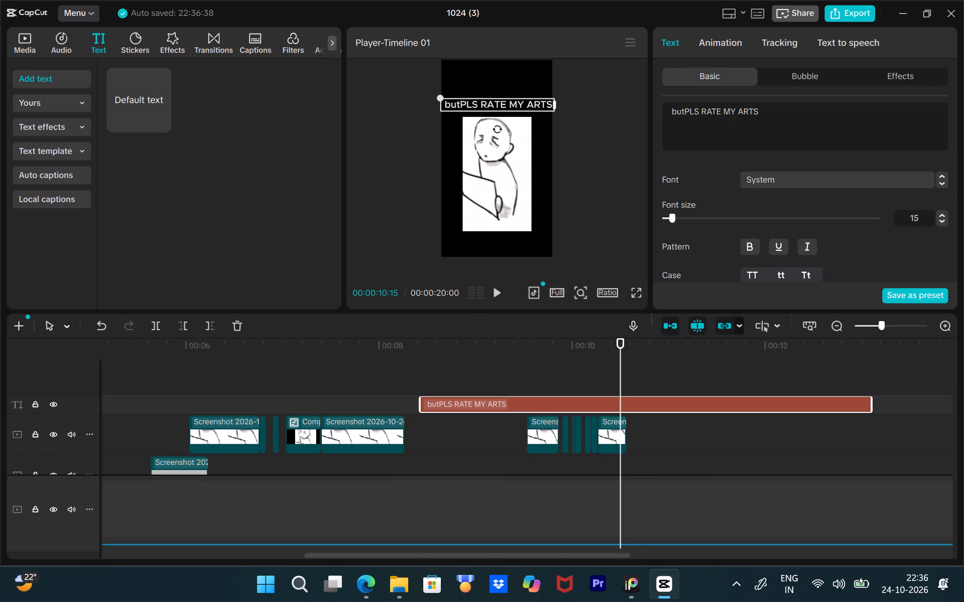
key("space")
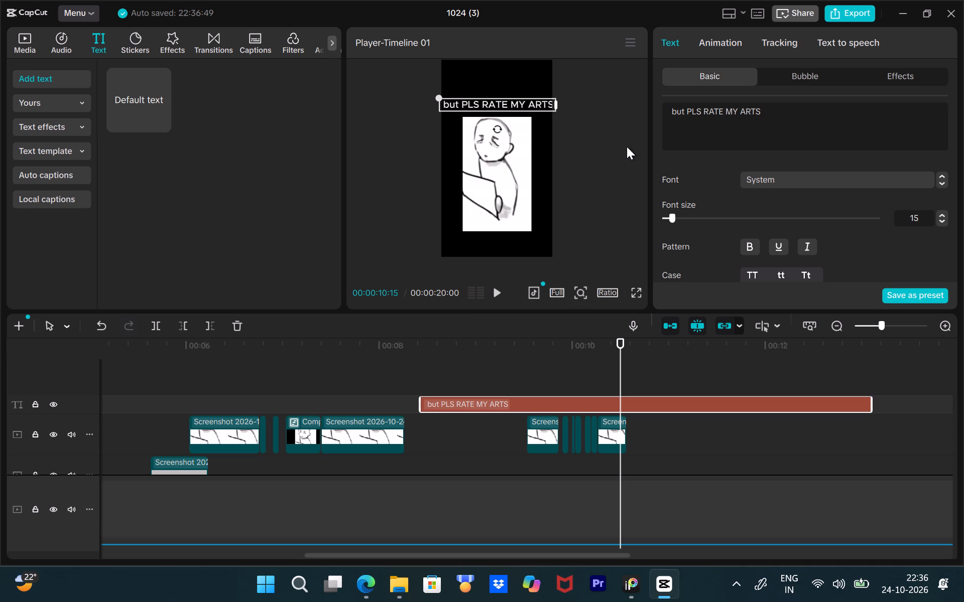
left_click(727, 243)
left_click(751, 269)
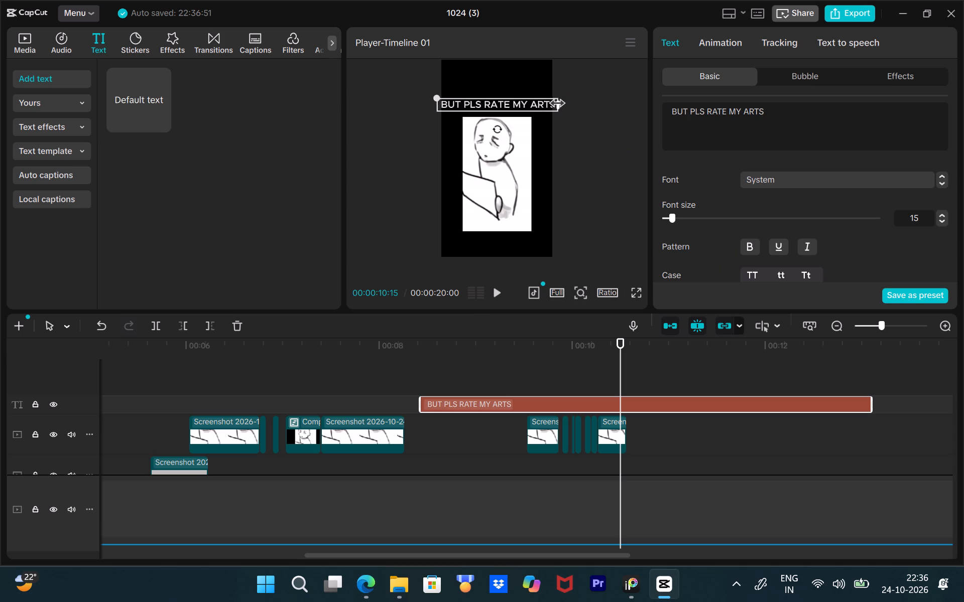
Resize the text box so the caption wraps onto two lines, and move it up above the drawing.
left_click_drag(558, 104, 539, 104)
left_click_drag(511, 111, 520, 100)
Insert "CAN" before "RATE" in the caption and set the text to all capitals.
left_click(706, 113)
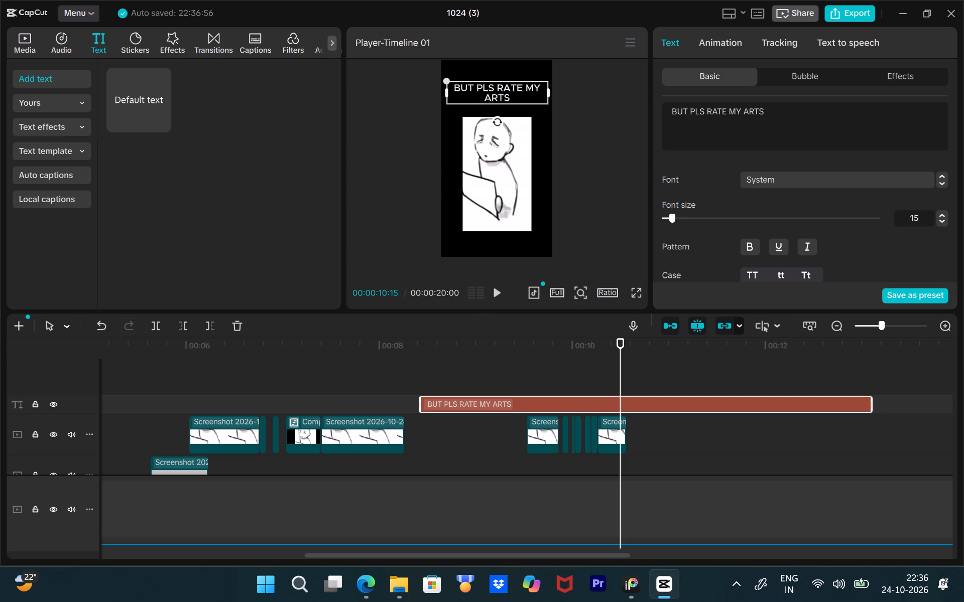
key("space")
type("can")
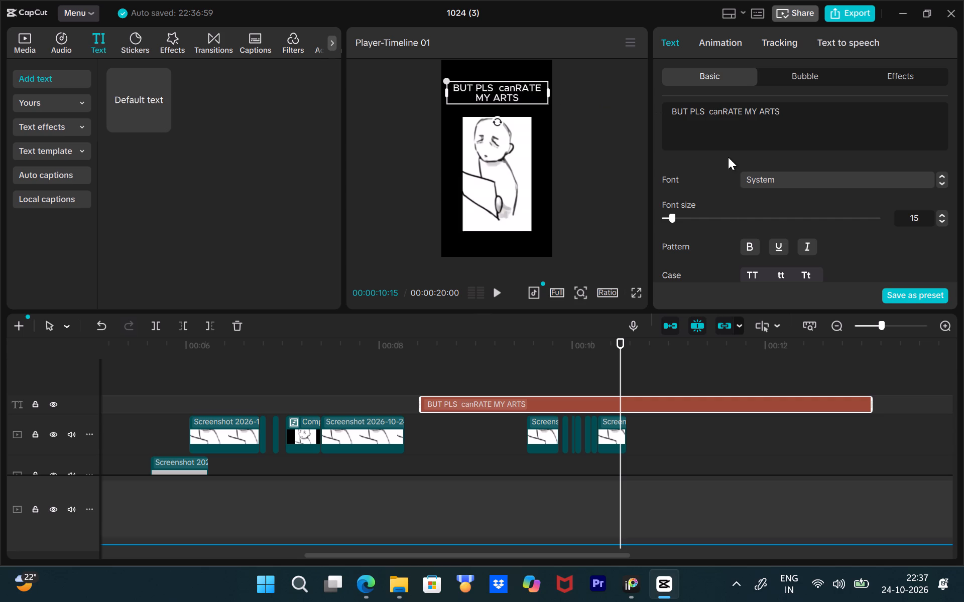
left_click(728, 157)
scroll(711, 192, "down", 1)
left_click(751, 215)
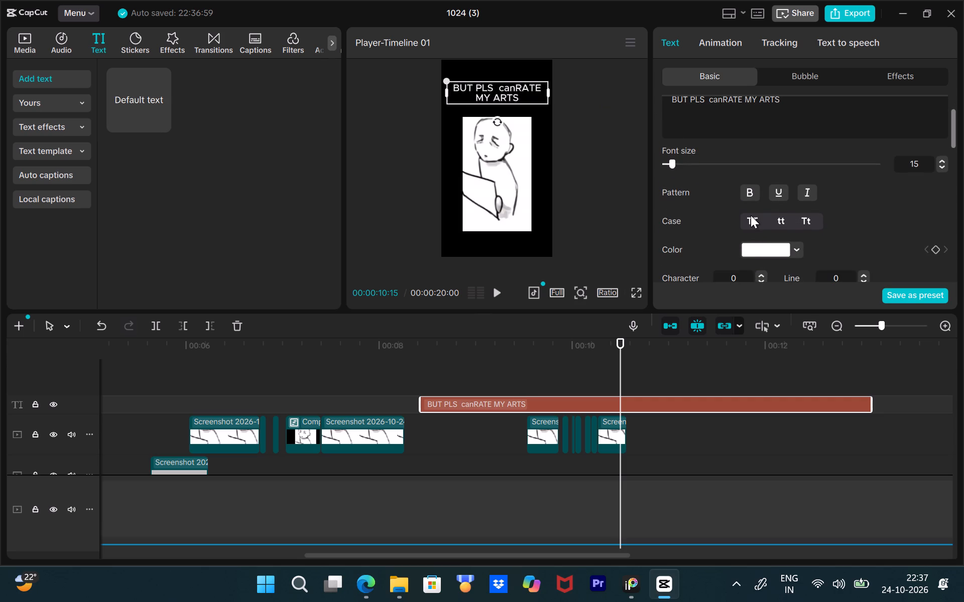
Insert "YOU" after "CAN" in the caption and set the text to all capitals.
double_click(511, 83)
left_click(518, 89)
key("space")
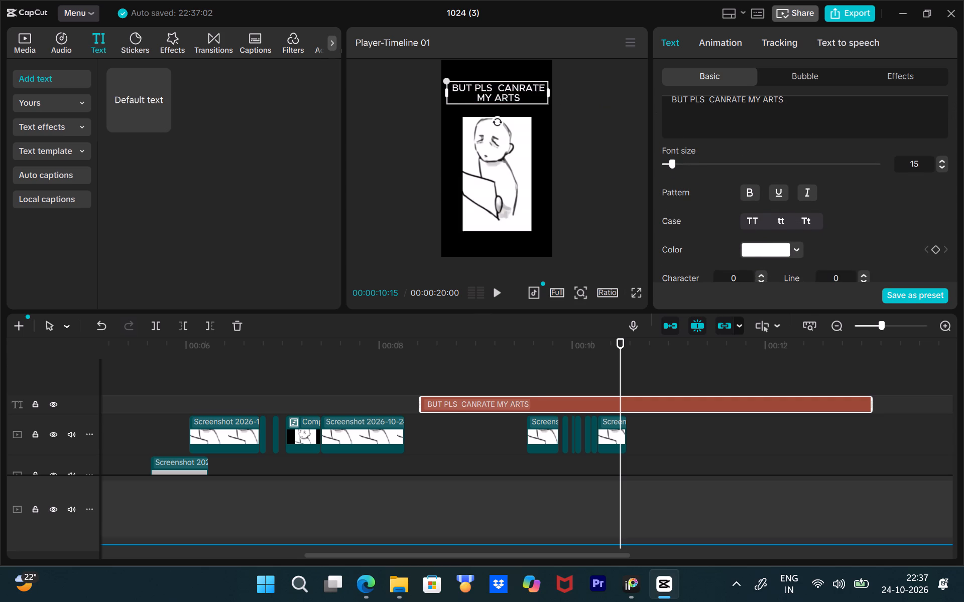
type("you")
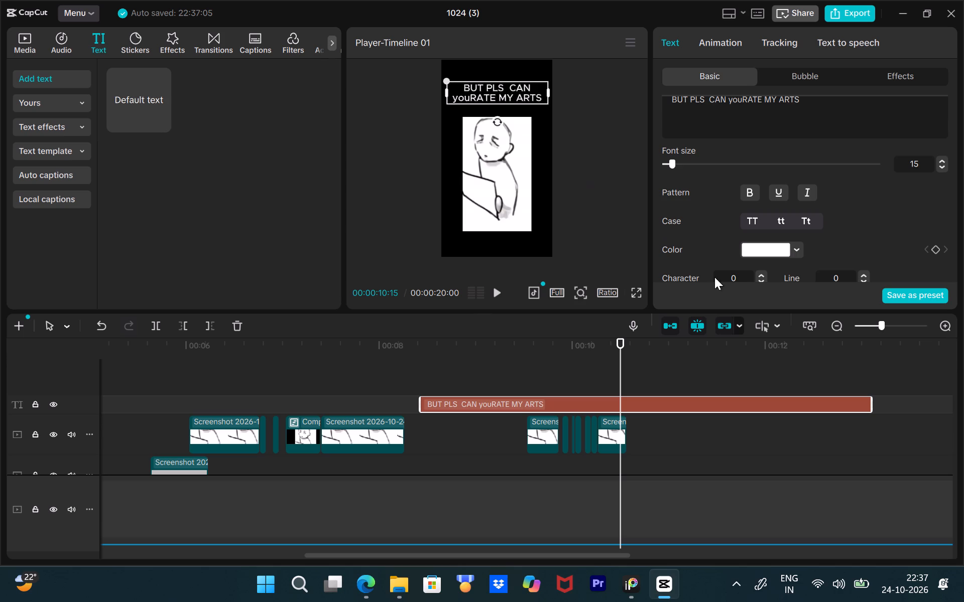
left_click(713, 238)
left_click(439, 94)
left_click(503, 86)
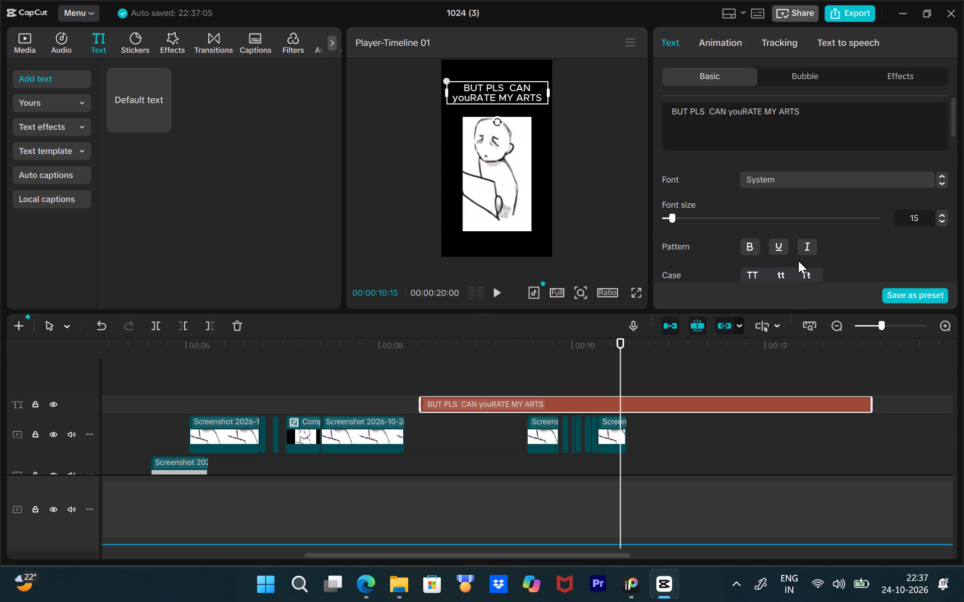
scroll(793, 264, "down", 3)
scroll(720, 224, "down", 3)
scroll(704, 196, "up", 4)
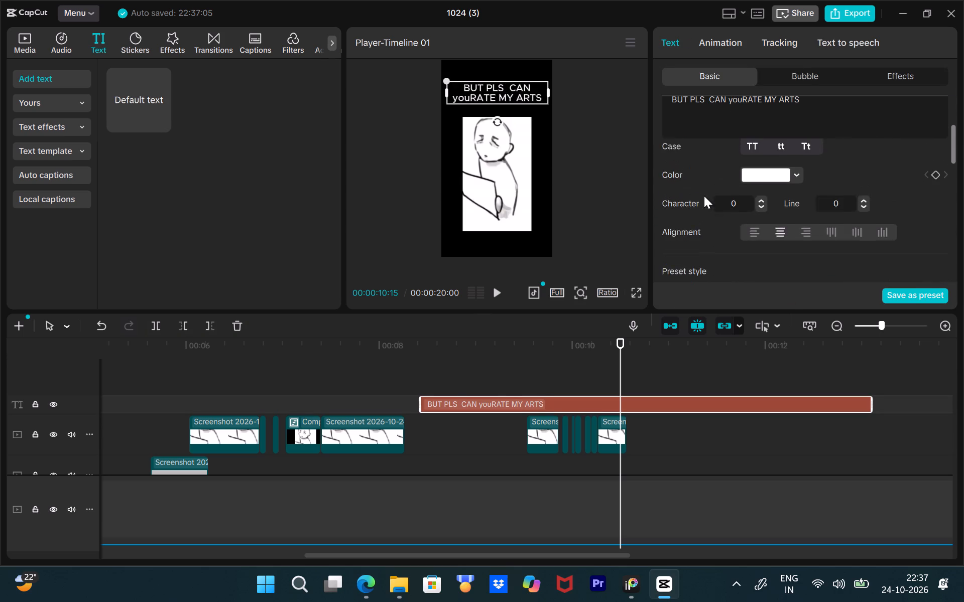
scroll(704, 196, "up", 6)
scroll(704, 196, "down", 2)
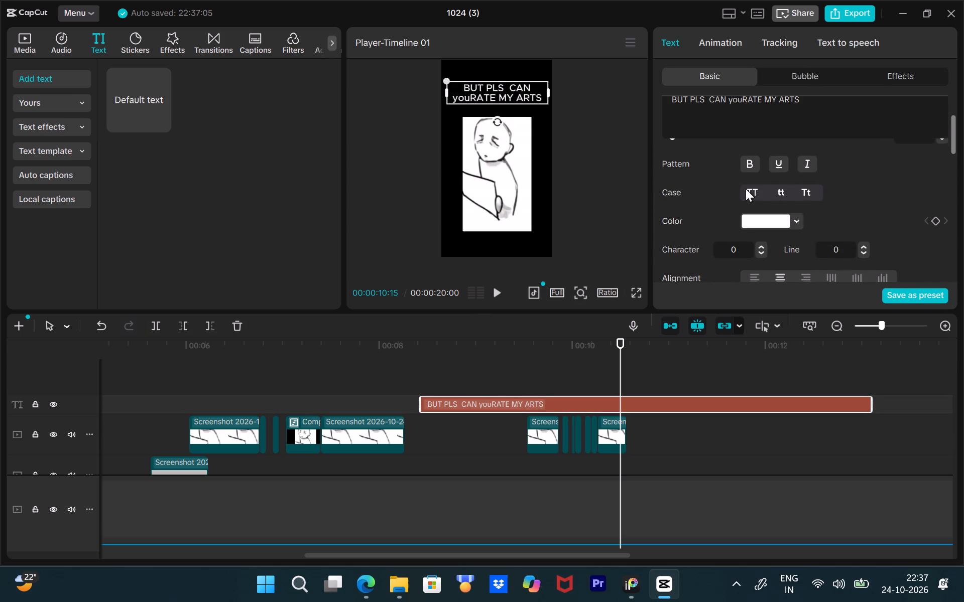
left_click(751, 190)
Add a space between "YOU" and "RATE" in the caption and deselect the text.
left_click(470, 102)
double_click(472, 96)
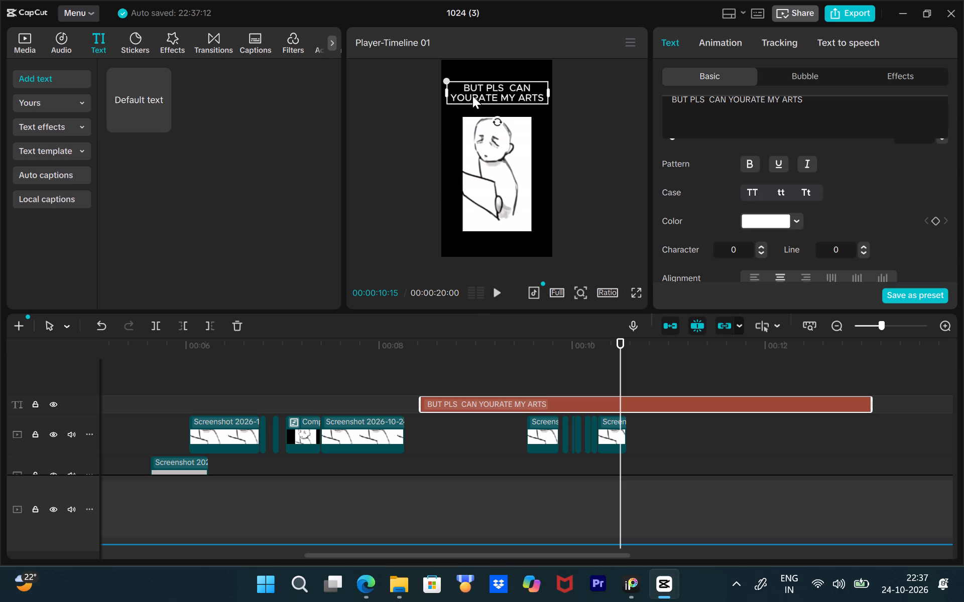
left_click(473, 97)
key("space")
left_click(586, 103)
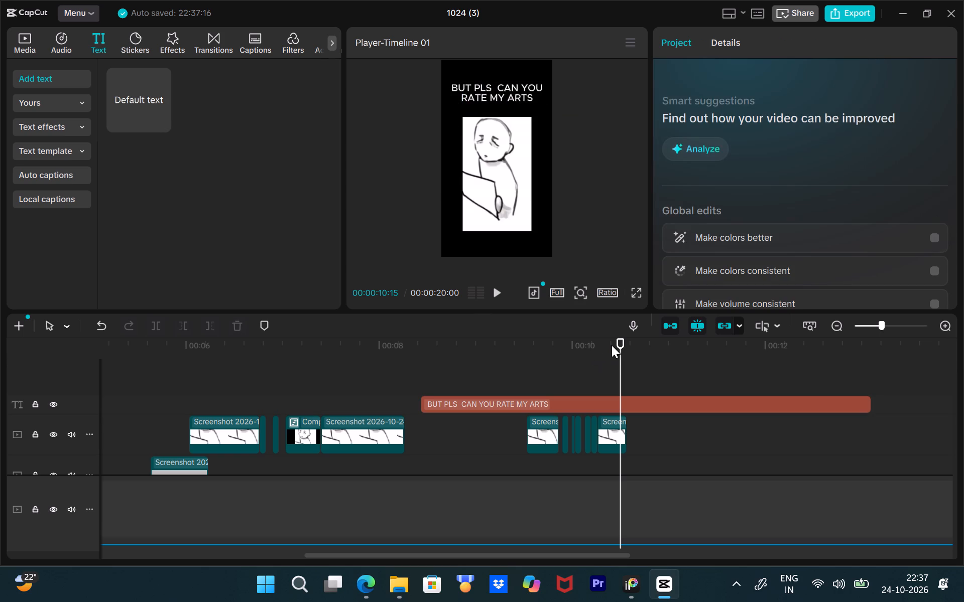
Play back the captioned section from just before 00:00:08 past the last drawing piece, and park the playhead at 00:00:10:17.
left_click_drag(622, 342, 372, 363)
key("space")
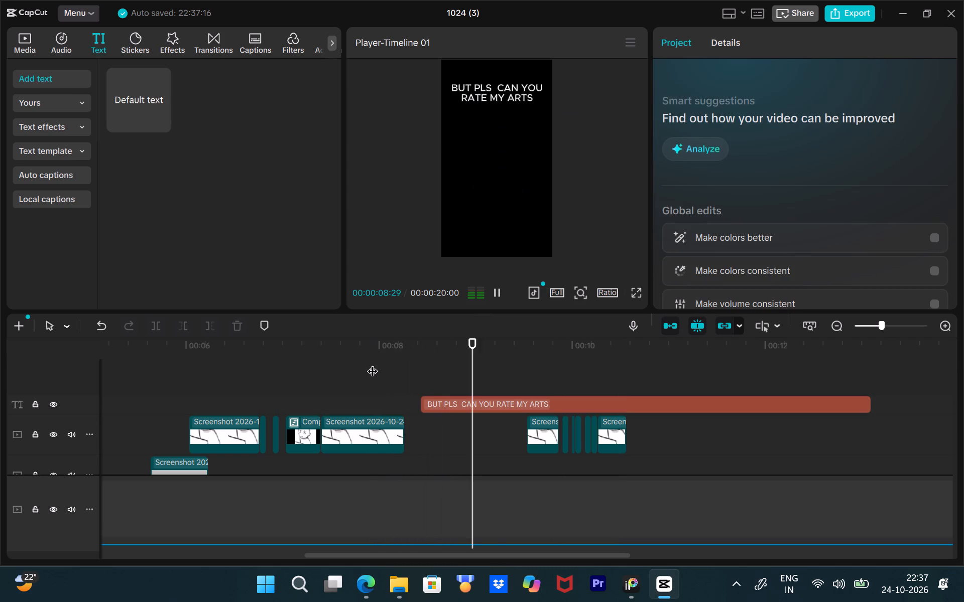
key("space")
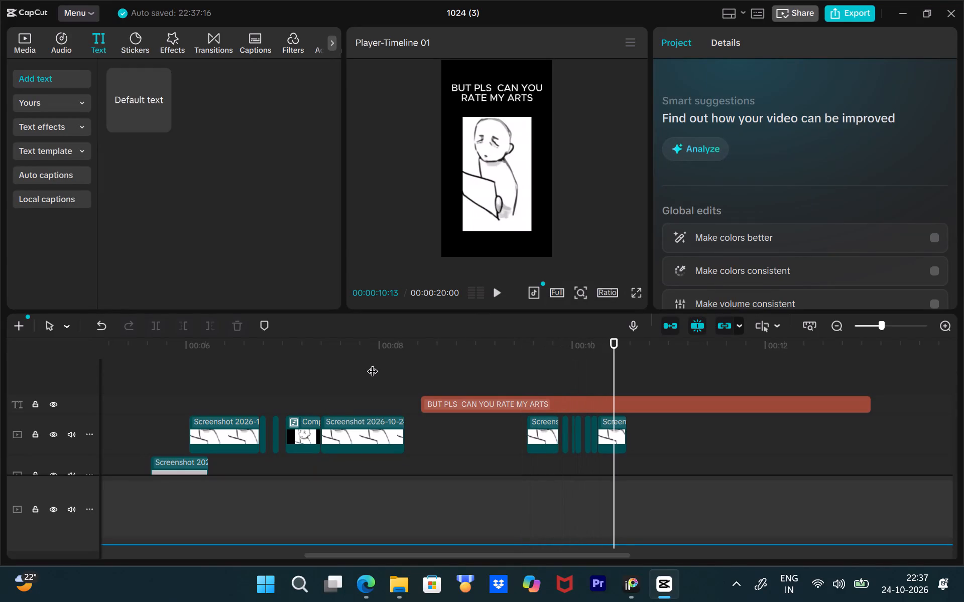
key("space")
key("space")
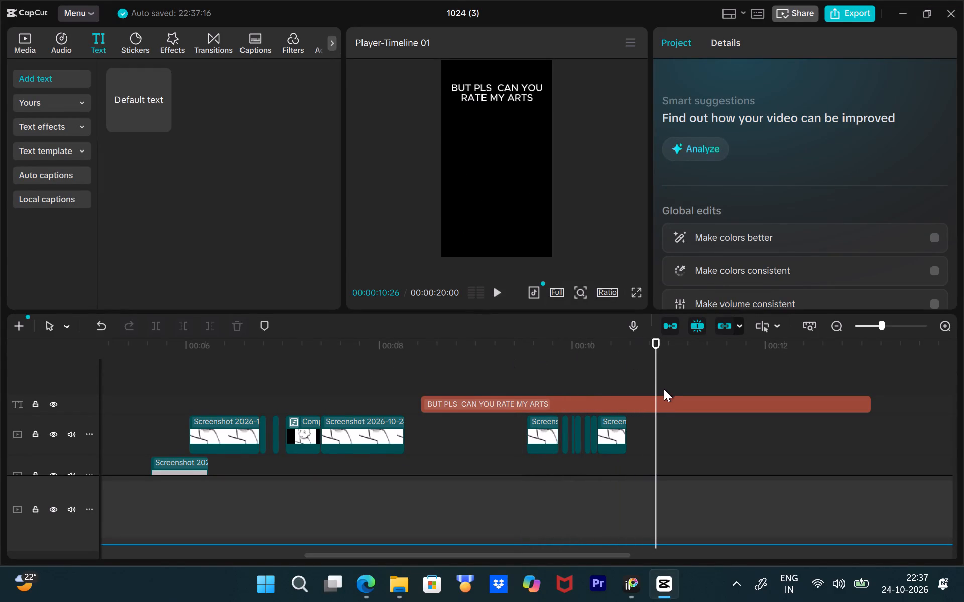
scroll(665, 393, "down", 5)
scroll(665, 393, "up", 4)
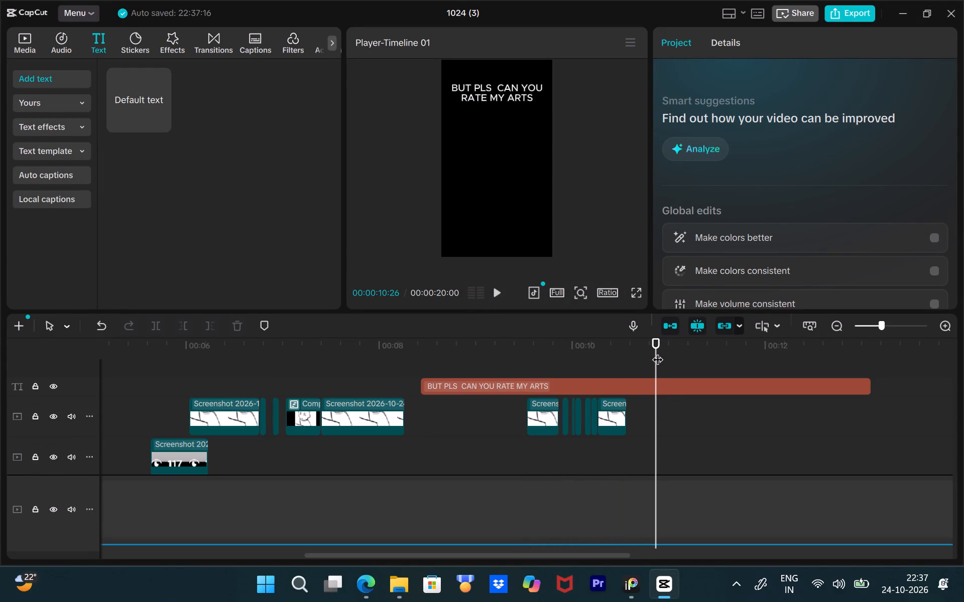
left_click_drag(657, 352, 616, 352)
key("space")
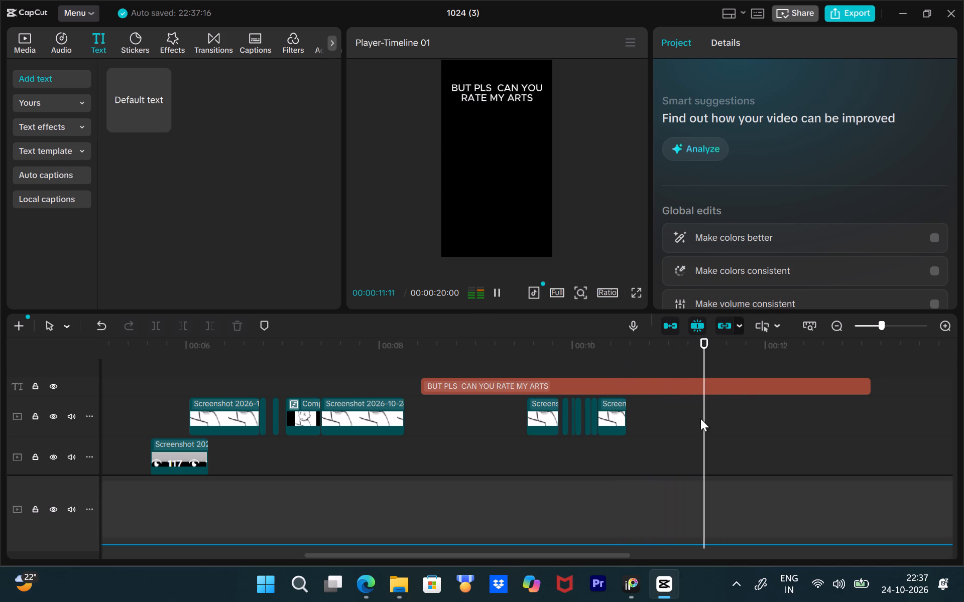
key("space")
left_click_drag(755, 351, 666, 365)
left_click_drag(666, 365, 627, 372)
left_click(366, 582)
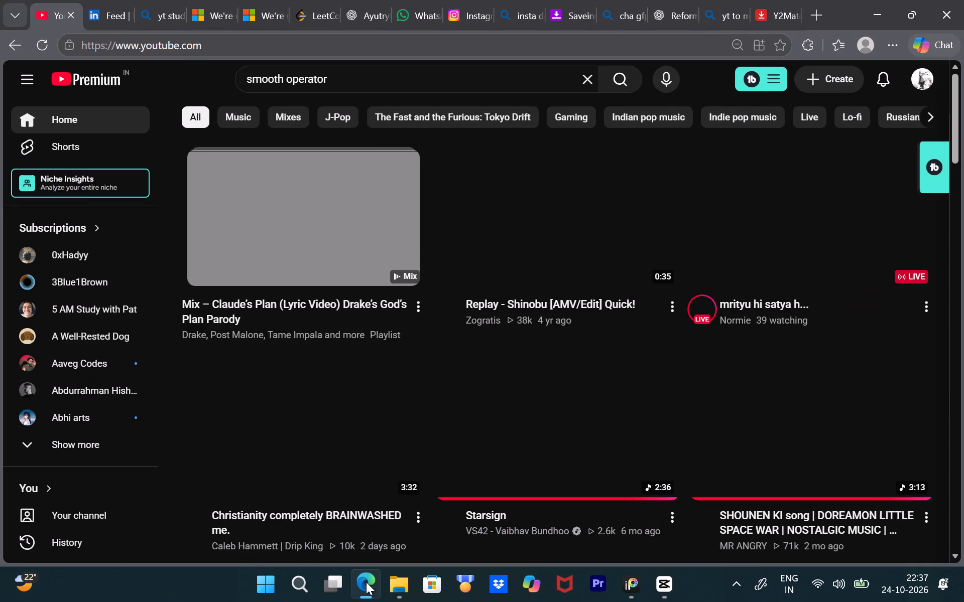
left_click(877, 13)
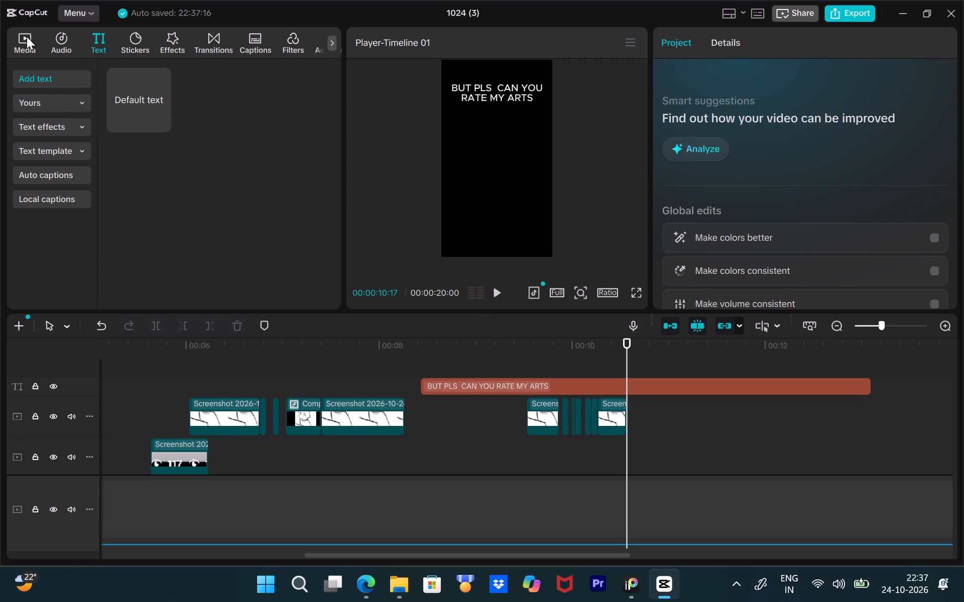
Open the project's imported media and look through the audio files in Folder1.
left_click(27, 37)
scroll(113, 93, "up", 8)
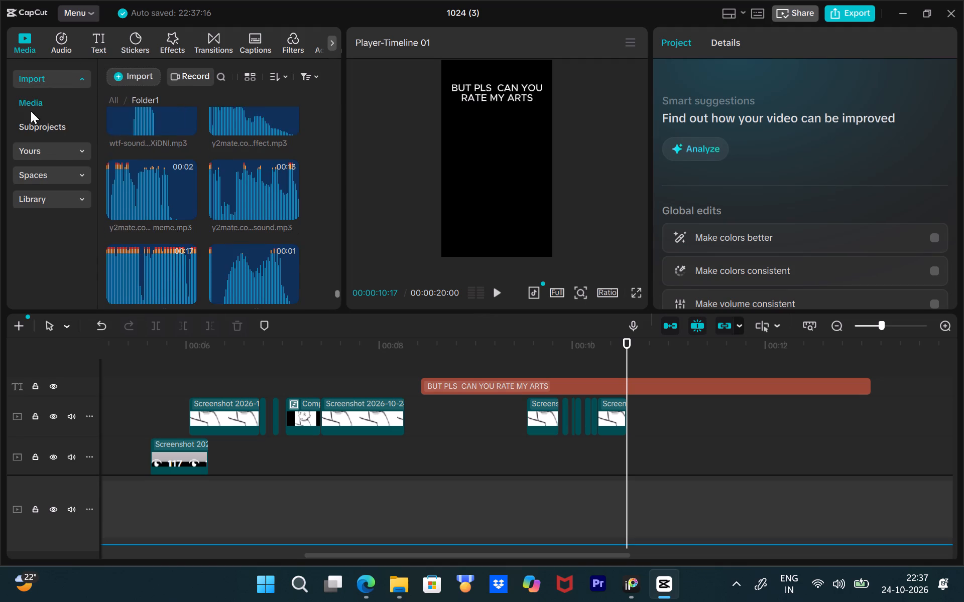
left_click(26, 38)
scroll(105, 119, "up", 10)
left_click(42, 105)
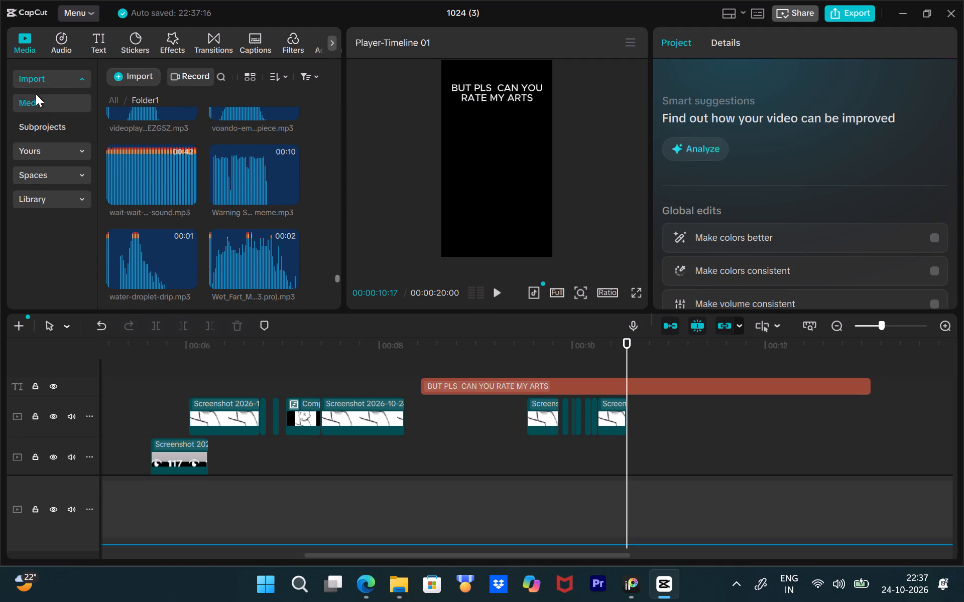
left_click(24, 32)
scroll(48, 135, "up", 4)
double_click(18, 48)
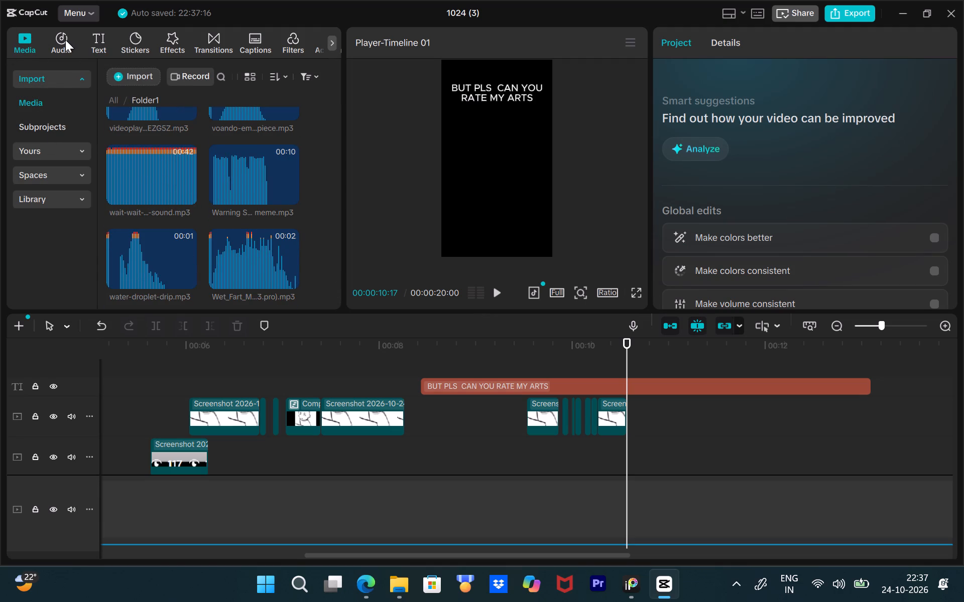
left_click(67, 39)
left_click(16, 40)
scroll(55, 79, "up", 5)
Start a media import from the Downloads folder and look through its files for finished artwork images.
left_click(128, 76)
left_click(53, 211)
scroll(227, 194, "up", 4)
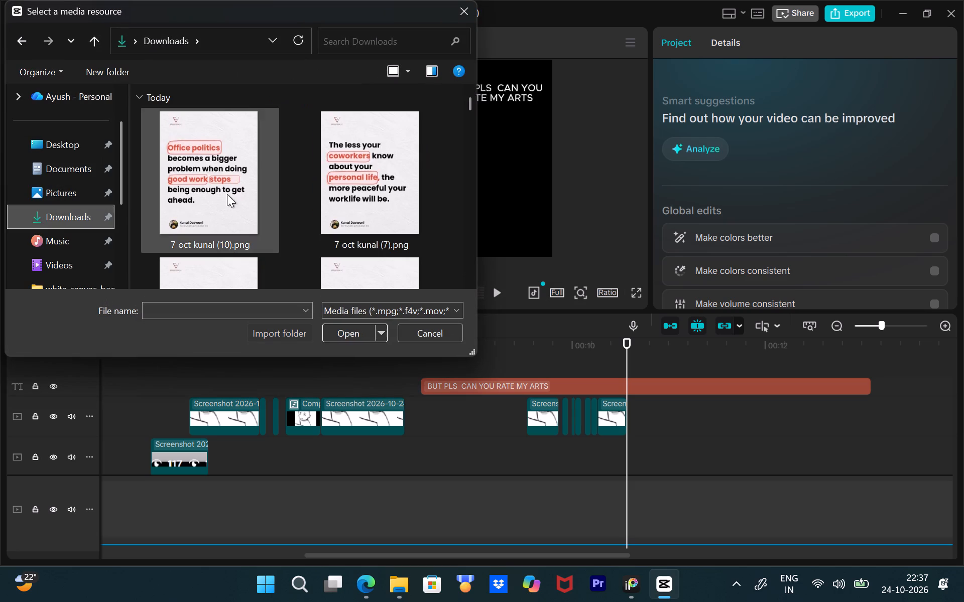
scroll(227, 194, "down", 5)
scroll(227, 194, "up", 5)
scroll(227, 194, "down", 1)
scroll(227, 194, "up", 16)
scroll(227, 194, "down", 5)
scroll(227, 194, "up", 10)
scroll(227, 194, "down", 6)
scroll(227, 194, "up", 10)
scroll(227, 194, "down", 1)
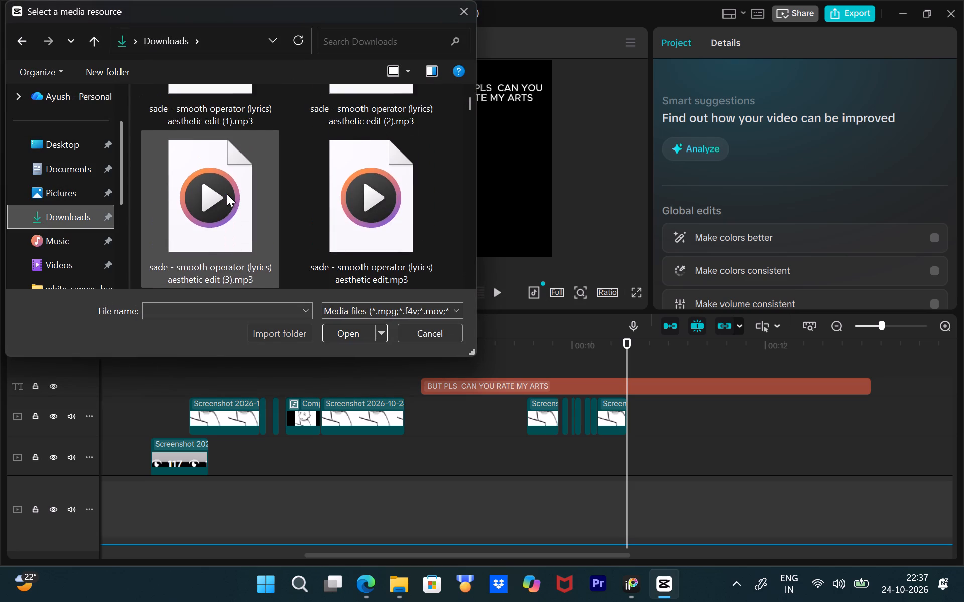
scroll(227, 194, "down", 15)
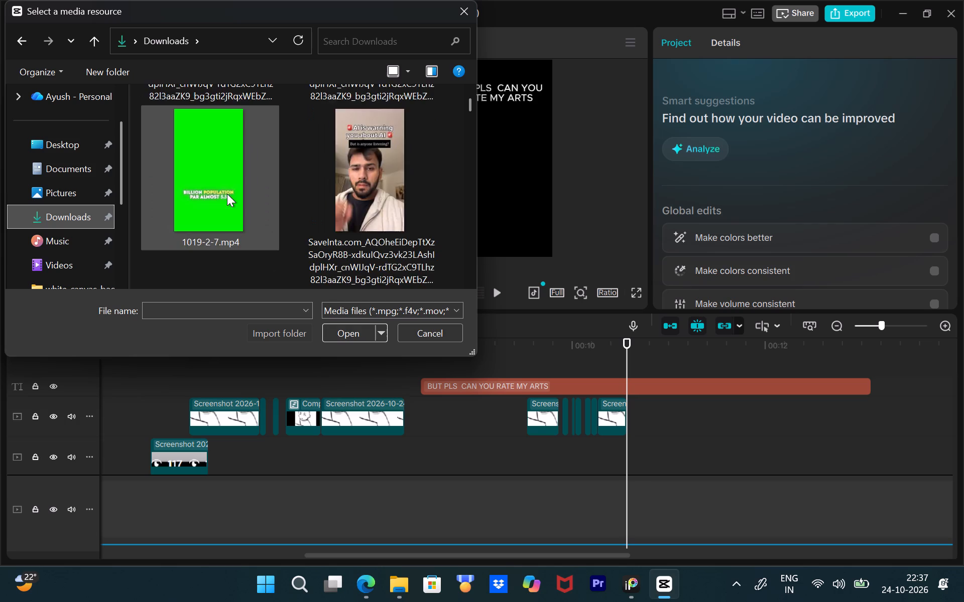
scroll(227, 194, "down", 10)
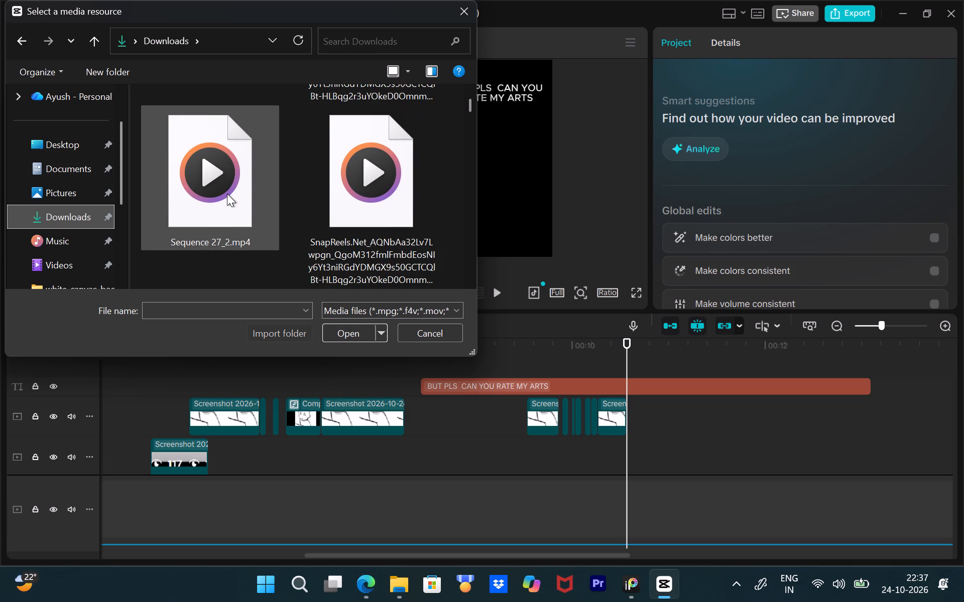
scroll(228, 194, "down", 8)
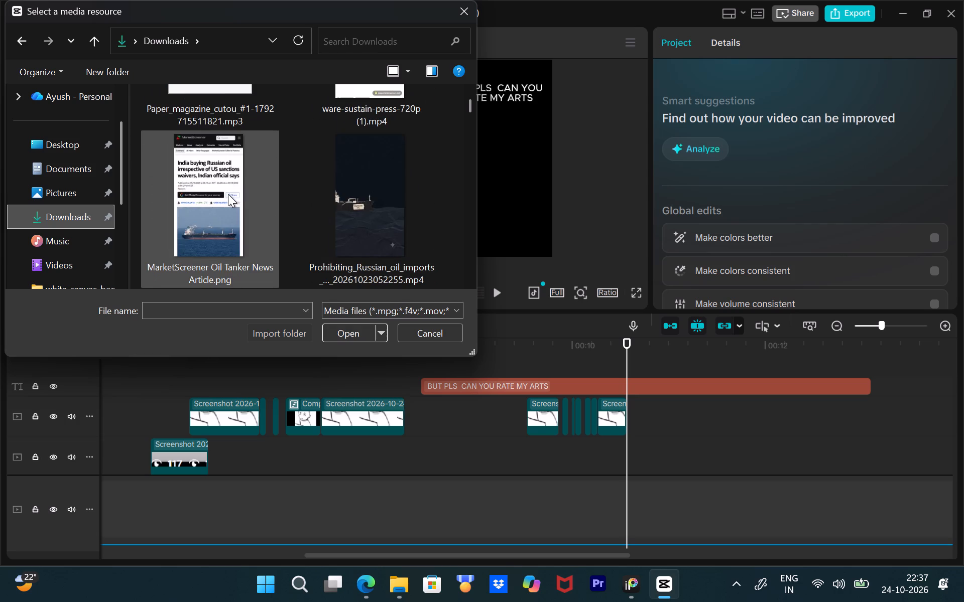
scroll(228, 194, "down", 7)
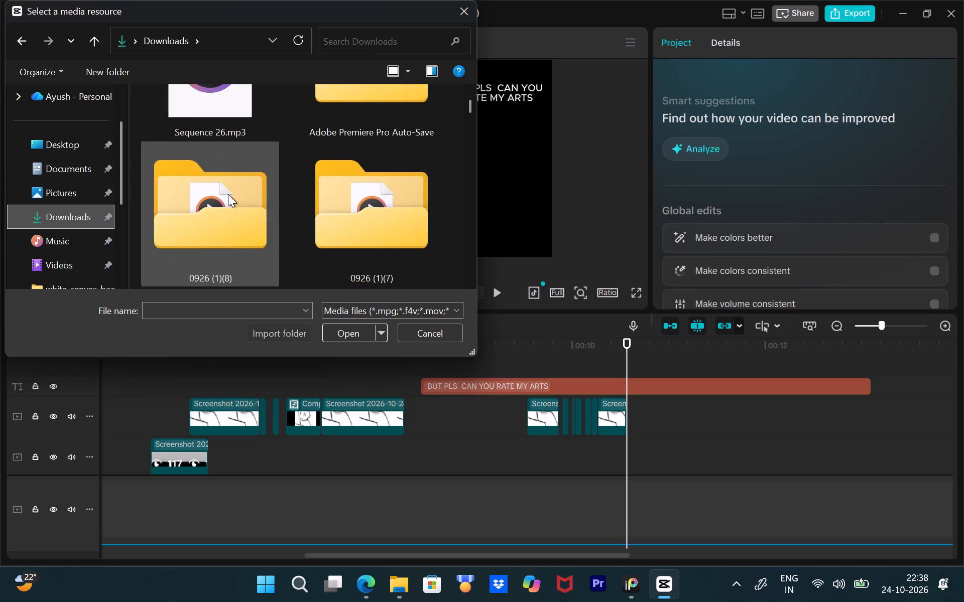
scroll(228, 194, "down", 6)
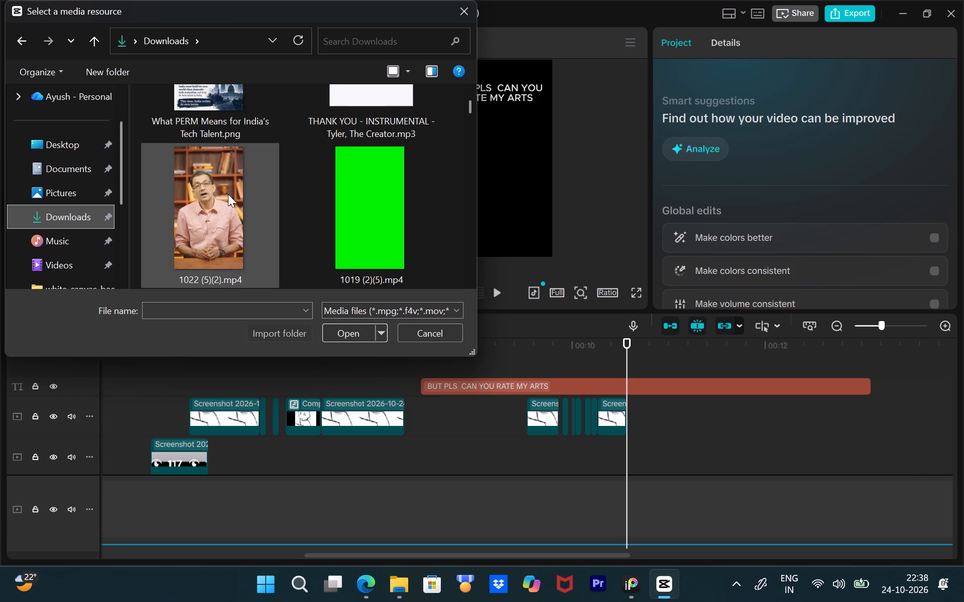
scroll(228, 194, "down", 9)
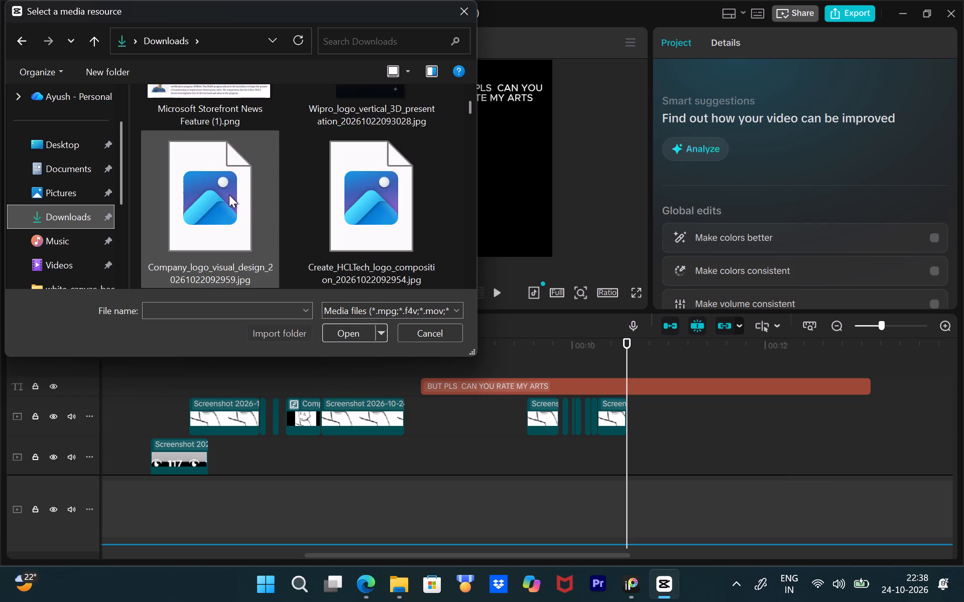
scroll(229, 195, "down", 6)
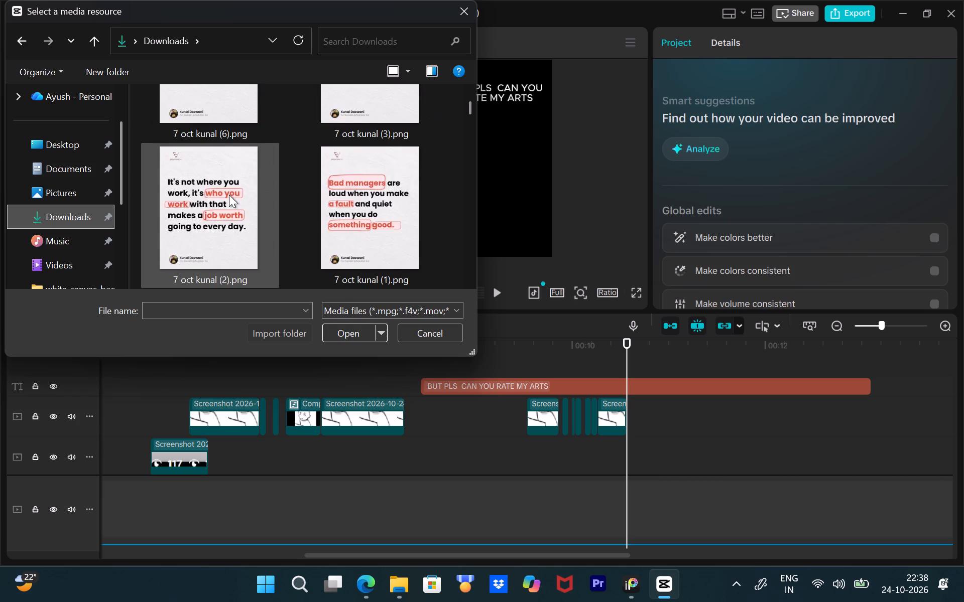
scroll(229, 195, "down", 6)
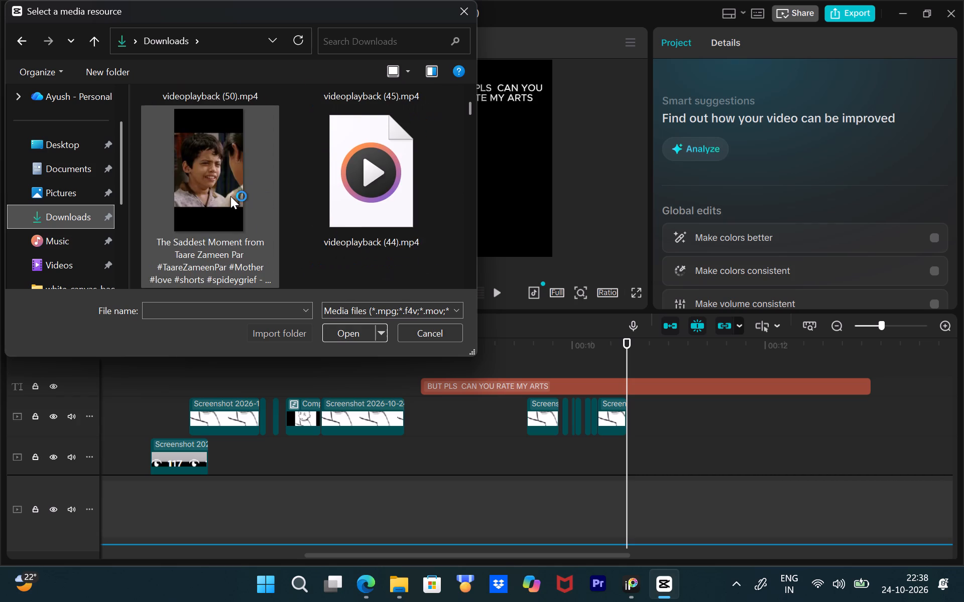
scroll(230, 196, "down", 4)
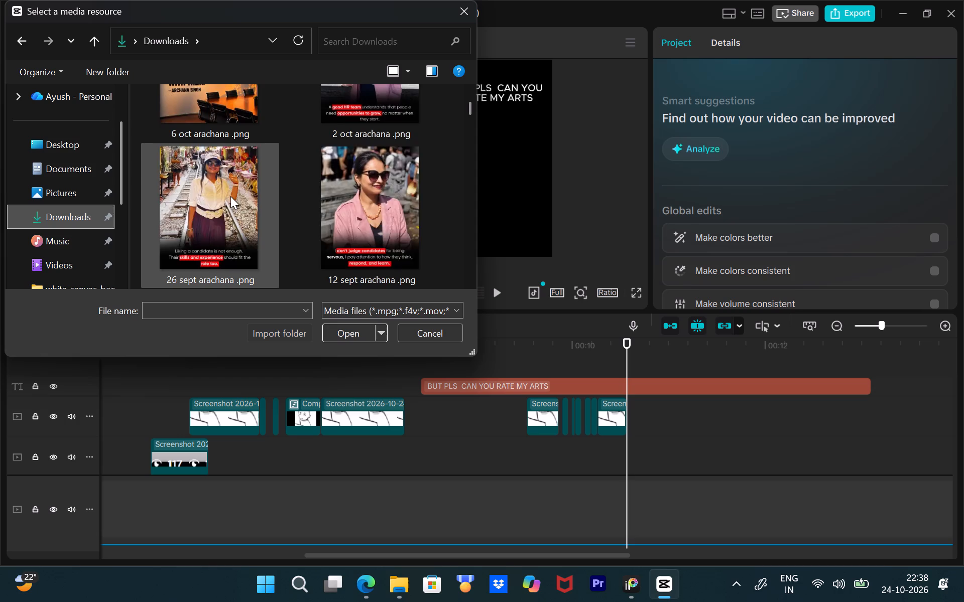
scroll(230, 196, "down", 12)
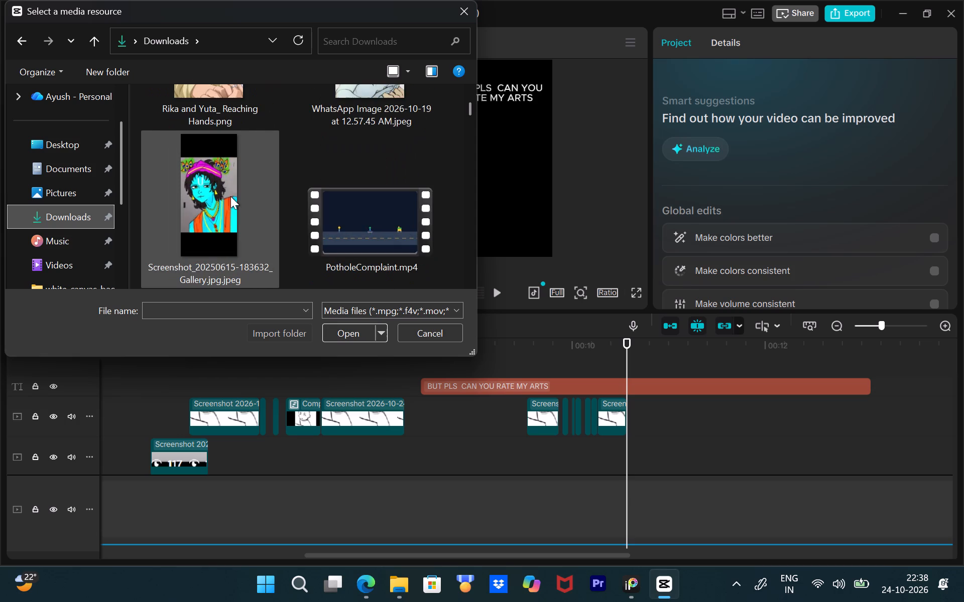
scroll(230, 196, "down", 6)
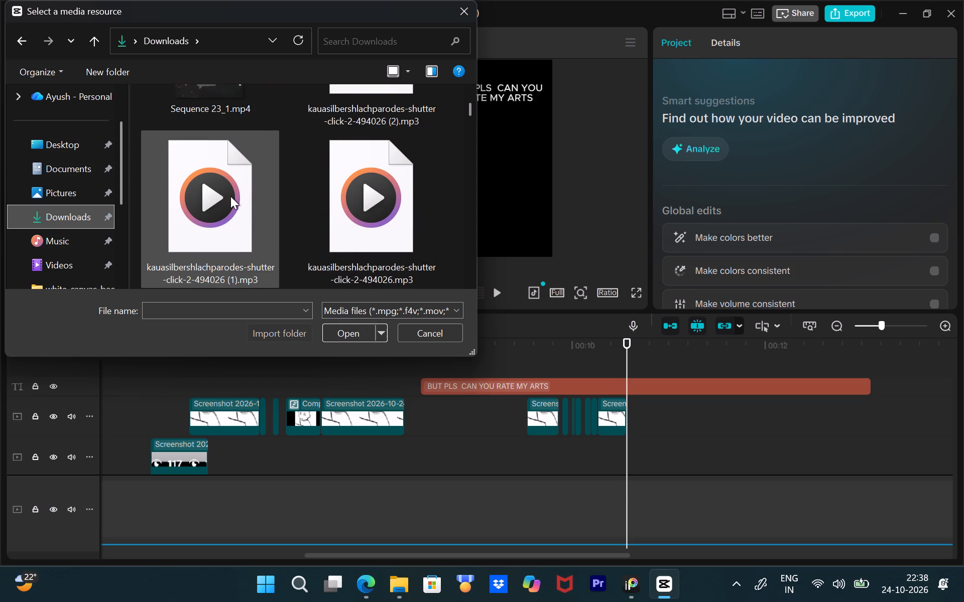
scroll(230, 196, "down", 2)
scroll(230, 196, "up", 2)
scroll(230, 196, "down", 6)
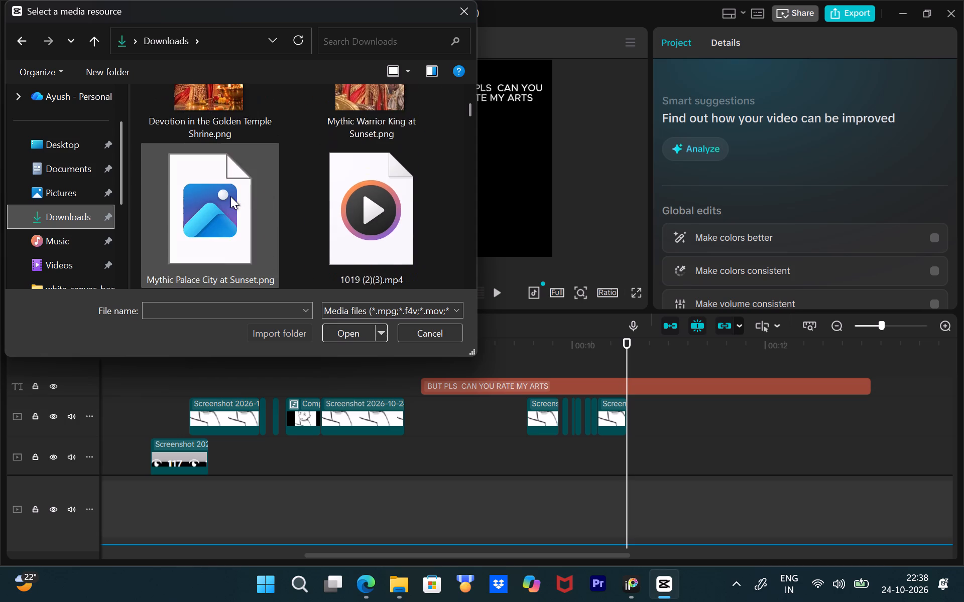
scroll(230, 196, "down", 7)
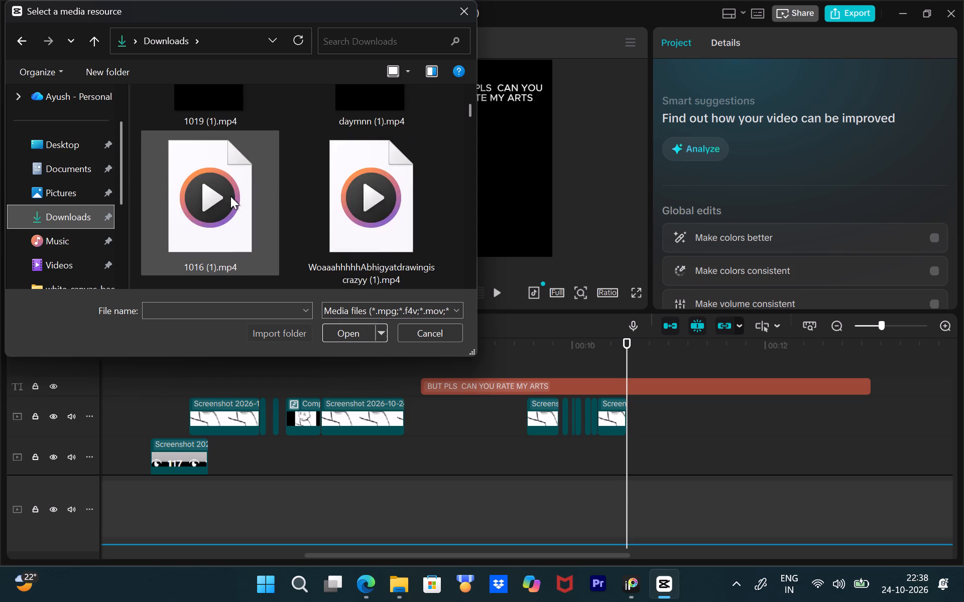
scroll(230, 196, "down", 2)
scroll(230, 196, "up", 1)
scroll(230, 196, "down", 1)
scroll(230, 196, "up", 1)
scroll(313, 184, "down", 3)
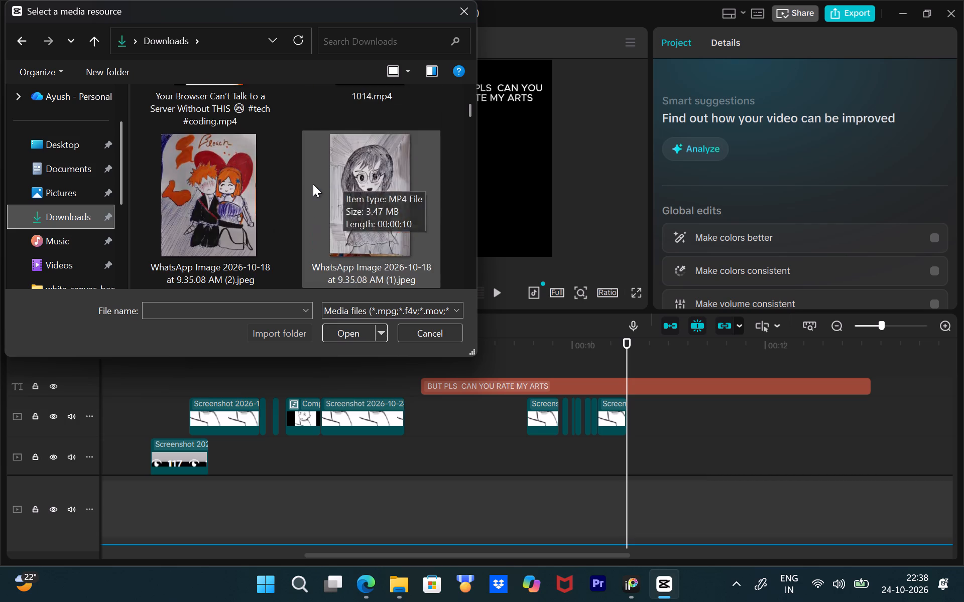
scroll(298, 187, "down", 7)
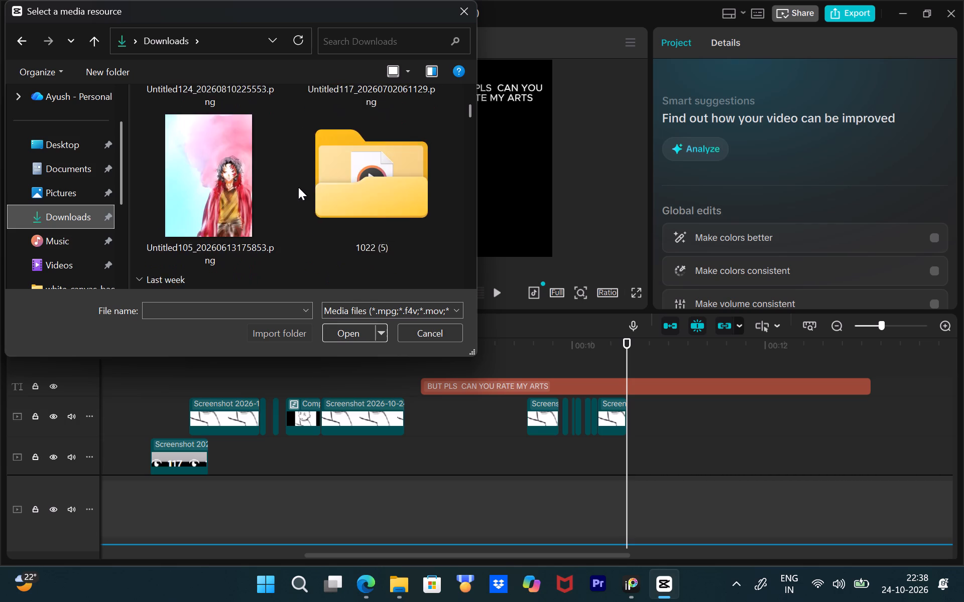
scroll(298, 187, "up", 3)
scroll(298, 187, "down", 2)
scroll(256, 198, "down", 2)
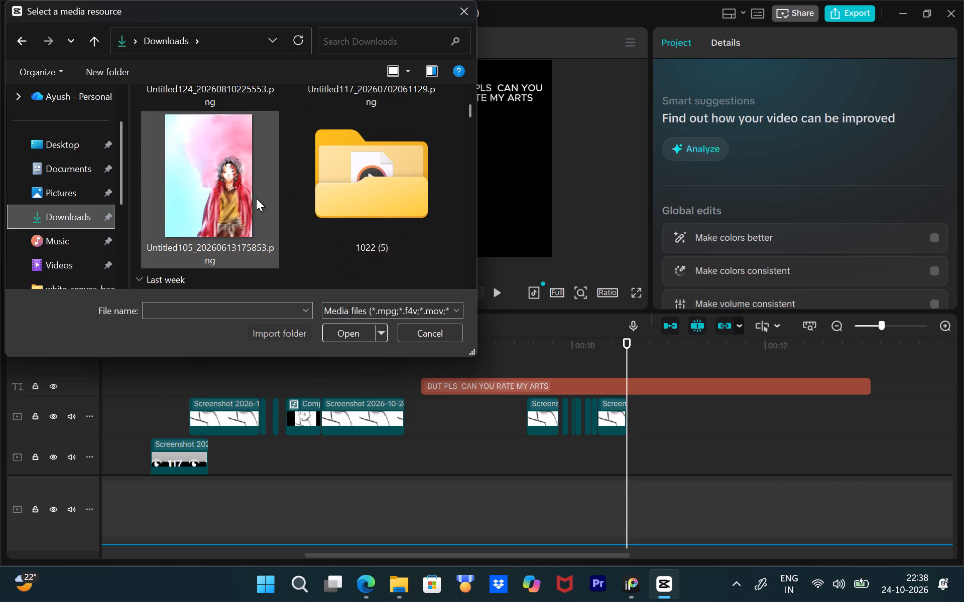
scroll(256, 198, "up", 5)
scroll(256, 198, "down", 2)
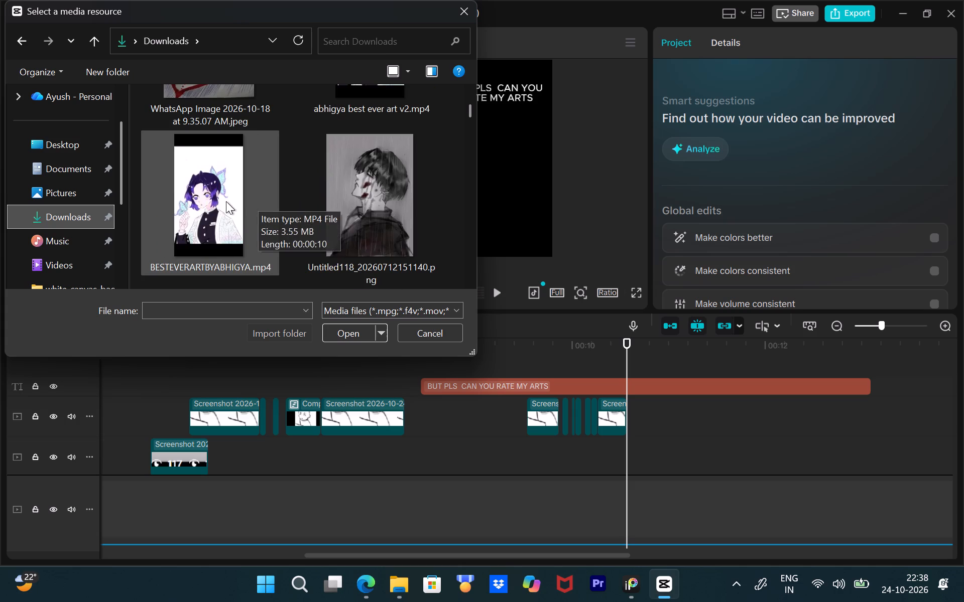
scroll(258, 195, "down", 9)
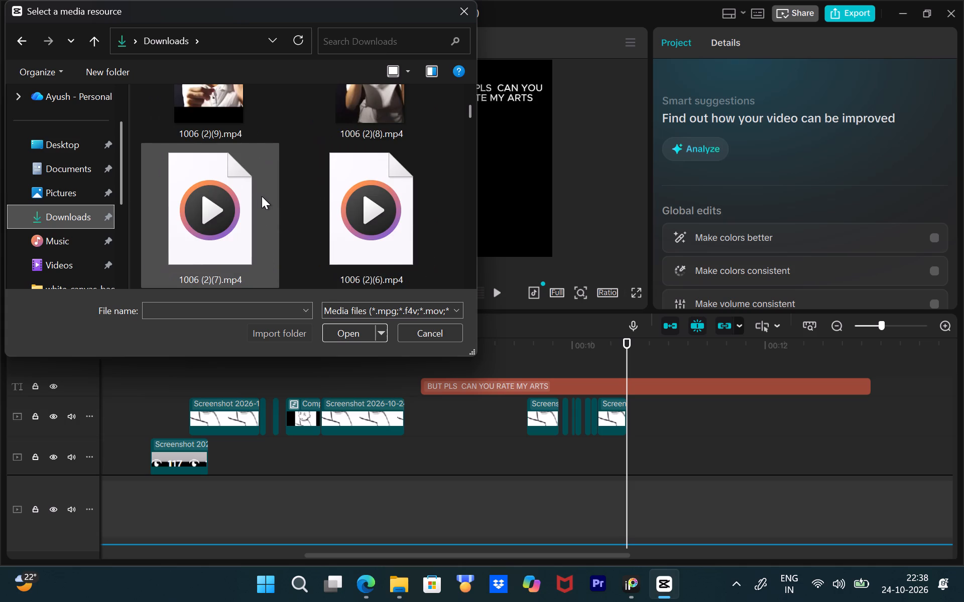
scroll(265, 198, "down", 5)
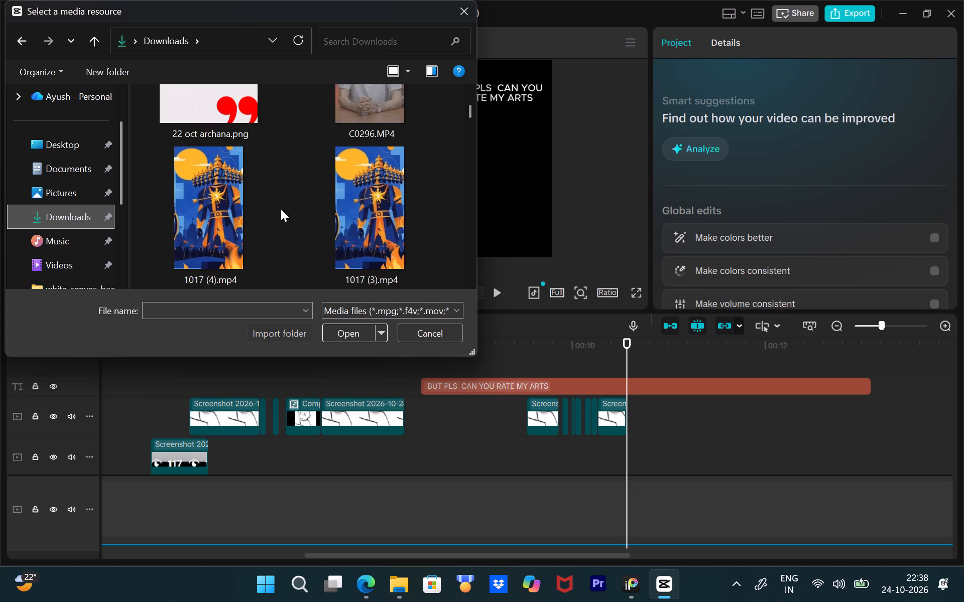
scroll(281, 209, "down", 9)
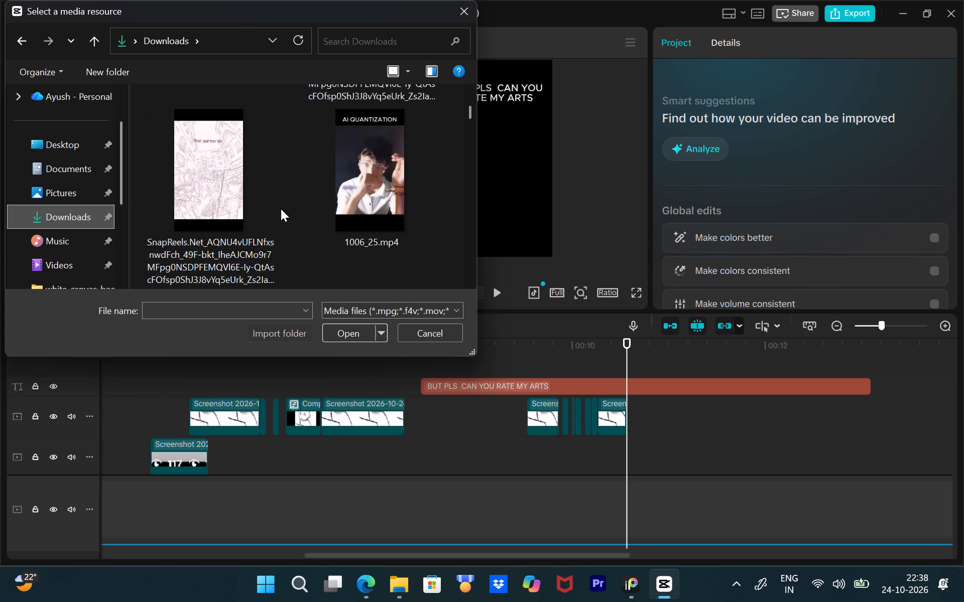
scroll(281, 209, "down", 6)
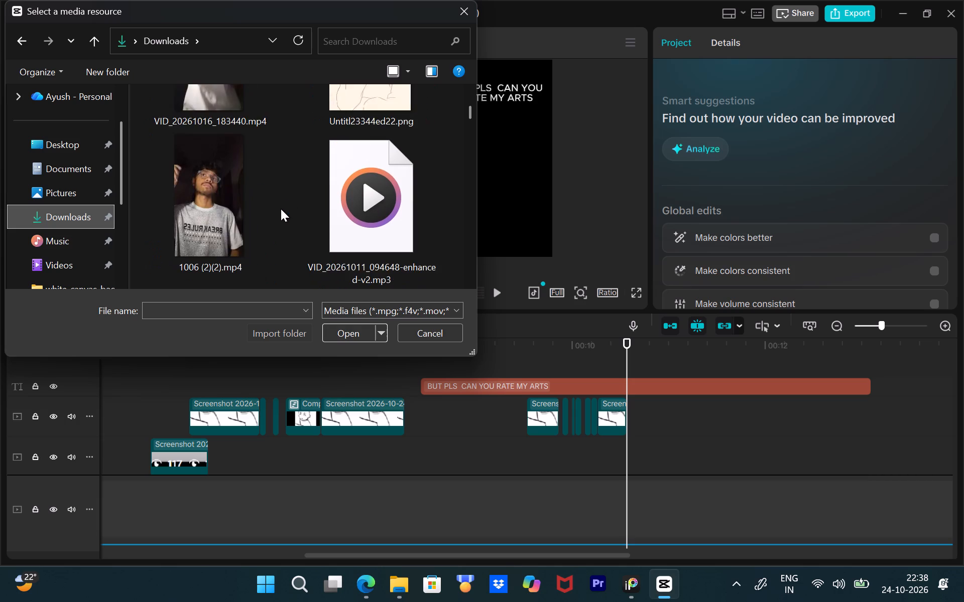
scroll(281, 209, "down", 8)
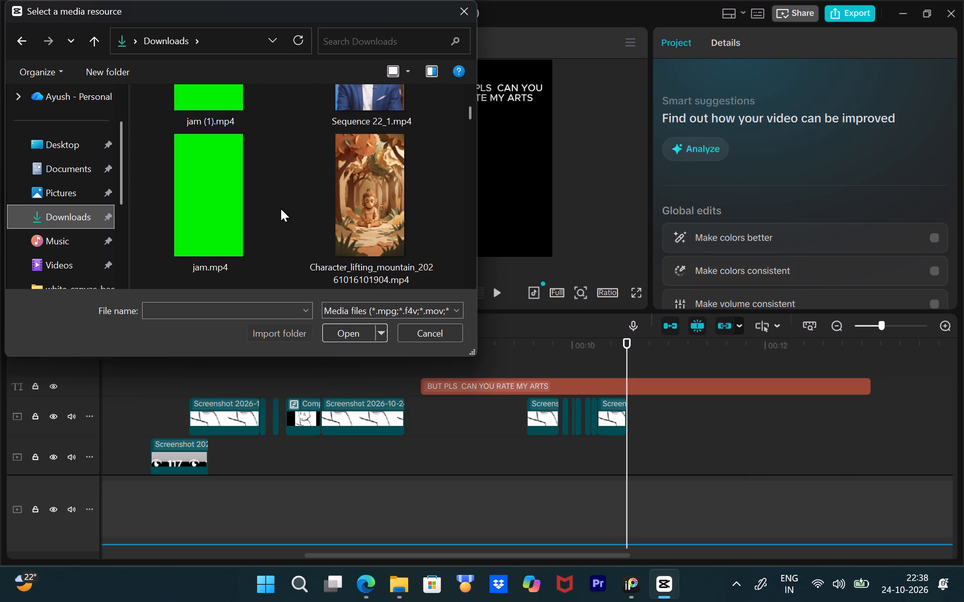
scroll(281, 209, "down", 5)
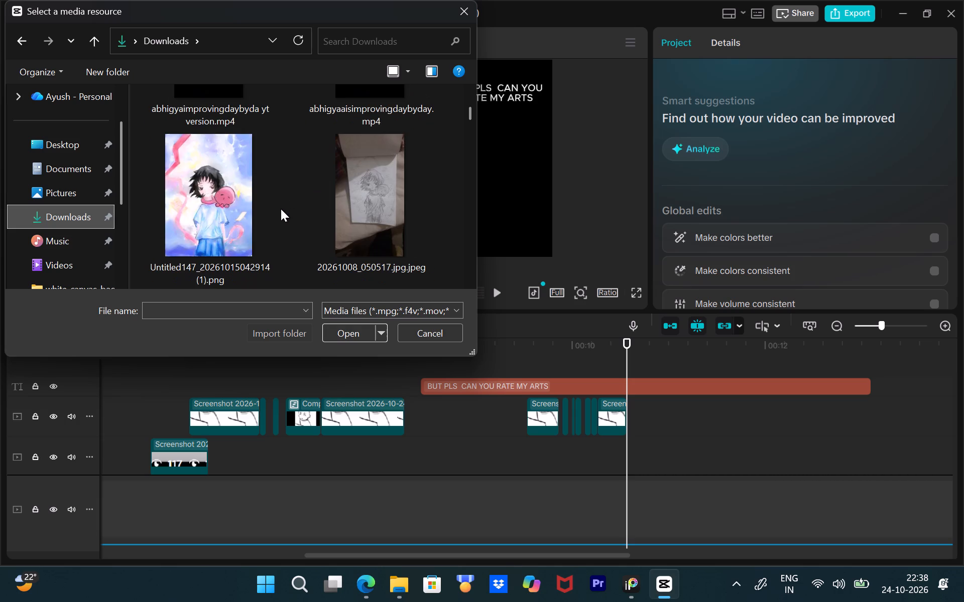
left_click(221, 198, "ctrl")
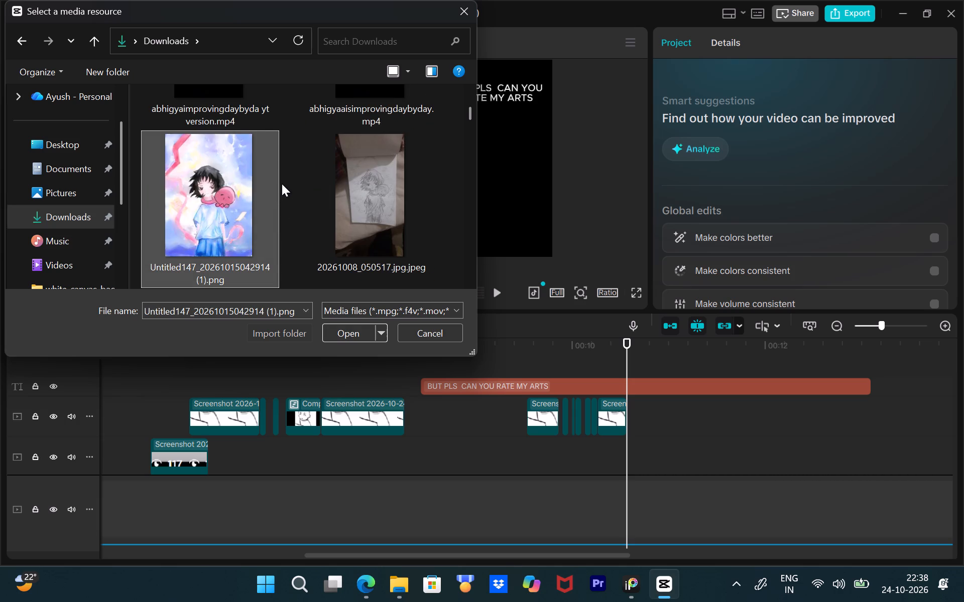
scroll(282, 184, "down", 1)
scroll(282, 184, "up", 1)
scroll(282, 184, "down", 1)
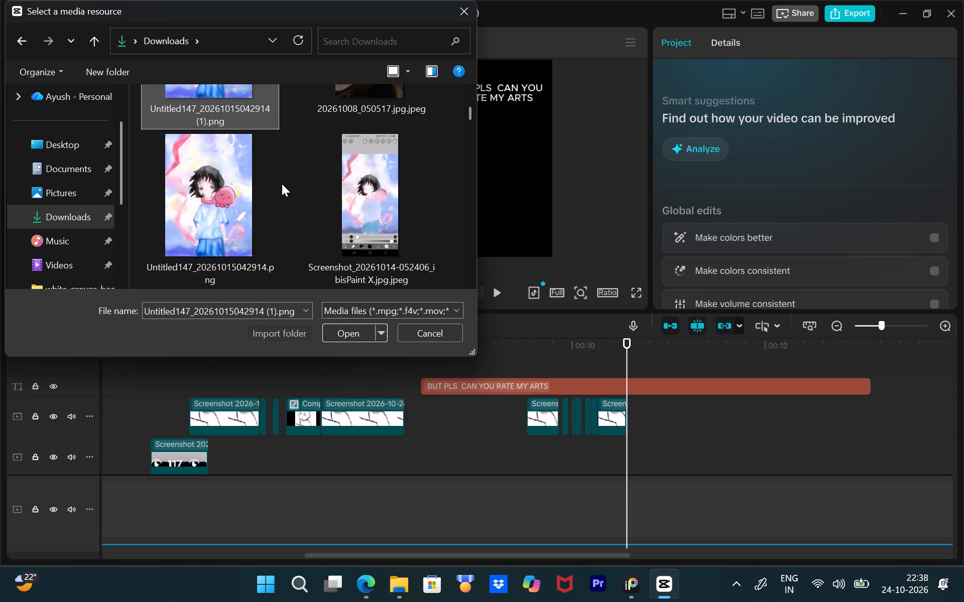
scroll(282, 184, "down", 4)
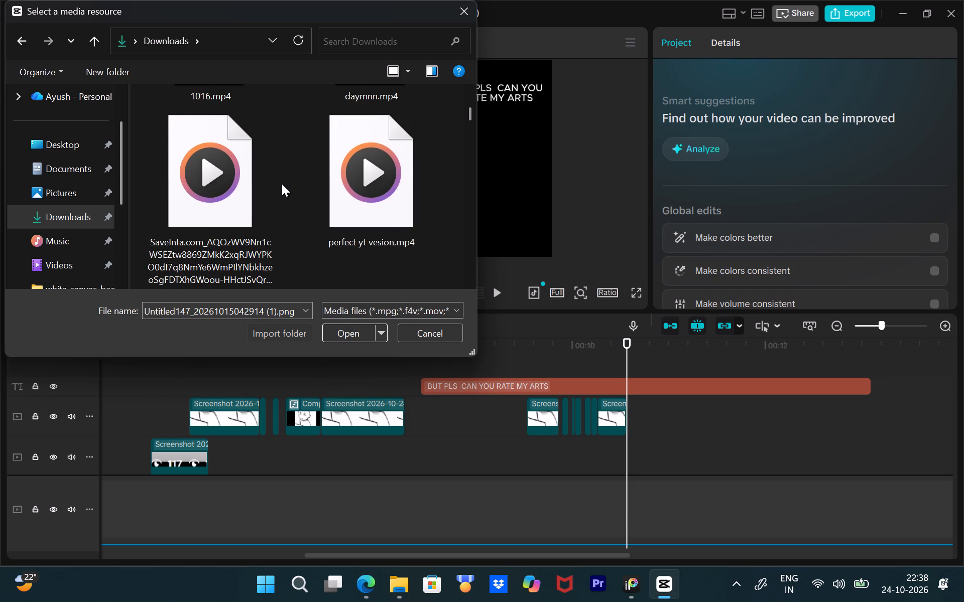
scroll(282, 184, "down", 8)
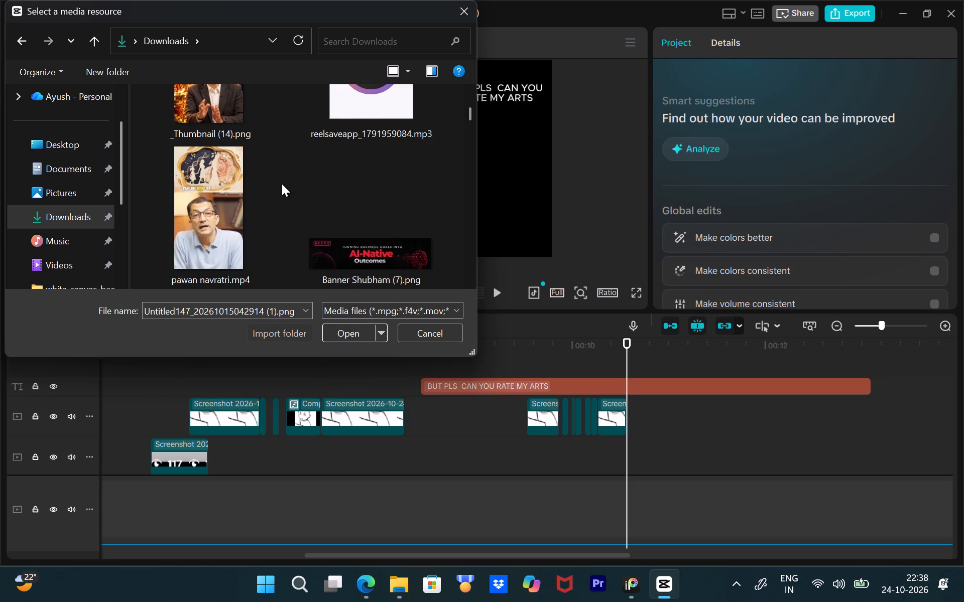
scroll(282, 184, "down", 7)
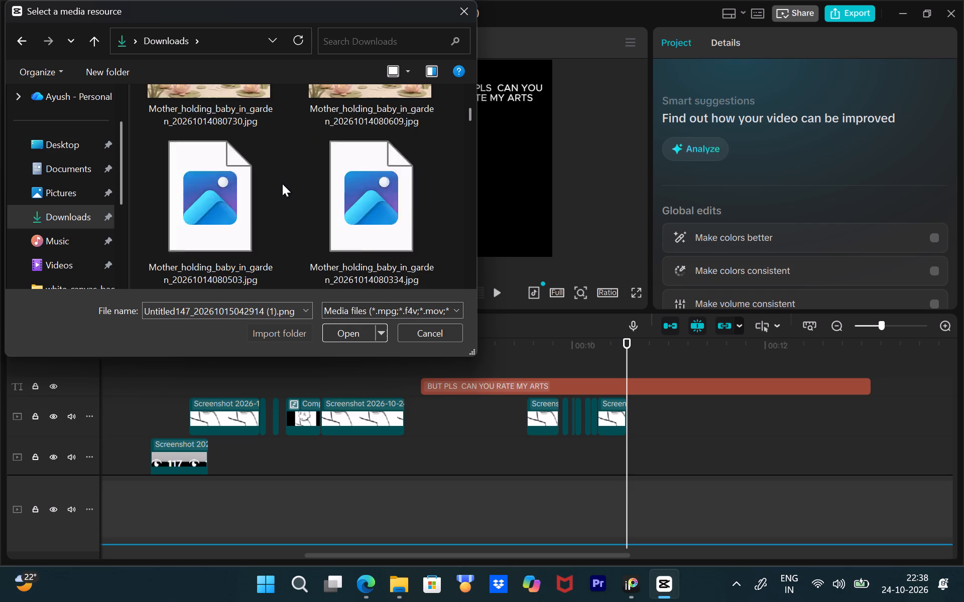
scroll(282, 184, "down", 5)
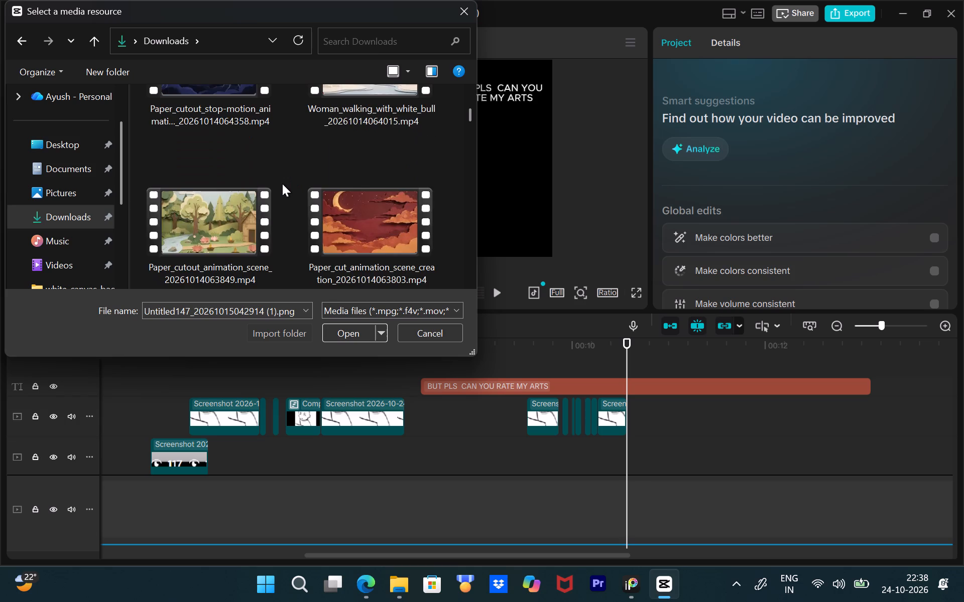
scroll(282, 184, "down", 7)
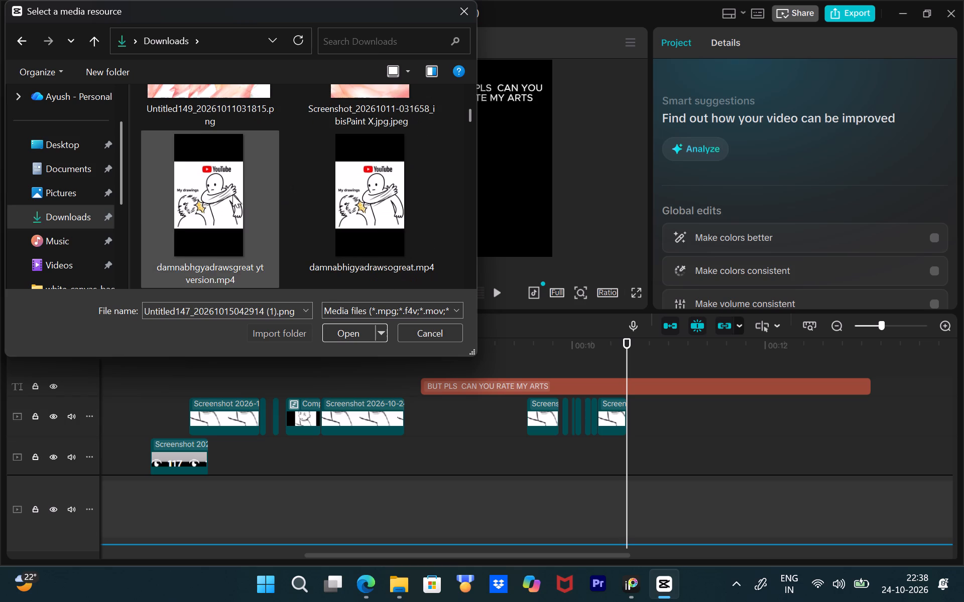
scroll(304, 171, "up", 1)
left_click(241, 172, "ctrl")
Look further through the Downloads files for more finished artwork images to import.
scroll(304, 174, "down", 2)
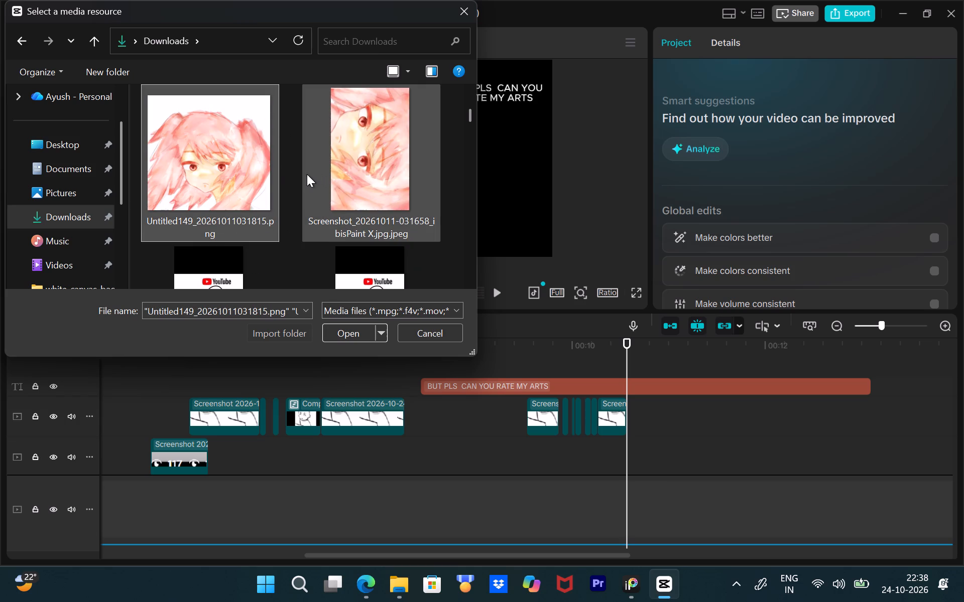
scroll(304, 174, "down", 14)
scroll(301, 174, "up", 2)
scroll(301, 174, "down", 13)
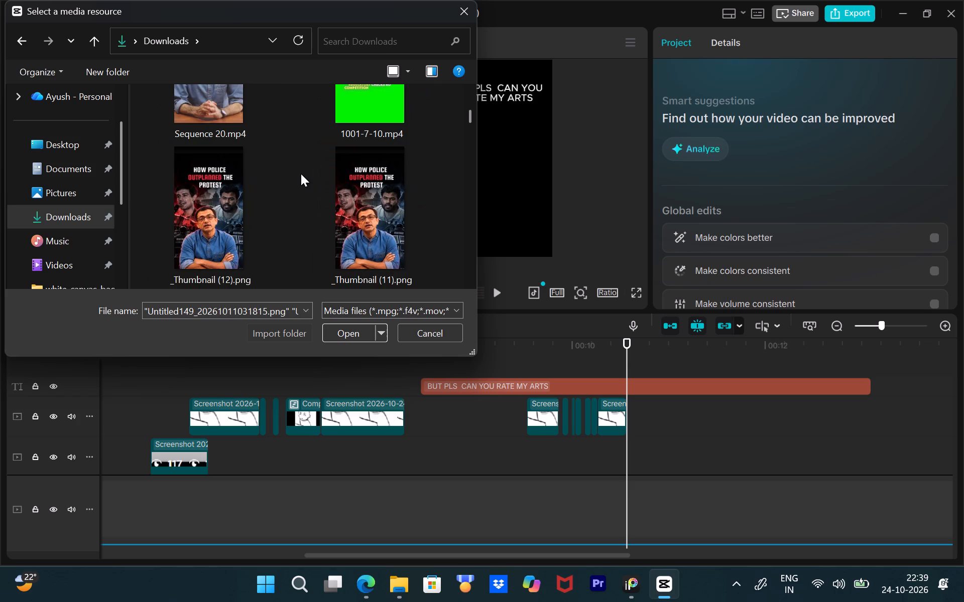
scroll(301, 174, "down", 20)
scroll(300, 183, "down", 9)
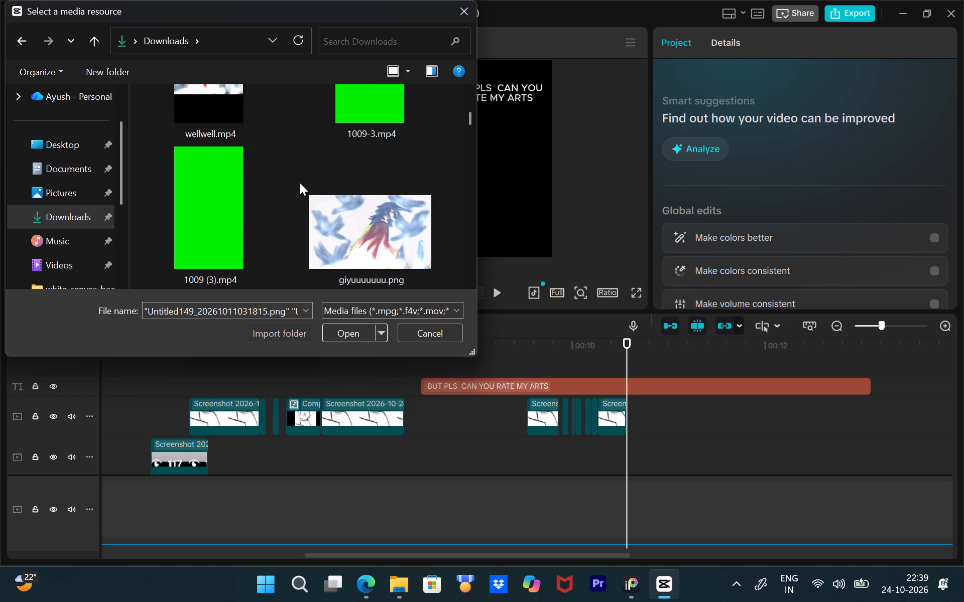
scroll(300, 183, "down", 2)
scroll(300, 183, "up", 1)
Add Untitled100_20260503000217.png, shinobu.png and giyuuuu.png to the selection and import the five artworks into Folder1.
left_click(231, 257, "ctrl")
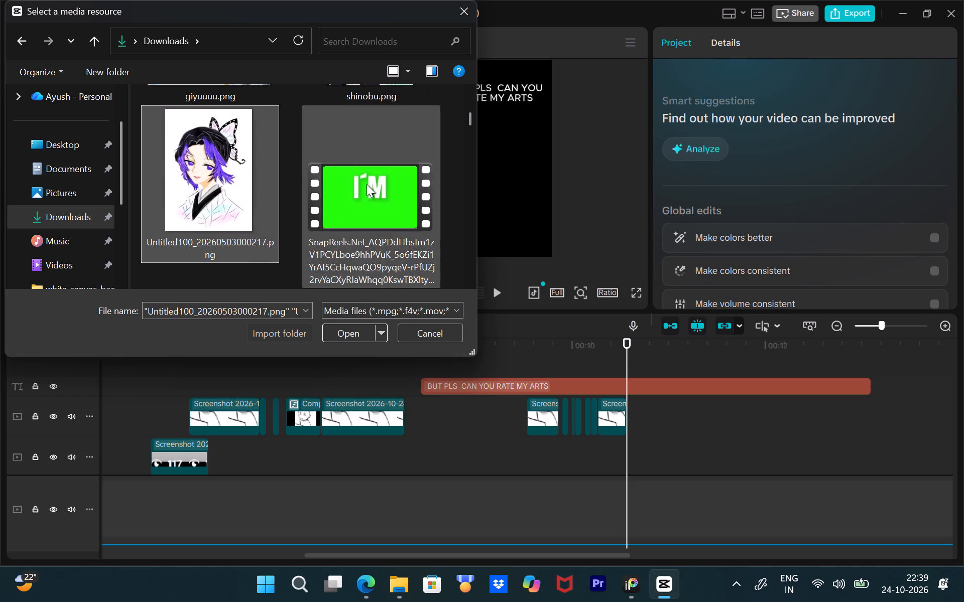
scroll(357, 182, "up", 1)
left_click(370, 158, "ctrl")
scroll(297, 185, "down", 1)
scroll(297, 185, "up", 1)
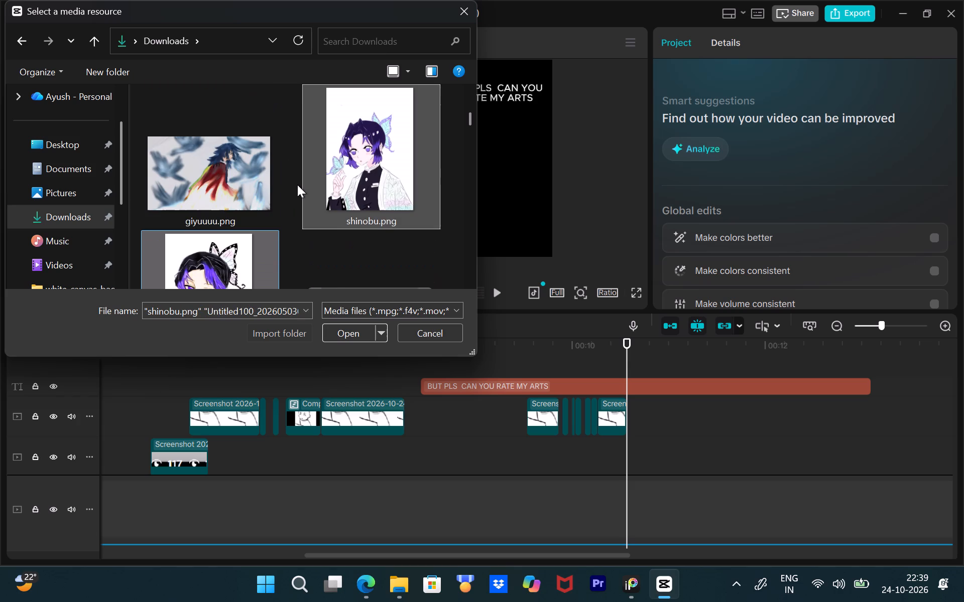
left_click(243, 177, "ctrl")
scroll(250, 179, "down", 12)
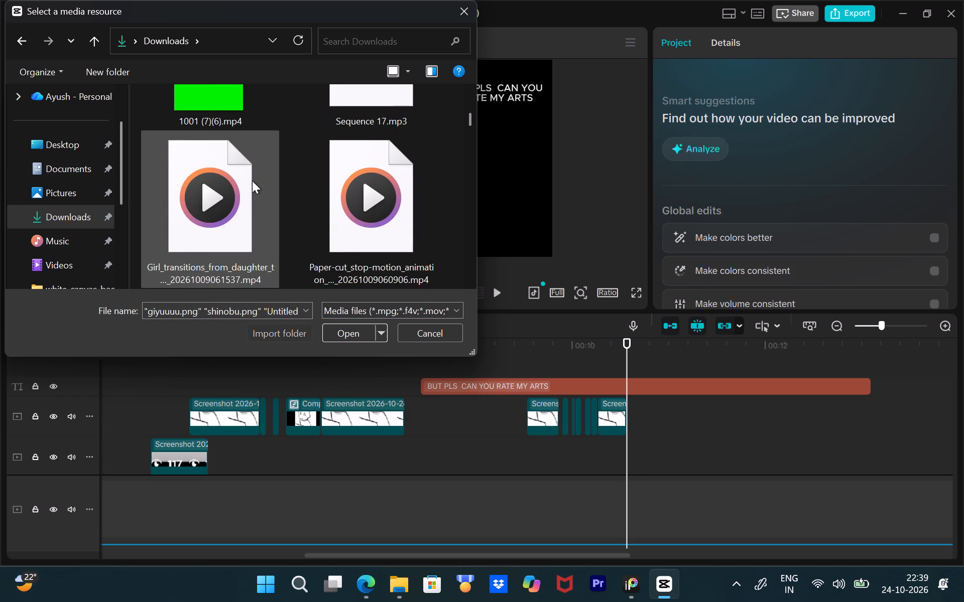
scroll(252, 181, "down", 5)
left_click(345, 331)
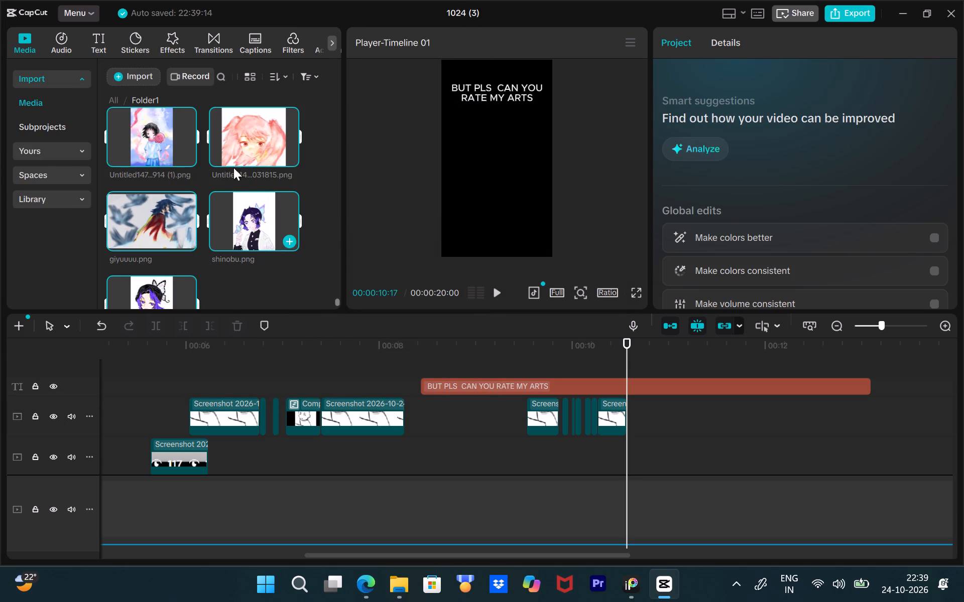
Place the five imported artworks as consecutive overlay clips directly after the last drawing piece at 00:00:10:17, and play back the cut.
left_click_drag(159, 134, 639, 419)
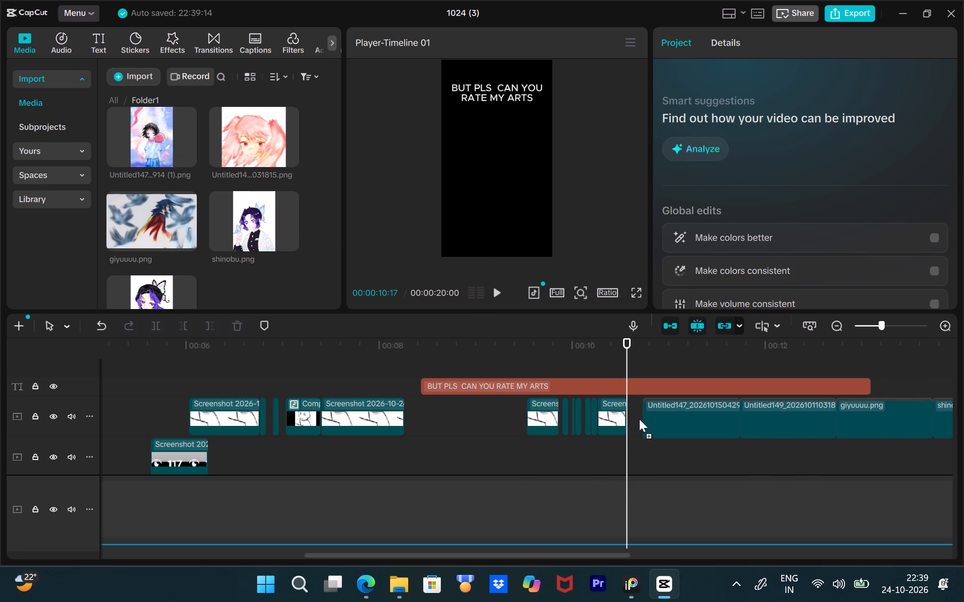
left_click_drag(639, 419, 631, 419)
left_click_drag(630, 350, 615, 351)
key("space")
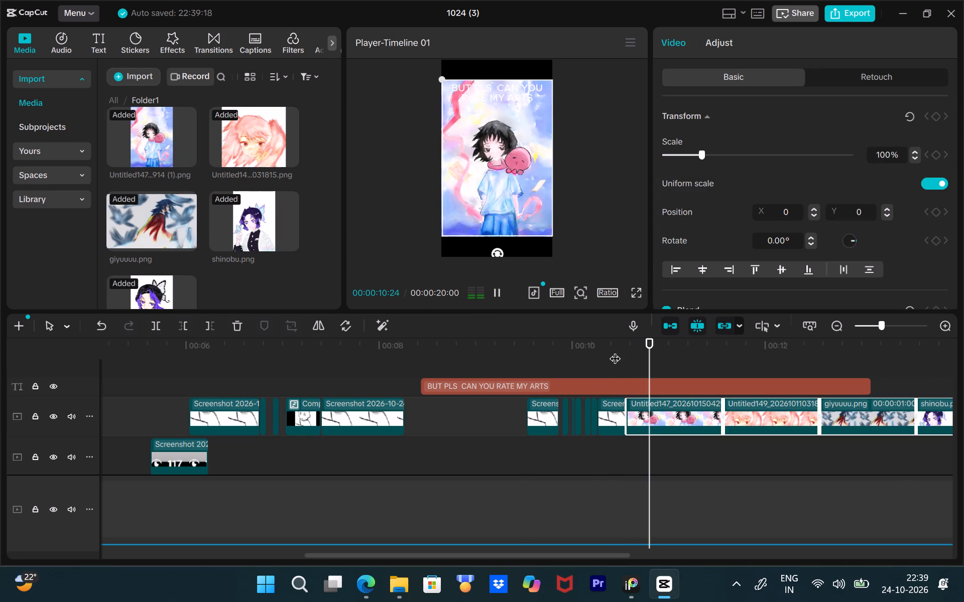
key("space")
left_click_drag(722, 354, 611, 354)
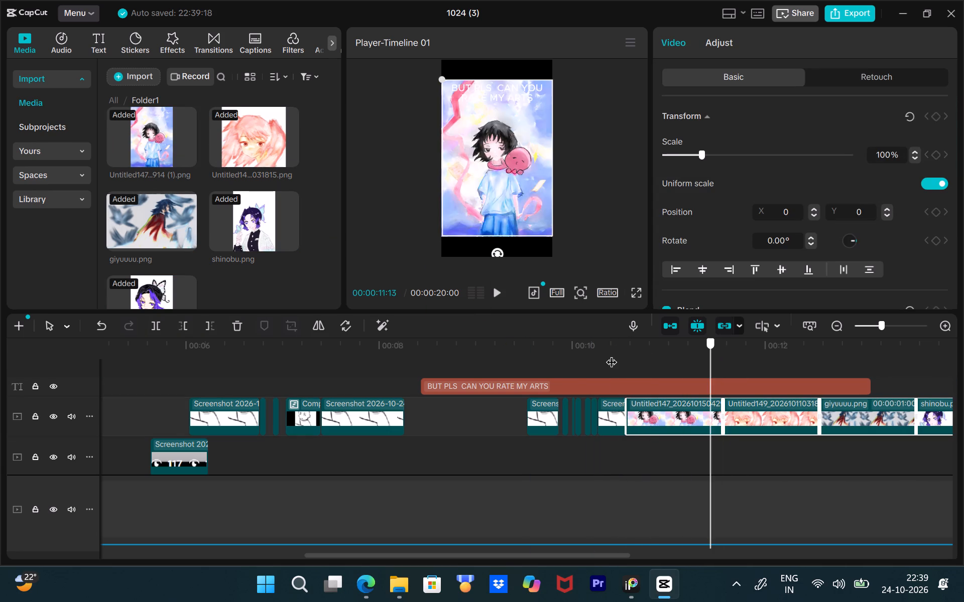
left_click_drag(611, 354, 590, 357)
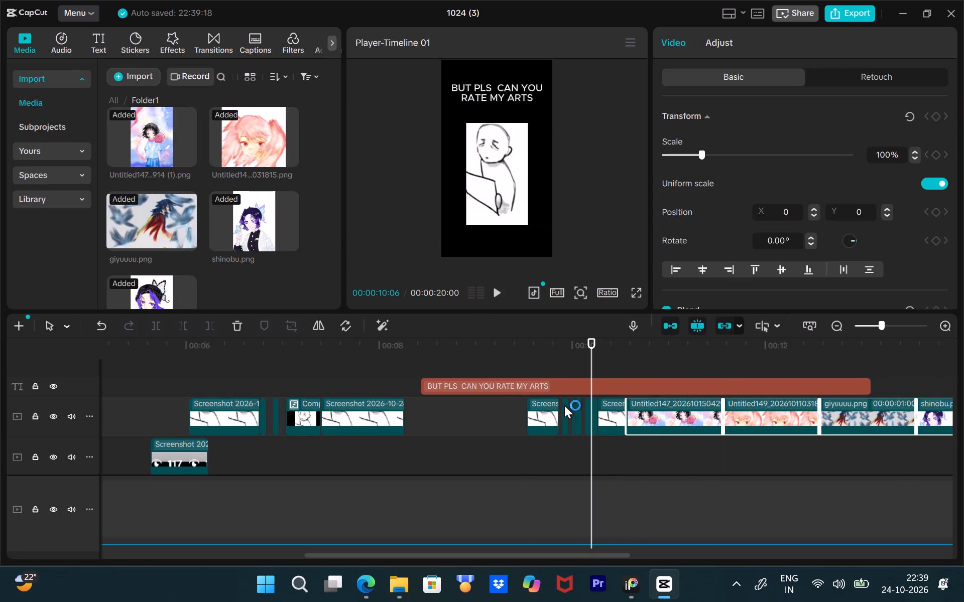
Shift the five artwork clips together along their track, leaving a gap of about one second after the last drawing piece, and check playback.
key("ctrl+minus")
key("ctrl+minus")
left_click_drag(564, 405, 428, 431)
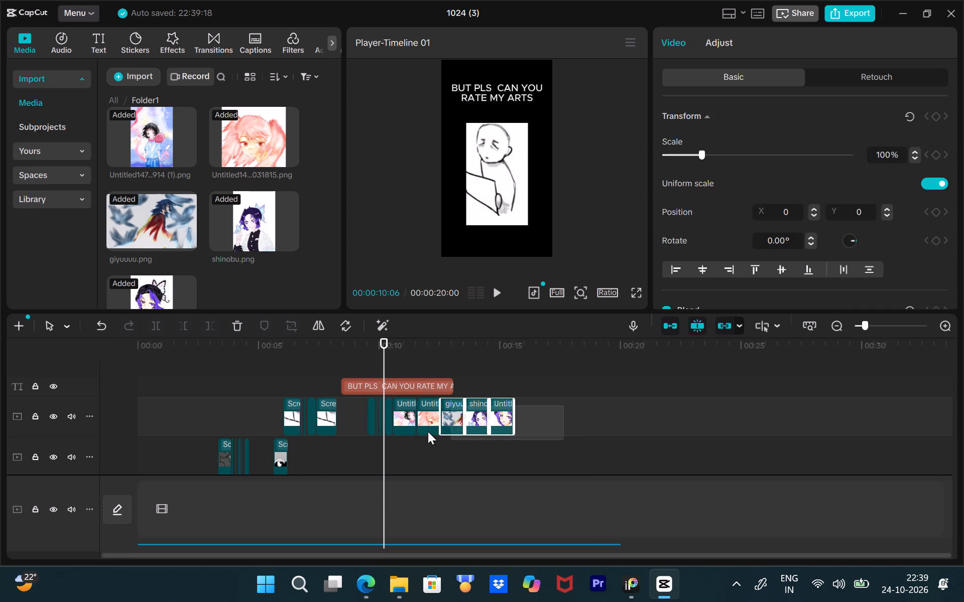
left_click_drag(428, 431, 414, 426)
left_click_drag(410, 422, 432, 422)
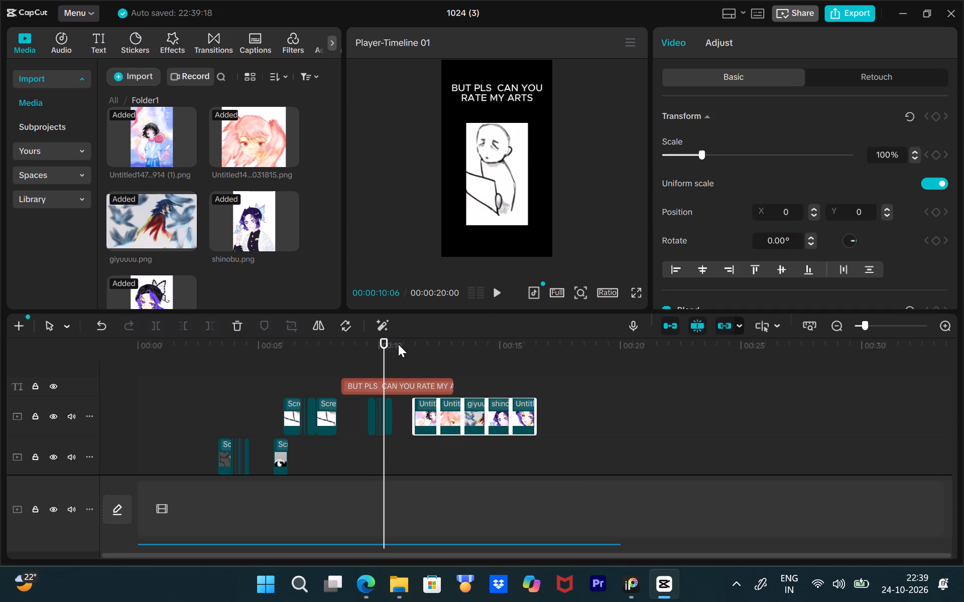
key("space")
key("space")
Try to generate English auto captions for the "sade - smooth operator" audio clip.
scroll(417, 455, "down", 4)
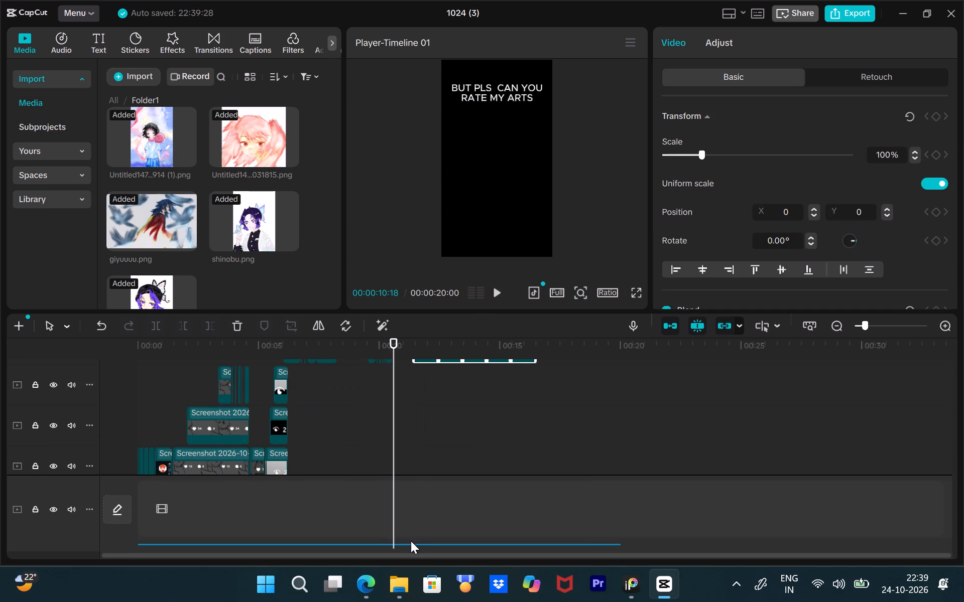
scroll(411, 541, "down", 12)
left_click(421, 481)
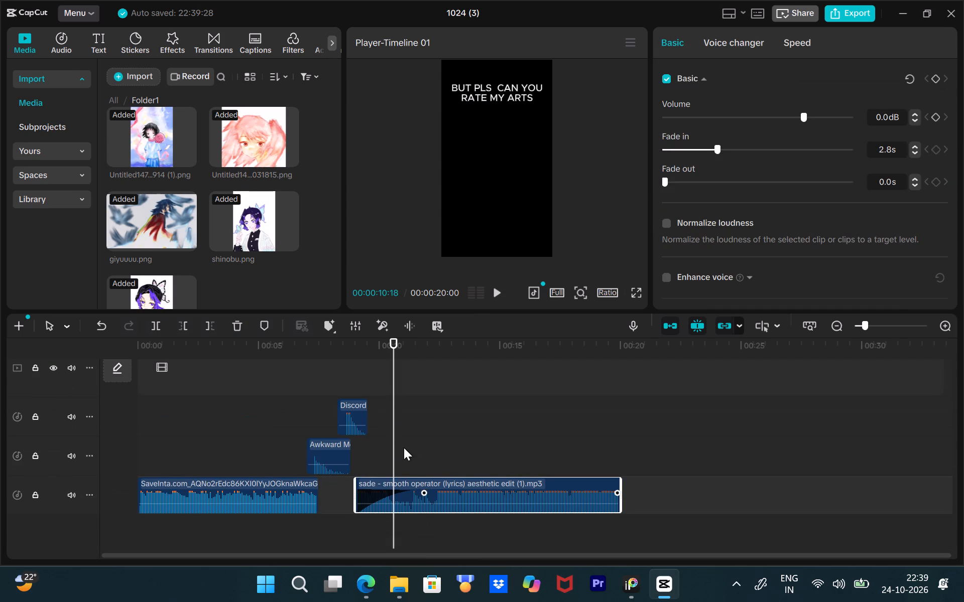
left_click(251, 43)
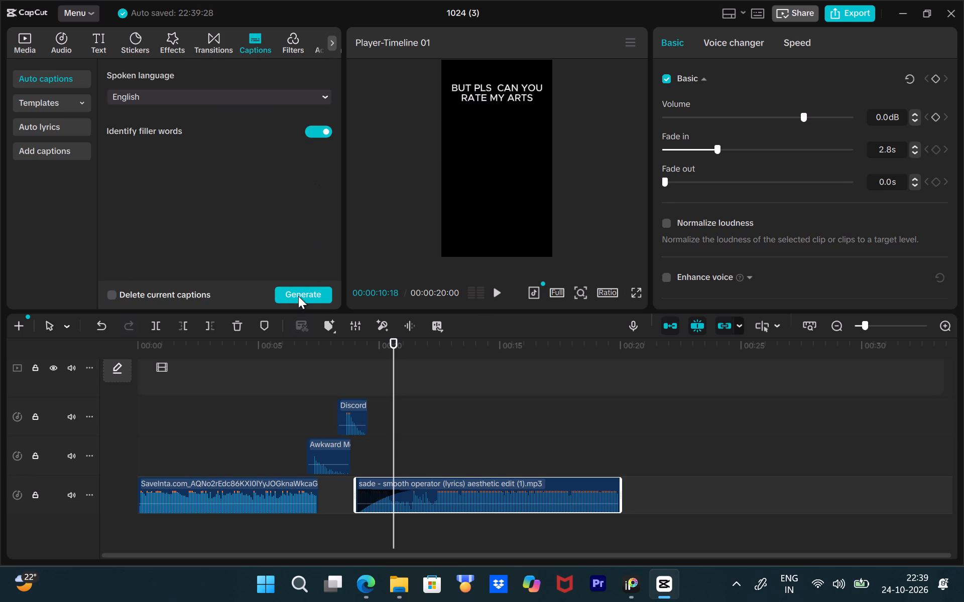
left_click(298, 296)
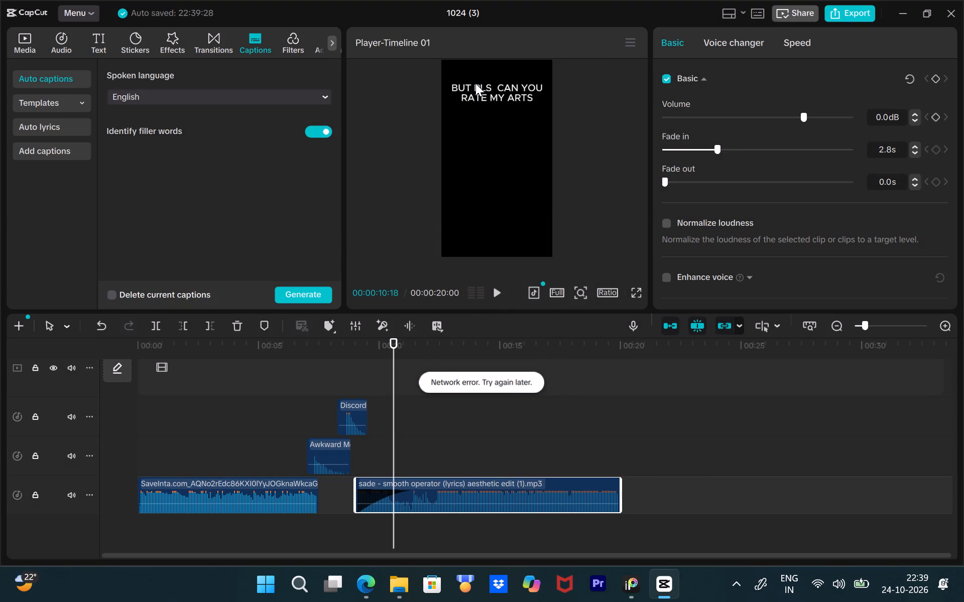
Duplicate the "BUT PLS CAN YOU RATE MY ARTS" text clip onto a new track starting at 00:00:10:17.
scroll(393, 363, "up", 17)
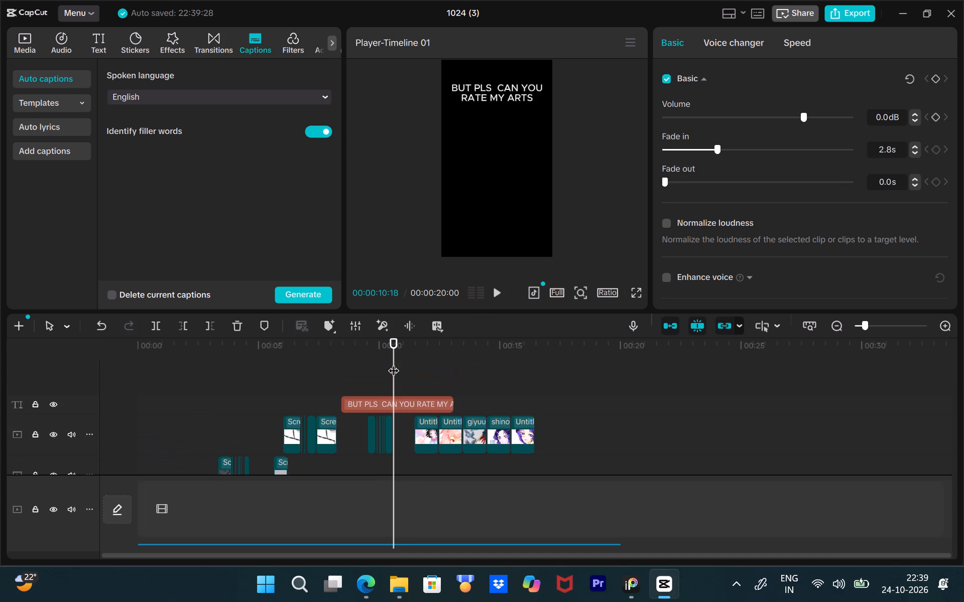
key("space")
key("space")
left_click_drag(400, 349, 393, 348)
left_click(407, 402)
key("ctrl+c")
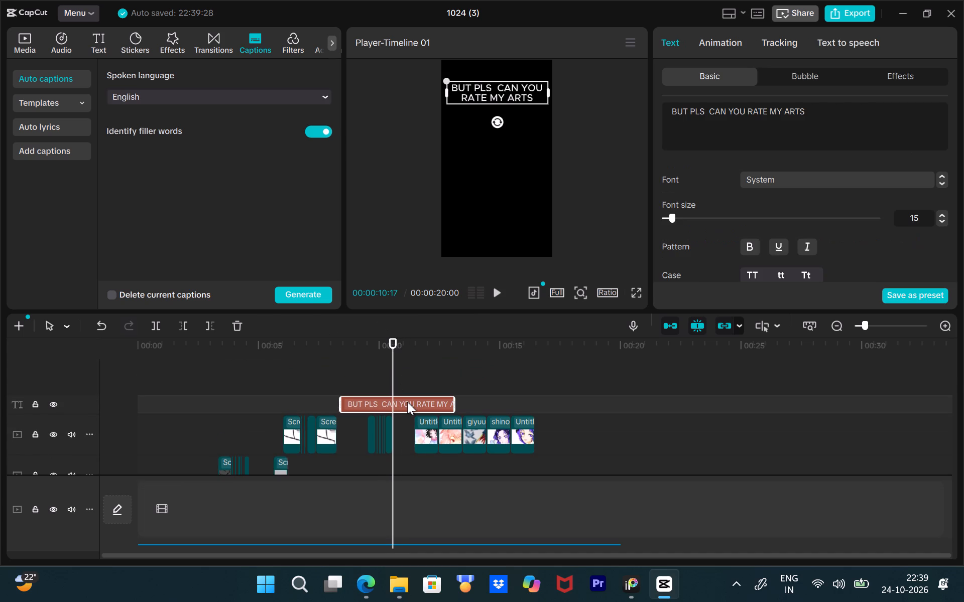
key("ctrl+v")
left_click(413, 400)
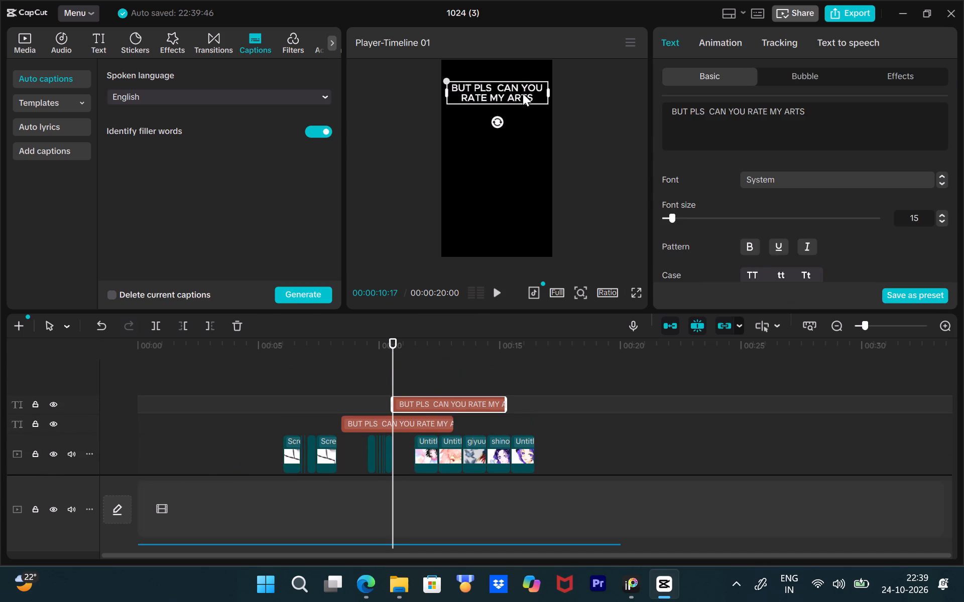
Move the duplicated text below the original caption, change its wording to "no" and position it slightly left of the frame's centre.
left_click_drag(523, 93, 527, 138)
double_click(527, 138)
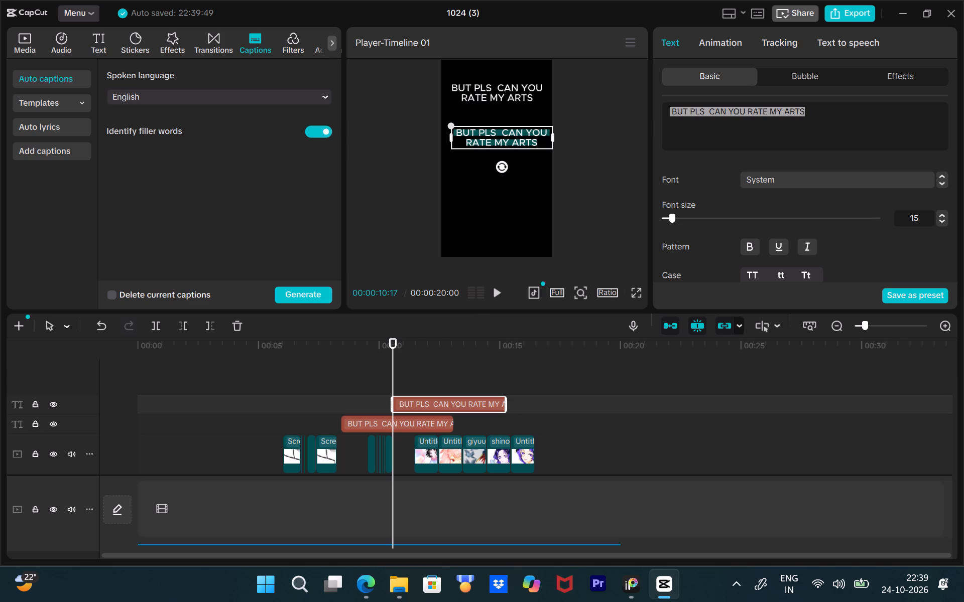
key("BackSpace")
type("not")
key("BackSpace")
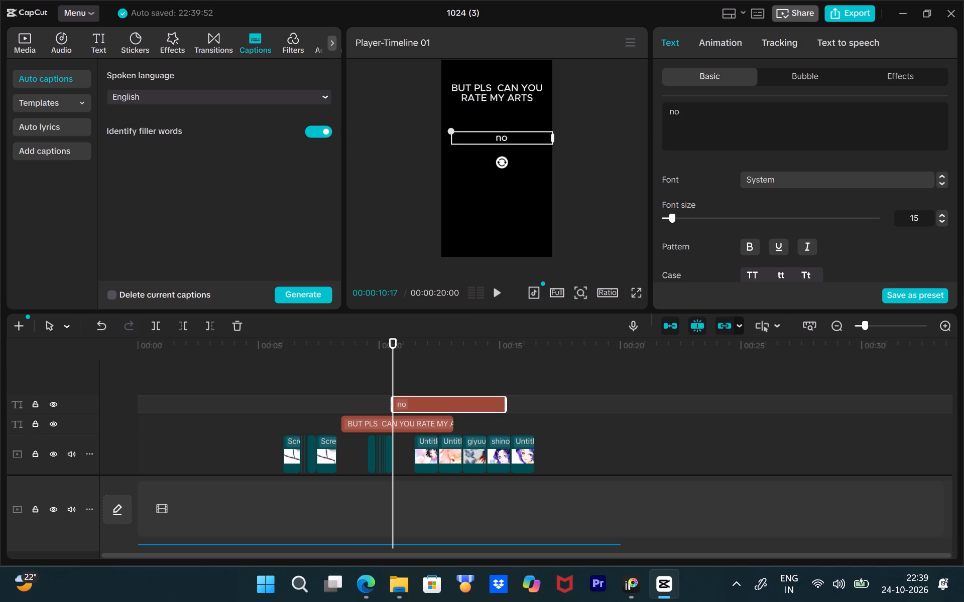
left_click(401, 146)
left_click(512, 139)
left_click_drag(512, 138, 490, 142)
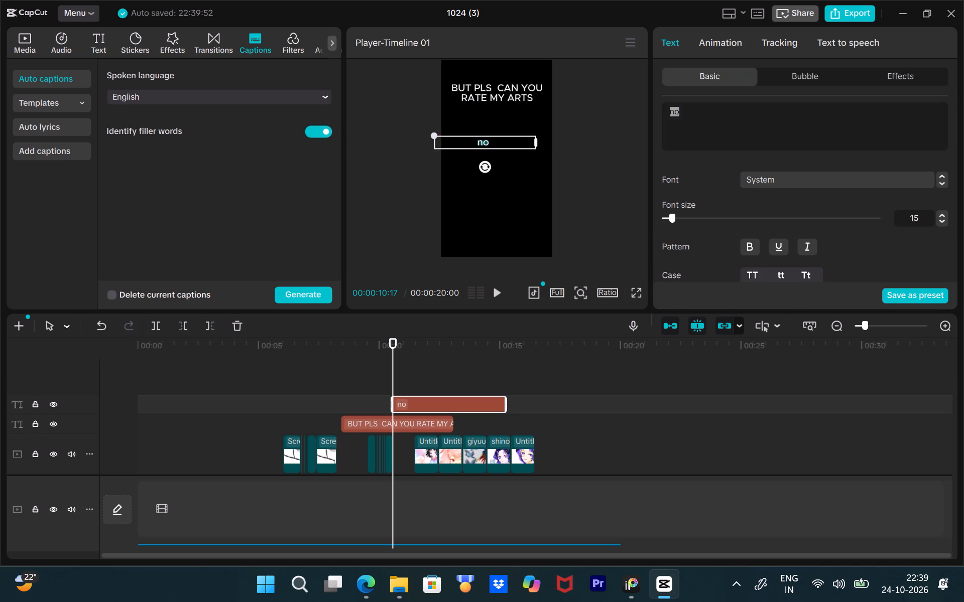
left_click_drag(490, 142, 488, 142)
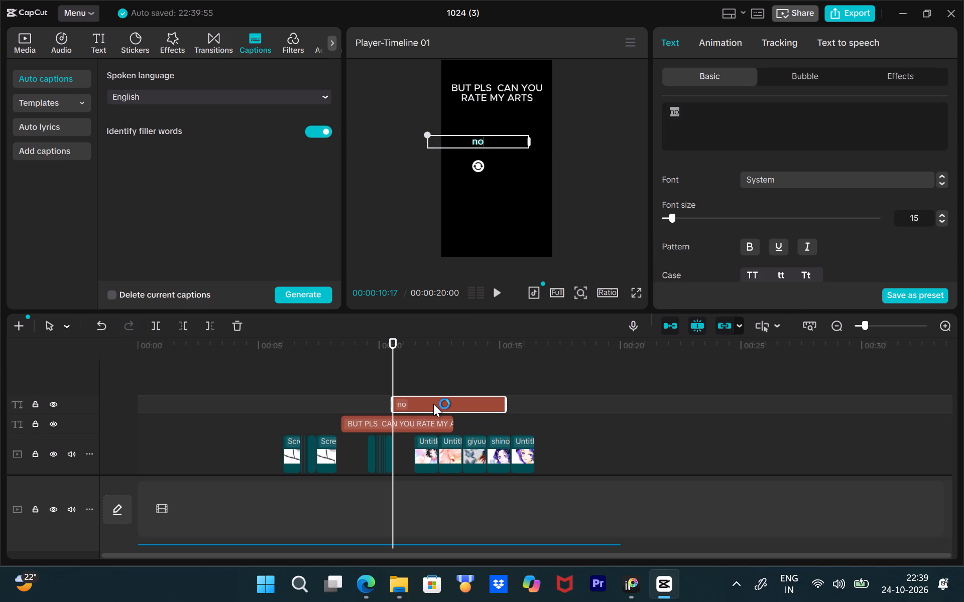
Duplicate the "no" text clip onto a new track and align the copy's start with 00:00:10:25.
left_click(433, 404)
key("ctrl+c")
key("ctrl+v")
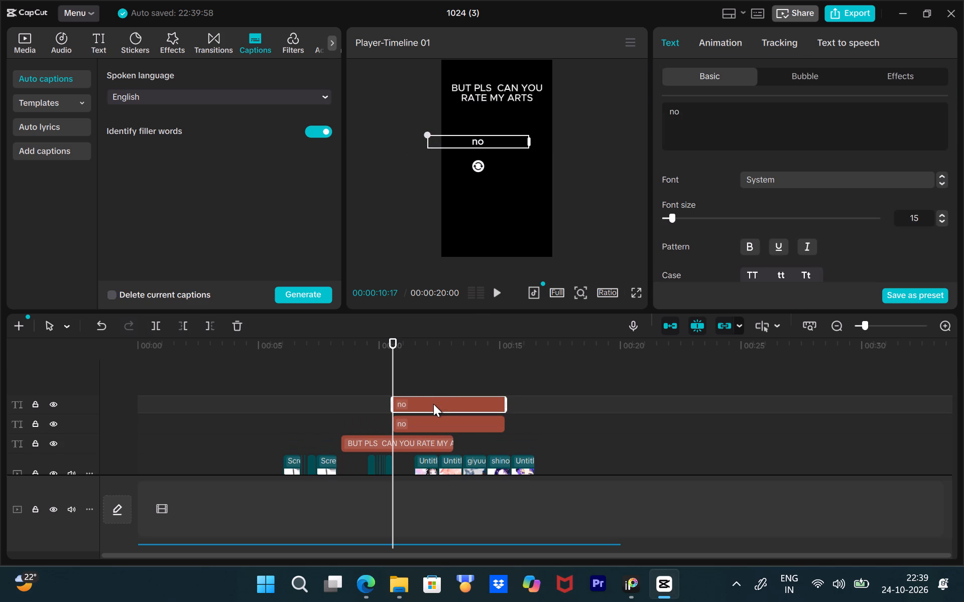
left_click_drag(433, 404, 444, 407)
key("space")
key("space")
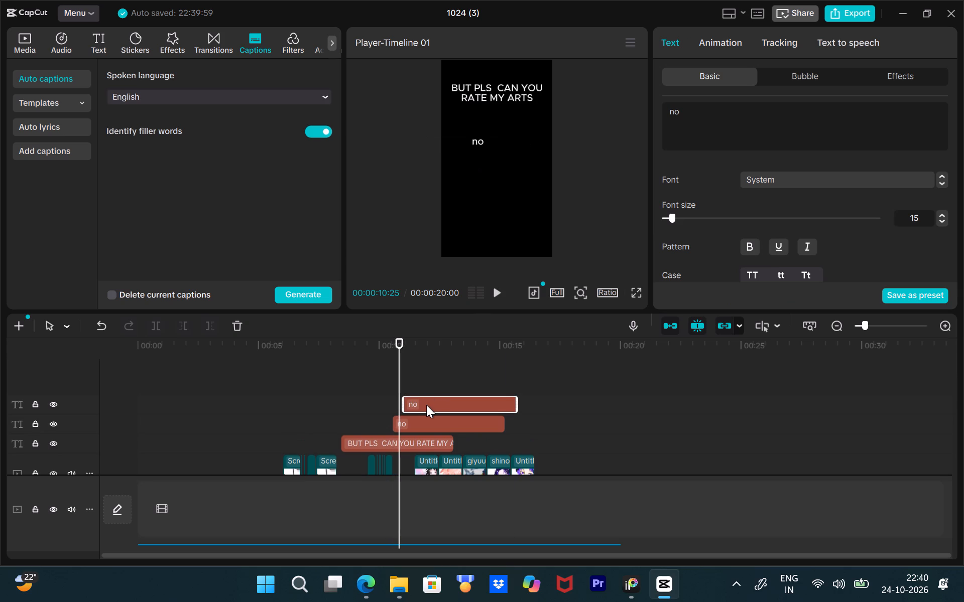
left_click(426, 405)
left_click(406, 400)
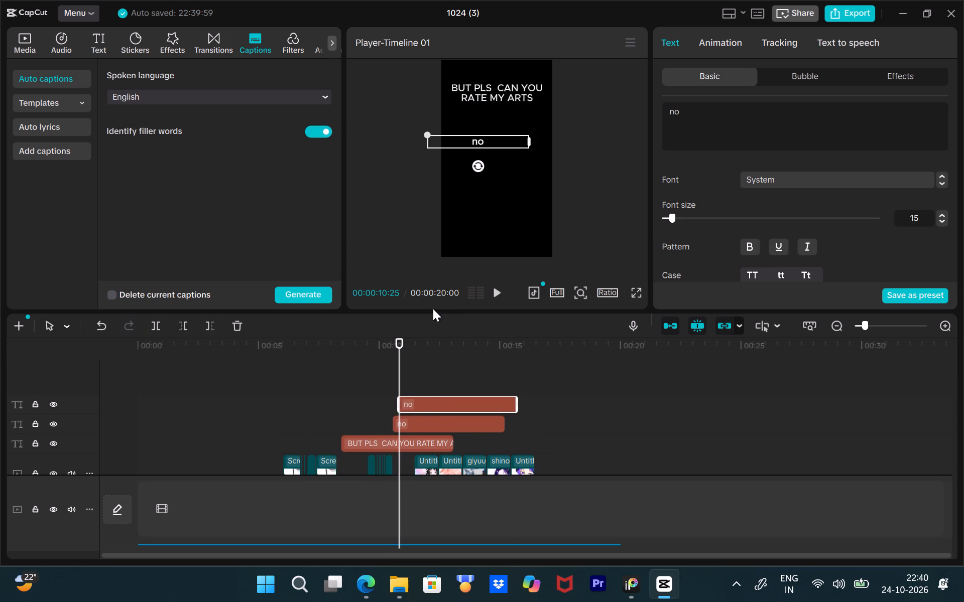
Change the copied text to "need" and position it just below and to the right of "no" in the frame.
left_click_drag(484, 136, 495, 141)
double_click(495, 141)
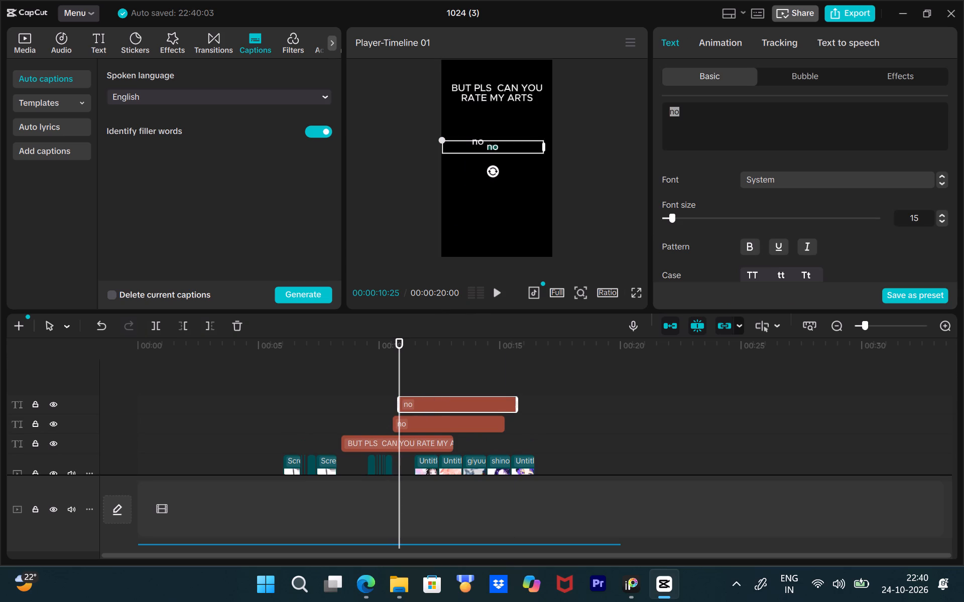
key("BackSpace")
type("nee")
key("d")
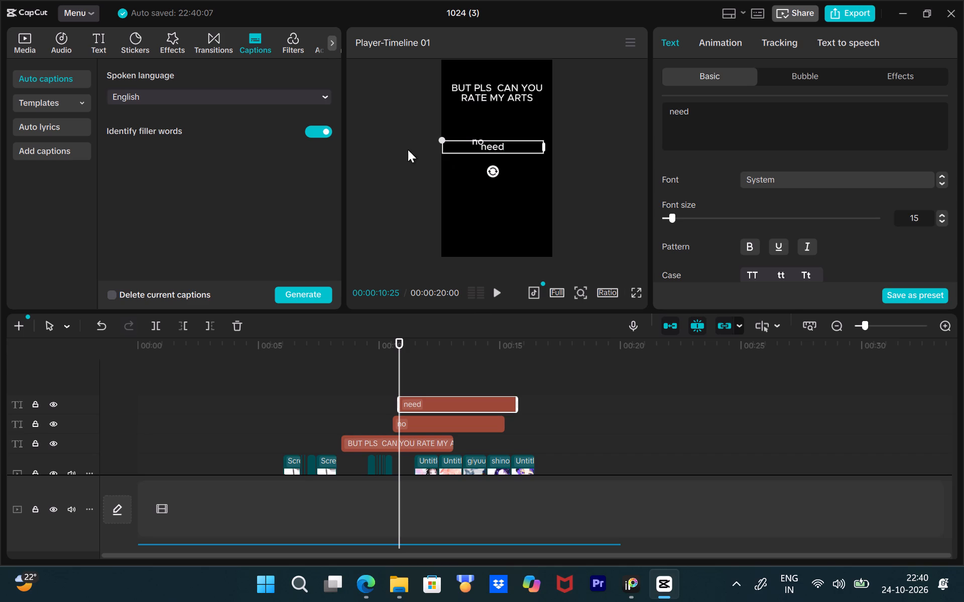
left_click(408, 149)
left_click(493, 147)
left_click(498, 147)
left_click_drag(498, 147, 504, 152)
left_click(413, 159)
Play the song on from 00:00:10:25 and park the playhead at 00:00:11:02 for the next lyric word.
left_click(402, 356)
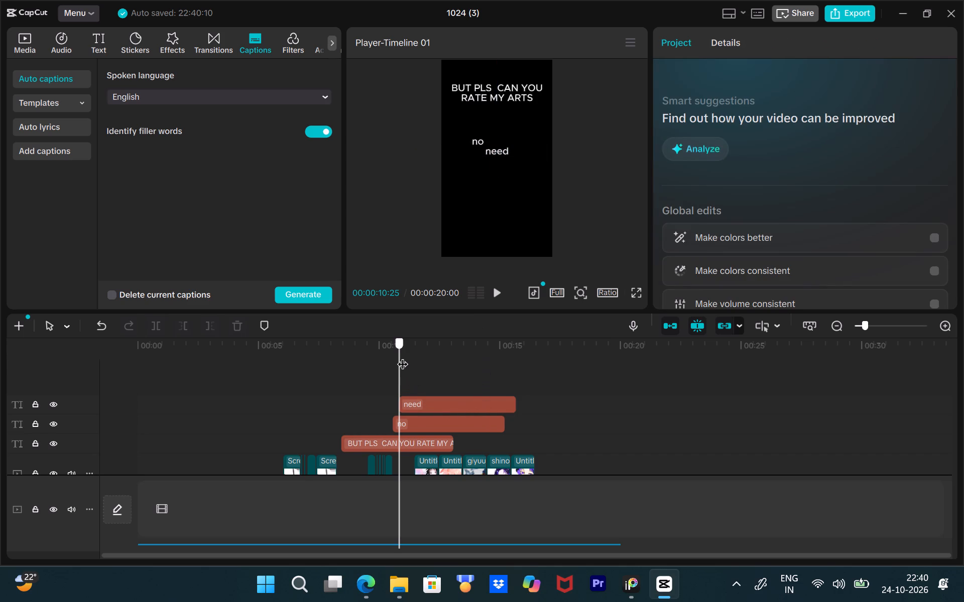
key("space")
key("space")
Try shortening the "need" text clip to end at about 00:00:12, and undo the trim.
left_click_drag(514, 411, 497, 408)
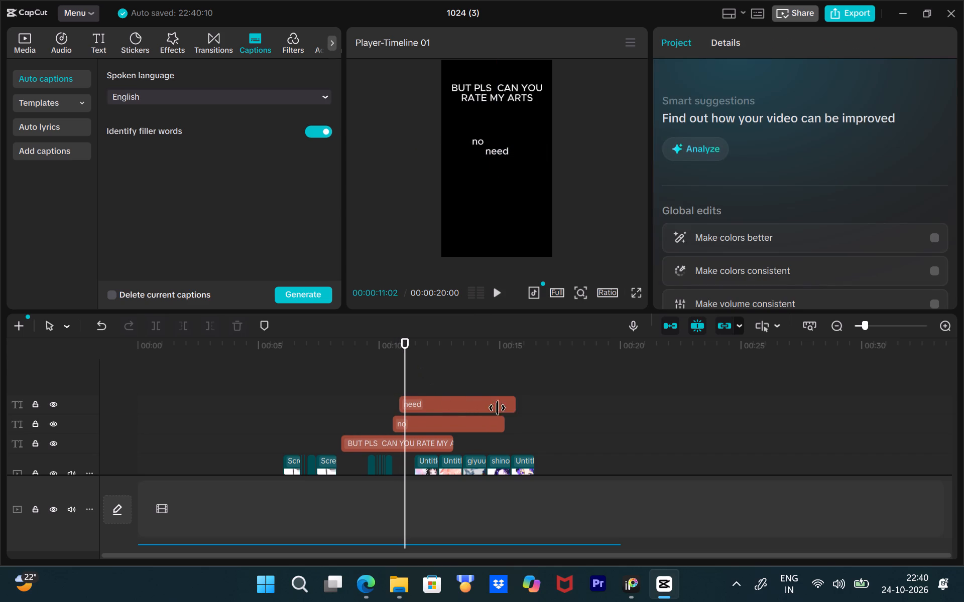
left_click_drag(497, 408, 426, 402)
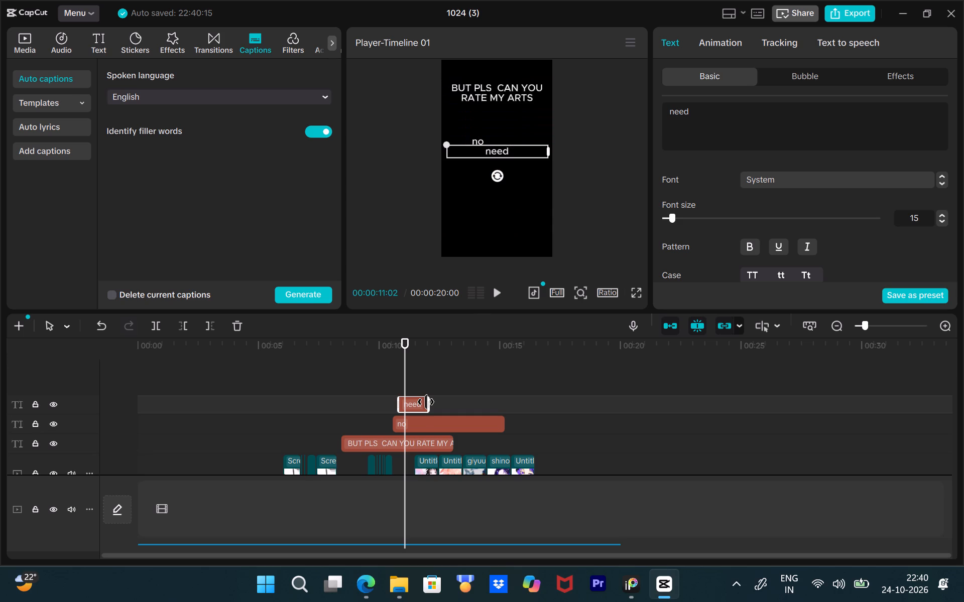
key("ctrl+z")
Duplicate the "need" text clip onto a new track, with the copy starting shortly after 00:00:11:02.
left_click(436, 402)
key("ctrl+c")
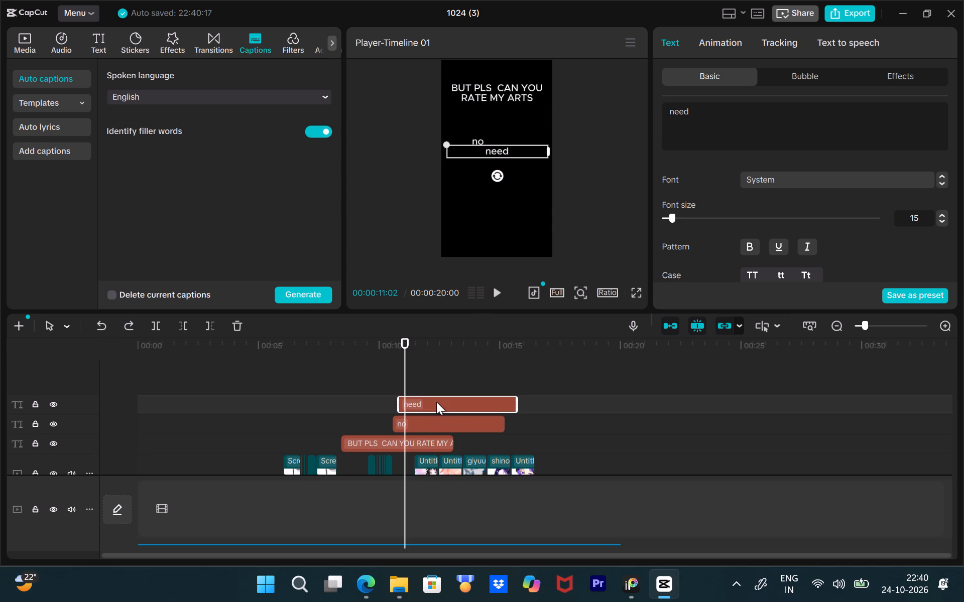
key("ctrl+v")
left_click_drag(440, 401, 449, 403)
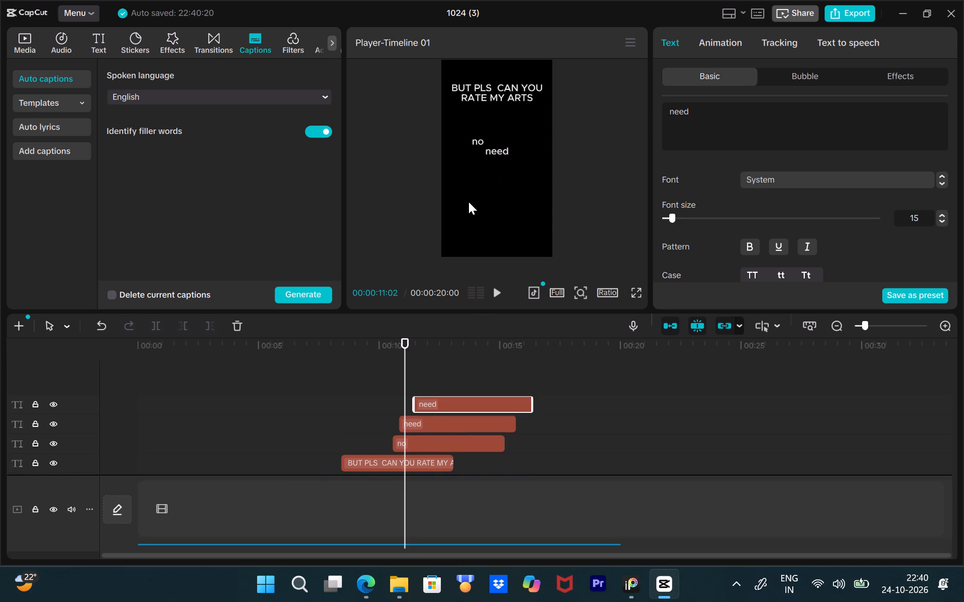
Change the text of the newest "need" copy to "to" and position it just below "need" in the frame.
left_click(415, 344)
left_click(438, 405)
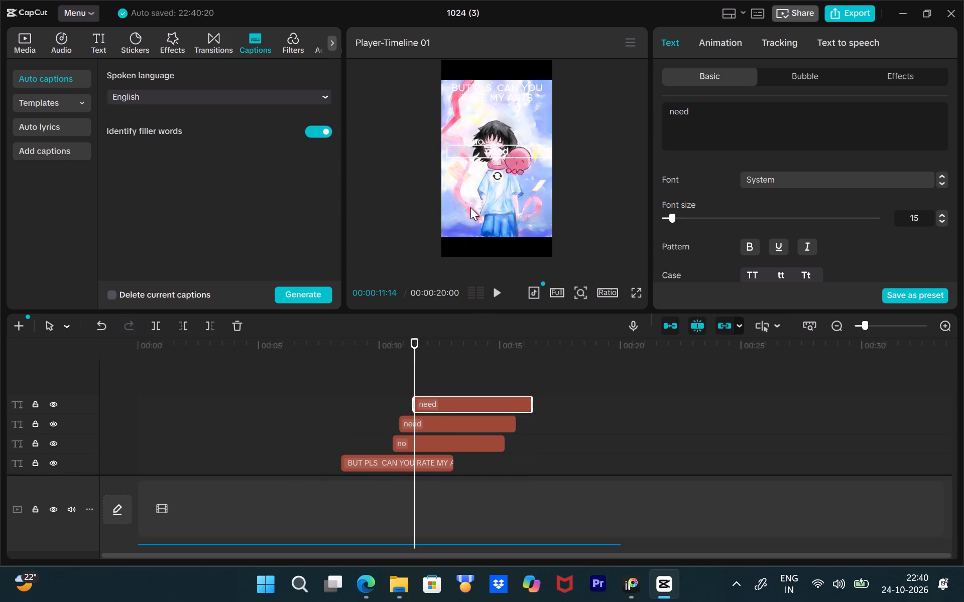
double_click(497, 157)
key("BackSpace")
type("to")
left_click(598, 147)
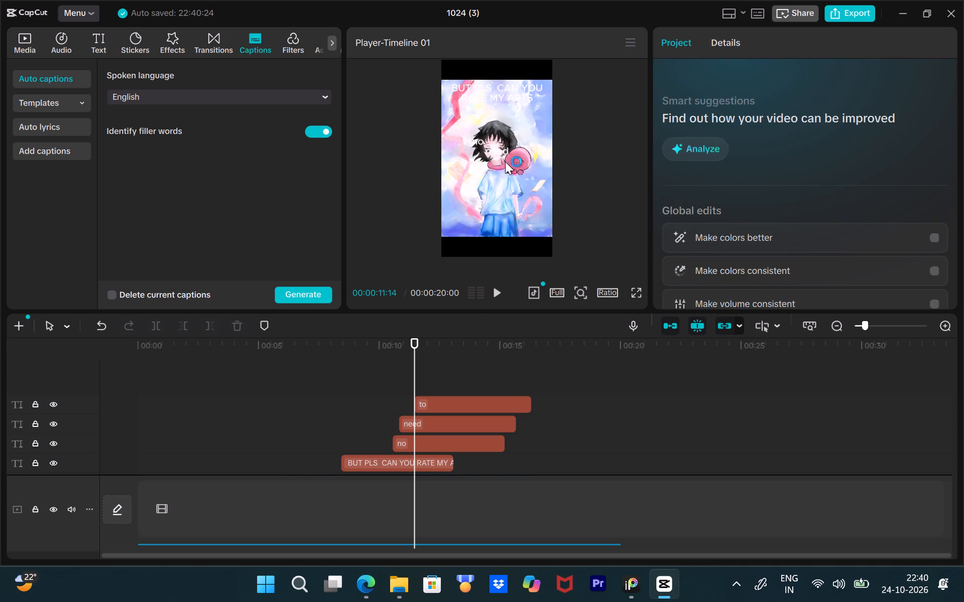
left_click_drag(412, 372, 422, 378)
left_click(437, 408)
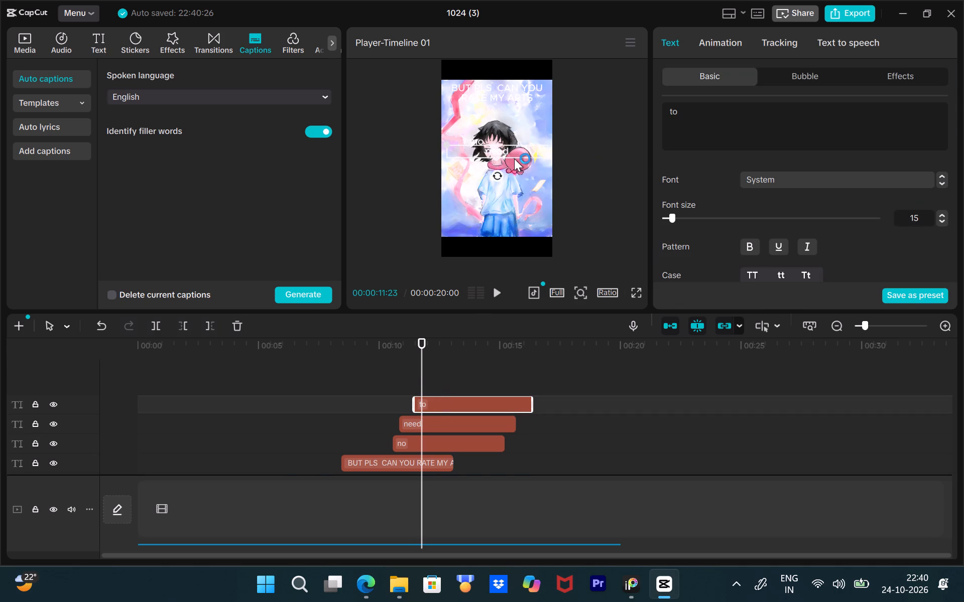
left_click_drag(513, 158, 516, 170)
Play back the lyric words and extend the start of the "to" text clip earlier, to about 00:00:11:06.
left_click_drag(415, 357, 376, 365)
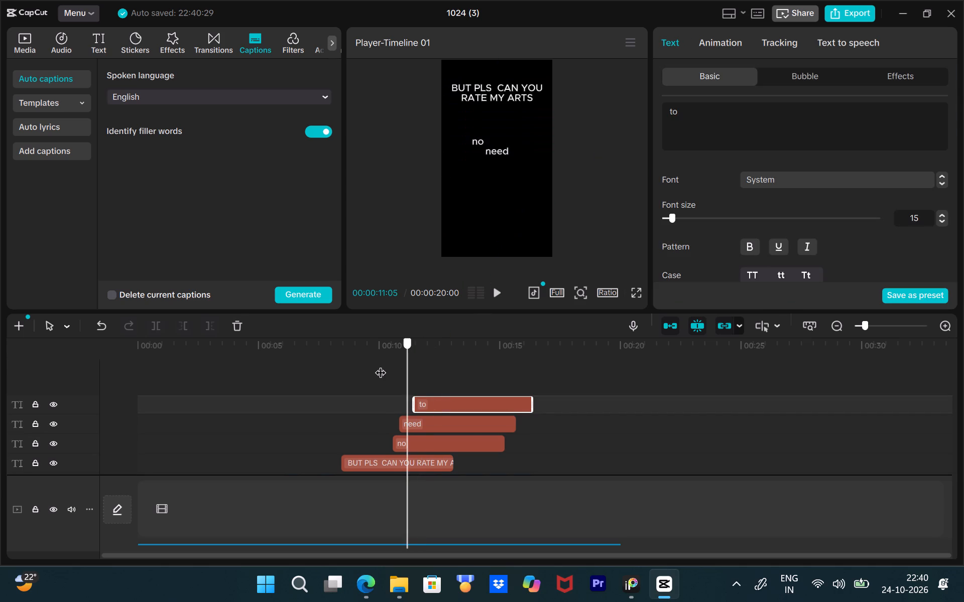
key("space")
key("space")
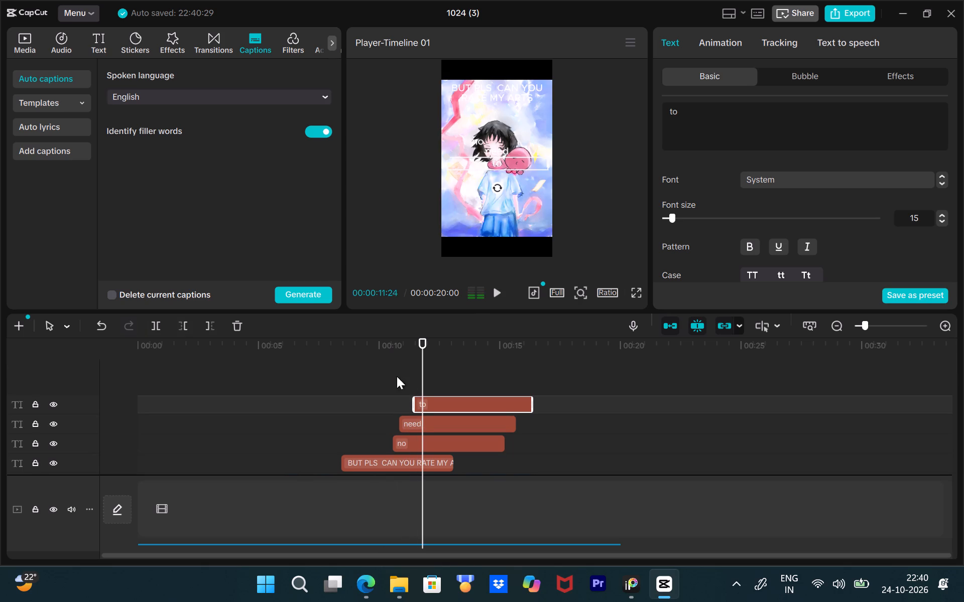
left_click_drag(416, 401, 410, 401)
left_click_drag(425, 341, 376, 342)
key("space")
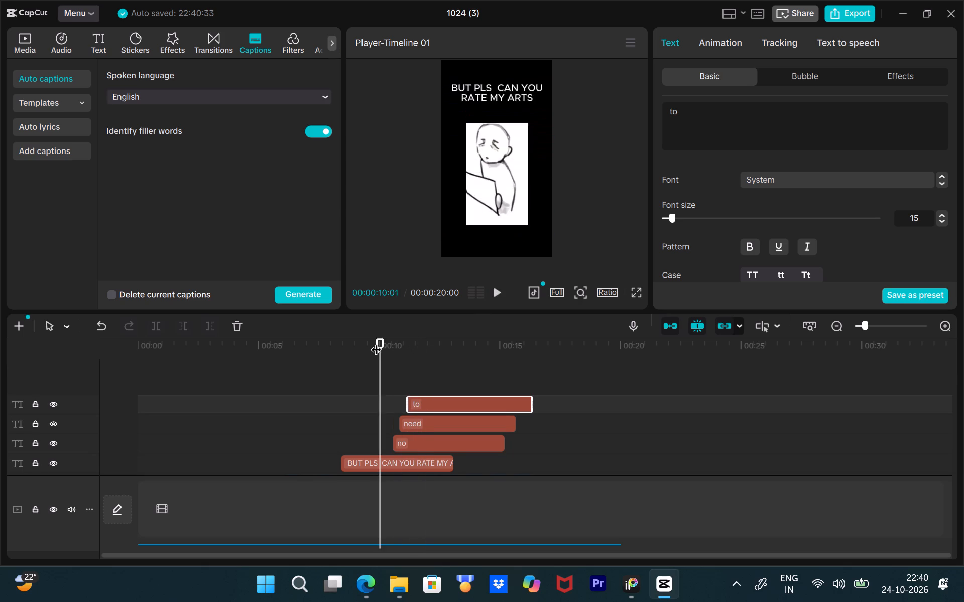
key("space")
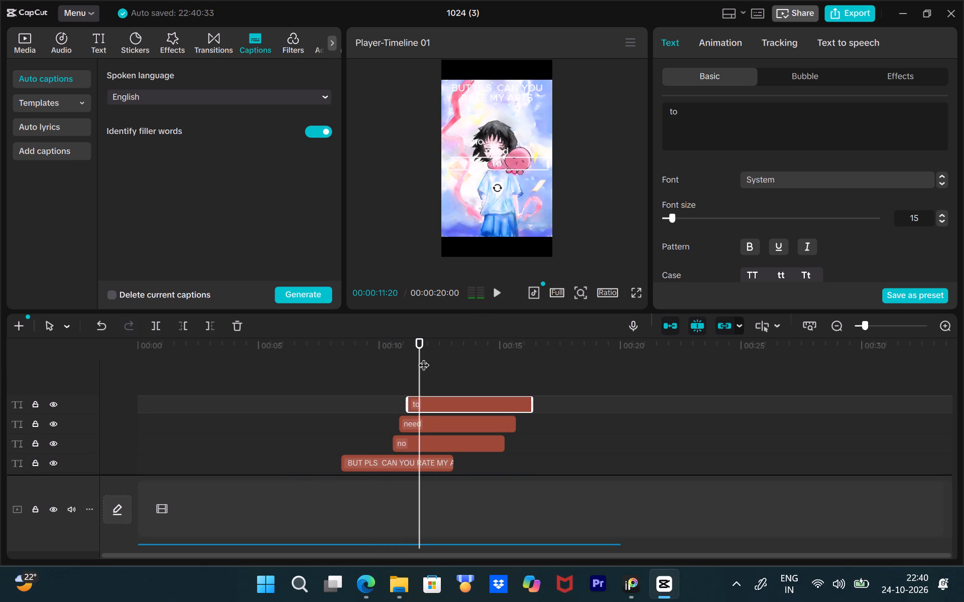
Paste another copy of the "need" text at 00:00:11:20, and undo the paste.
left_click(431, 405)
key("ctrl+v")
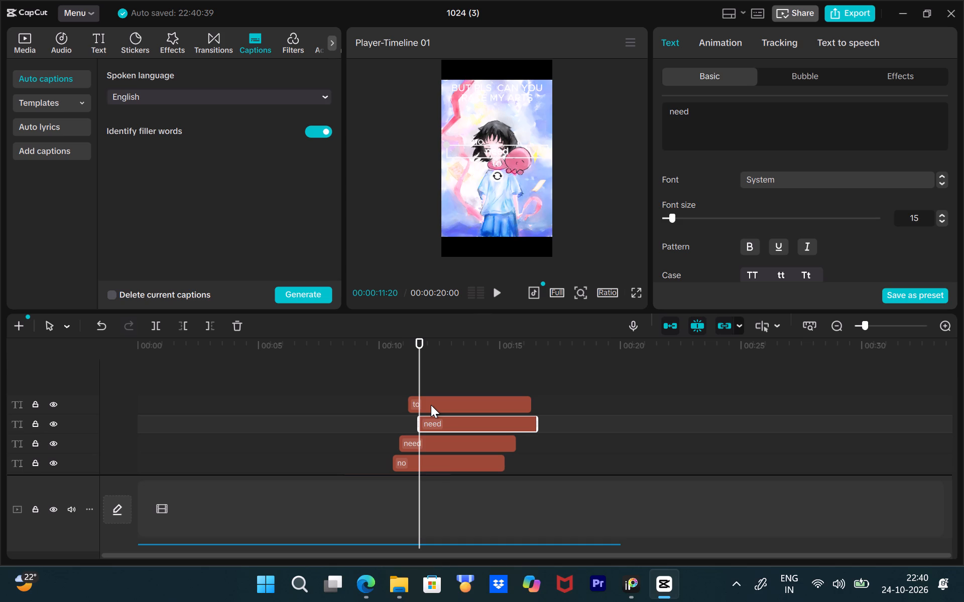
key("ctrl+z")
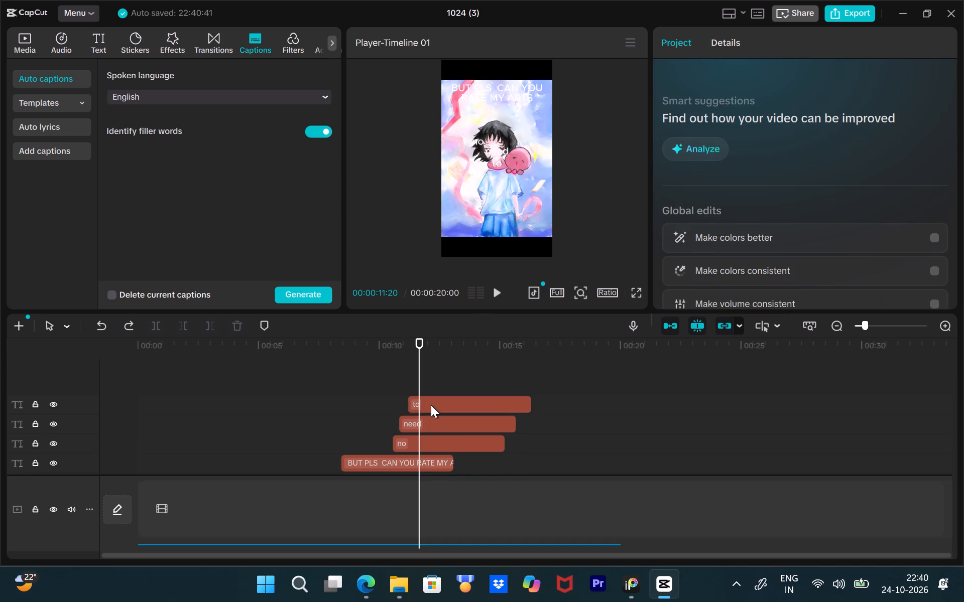
Duplicate the "to" text clip onto a new track, with the copy starting shortly after 00:00:11:20.
left_click_drag(417, 369, 386, 365)
key("space")
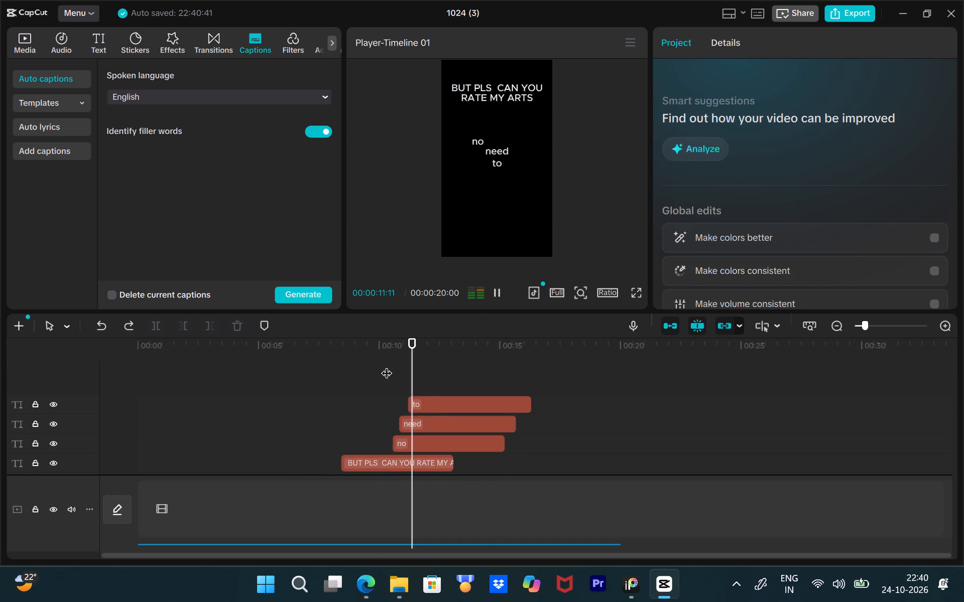
key("space")
left_click(439, 407)
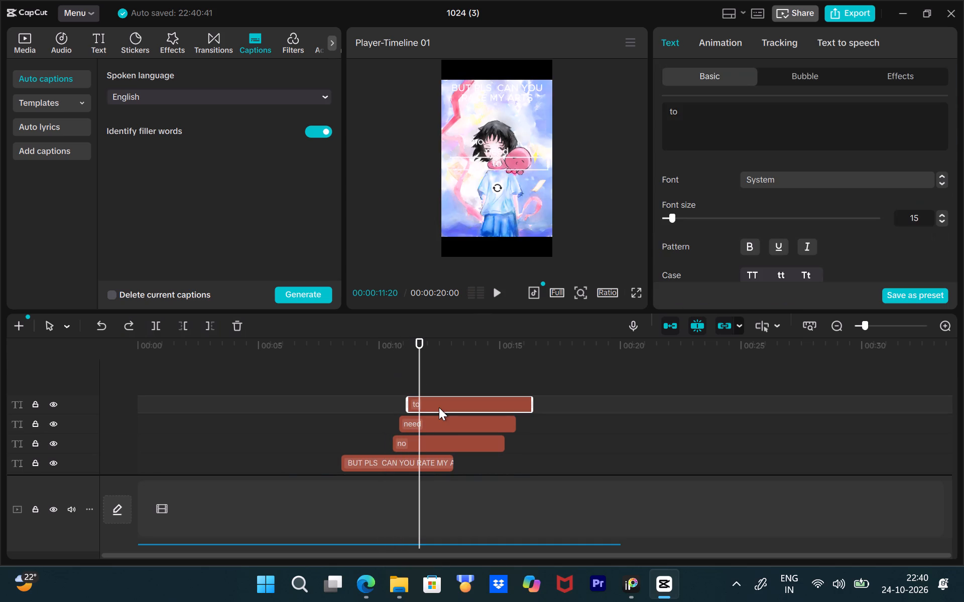
key("ctrl+c")
key("ctrl+v")
left_click_drag(440, 406, 443, 405)
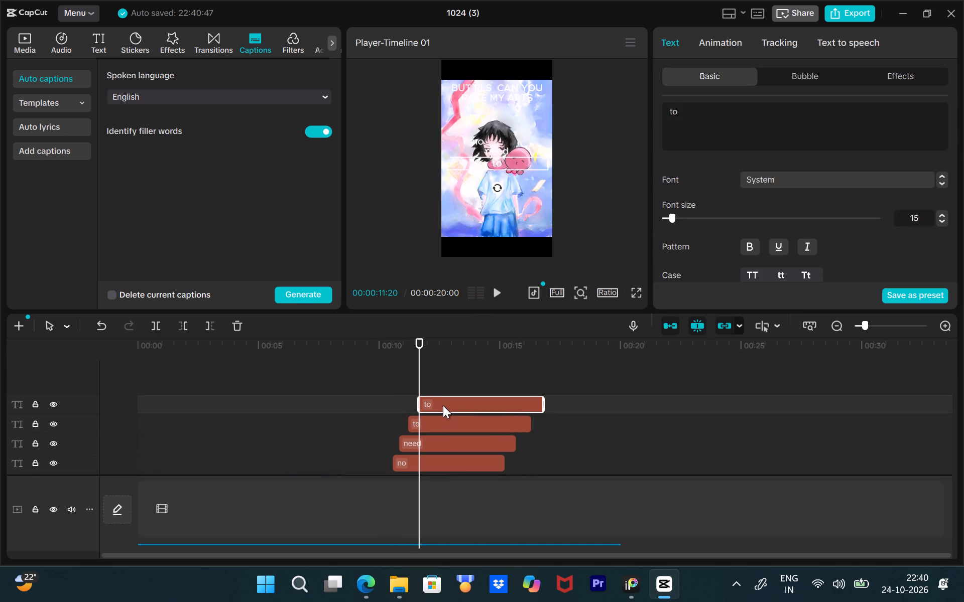
left_click_drag(443, 405, 446, 405)
Change the text of the earlier "to" clip to "ask".
double_click(502, 164)
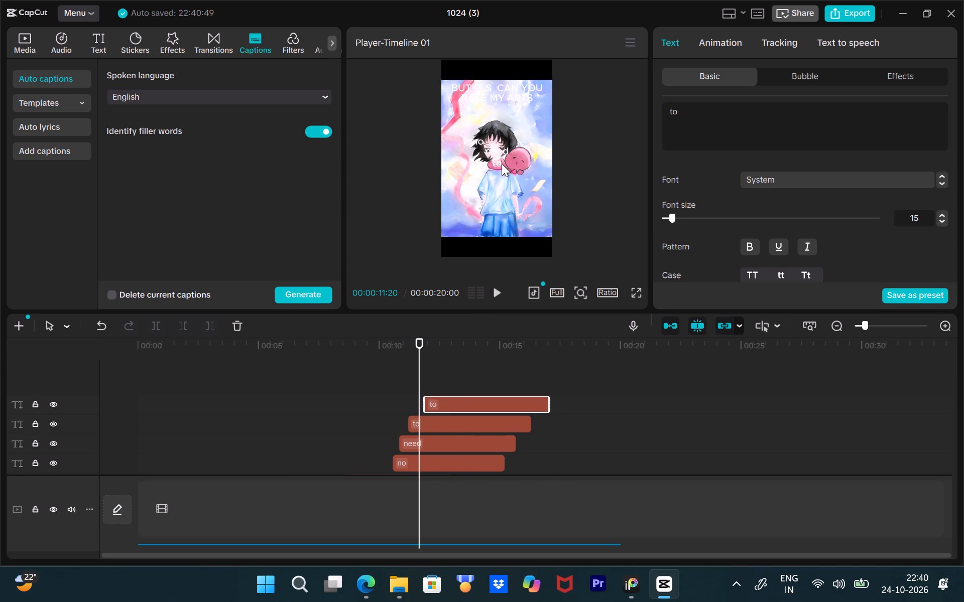
key("BackSpace")
type("ask")
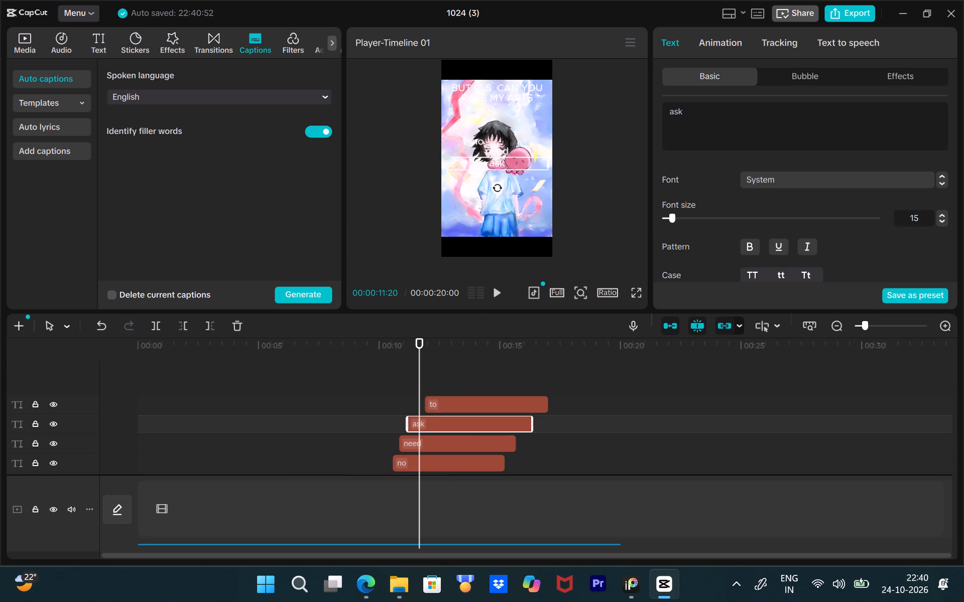
left_click(434, 162)
Move the "to" clip earlier to about 00:00:11:14 and place the "ask" clip on the track above it with the same start.
left_click_drag(415, 367, 395, 363)
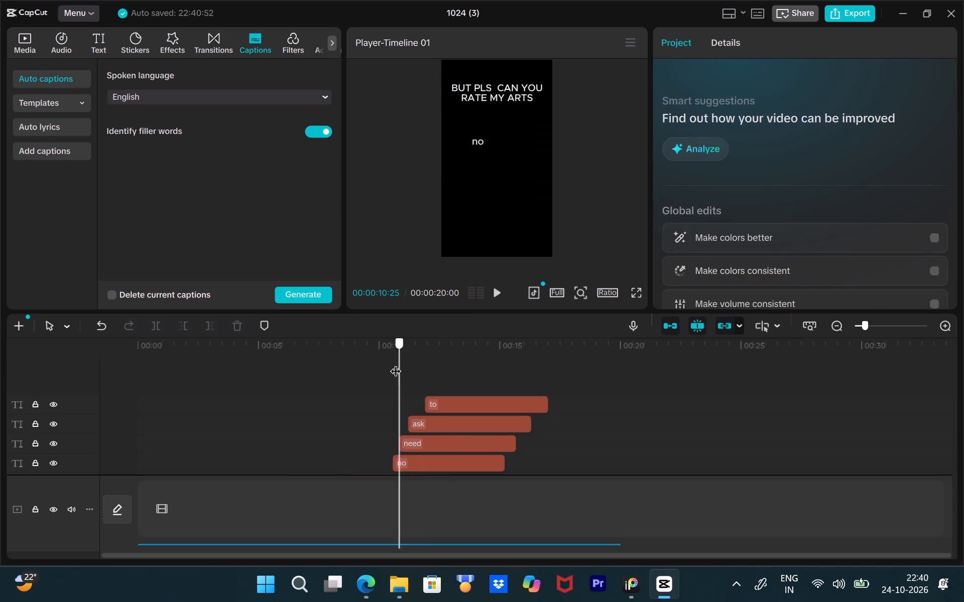
left_click_drag(395, 363, 388, 361)
key("space")
key("space")
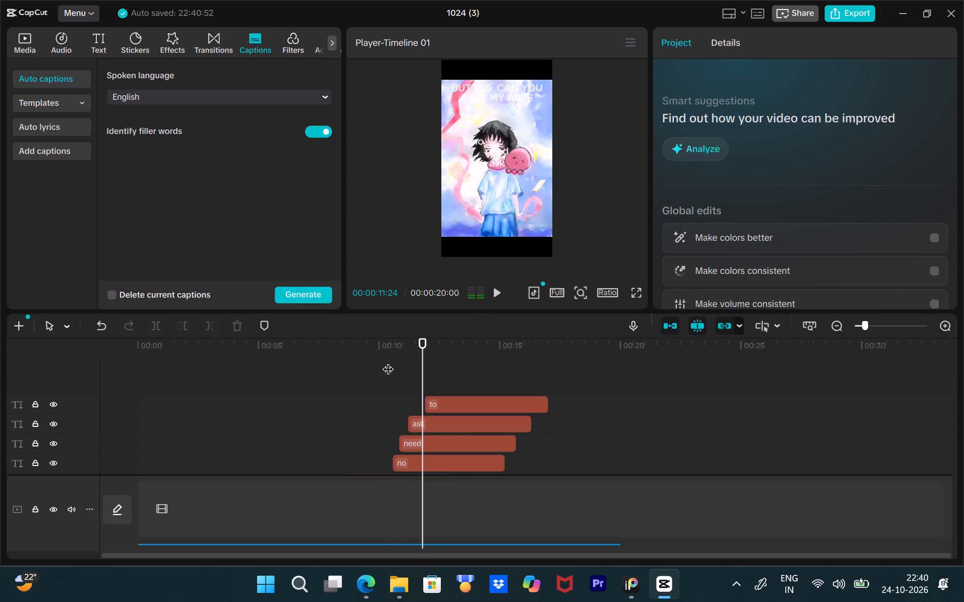
left_click_drag(446, 406, 433, 405)
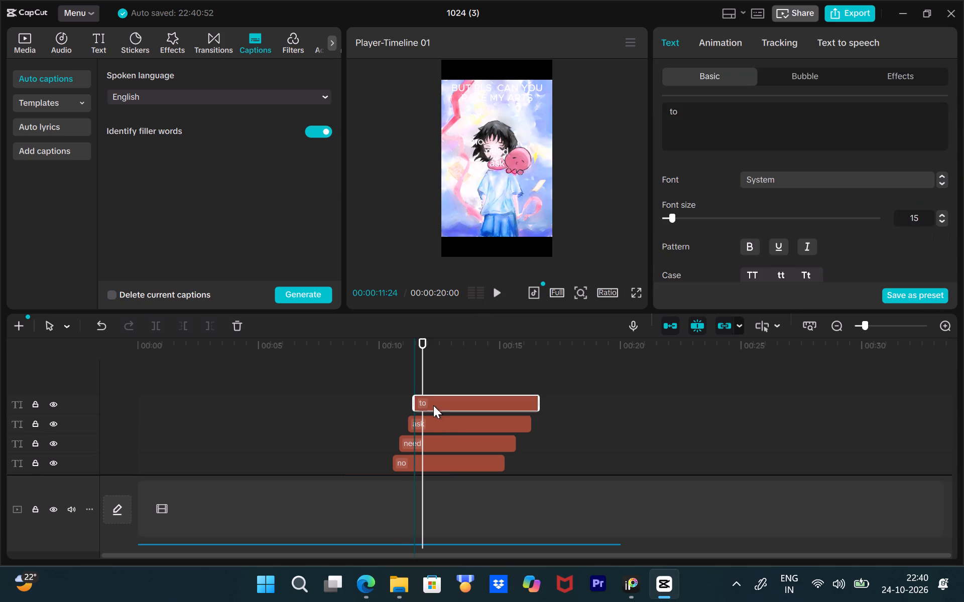
left_click_drag(433, 405, 433, 405)
left_click_drag(431, 418, 436, 385)
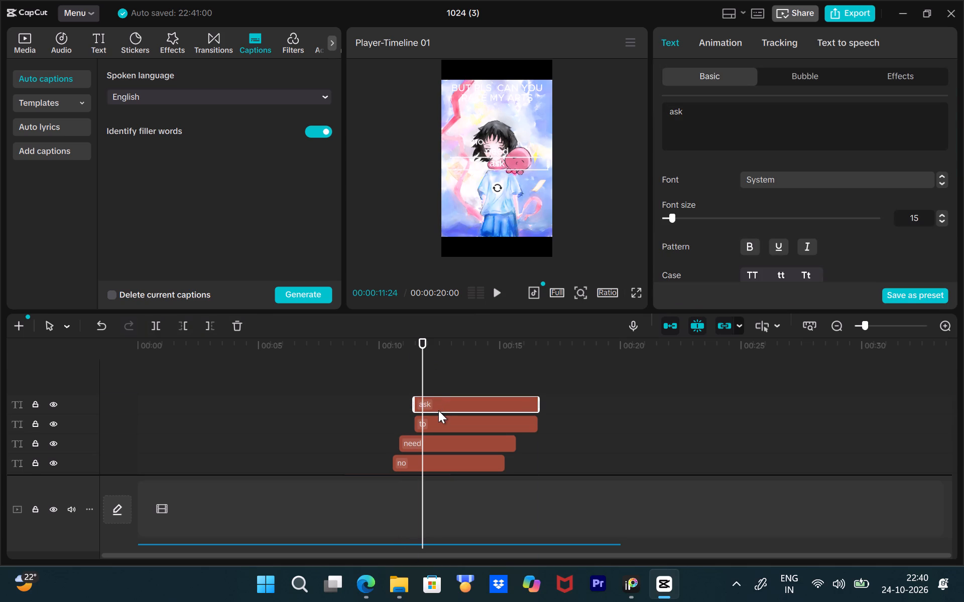
Extend the start of the "to" text clip earlier to about 00:00:11:05, and replay the lyric words to check the timing.
left_click_drag(423, 343, 393, 340)
key("space")
key("space")
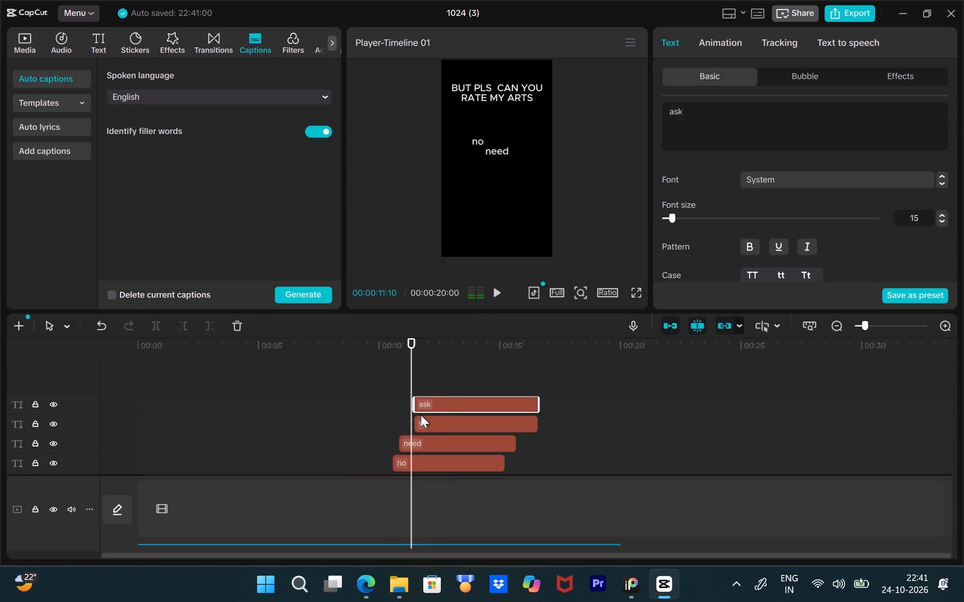
left_click_drag(417, 419, 407, 419)
left_click_drag(412, 363, 388, 358)
key("space")
key("space")
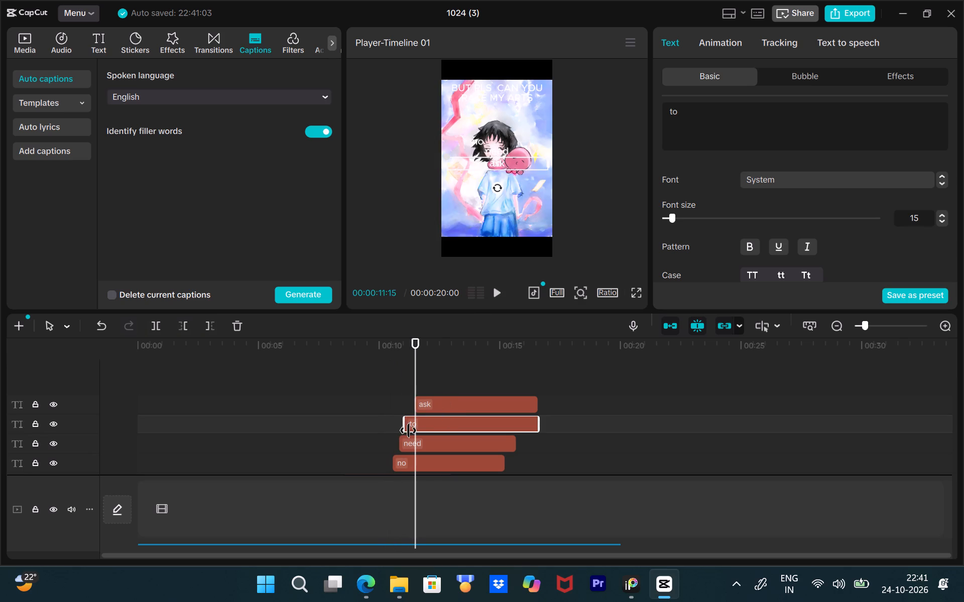
left_click(406, 427)
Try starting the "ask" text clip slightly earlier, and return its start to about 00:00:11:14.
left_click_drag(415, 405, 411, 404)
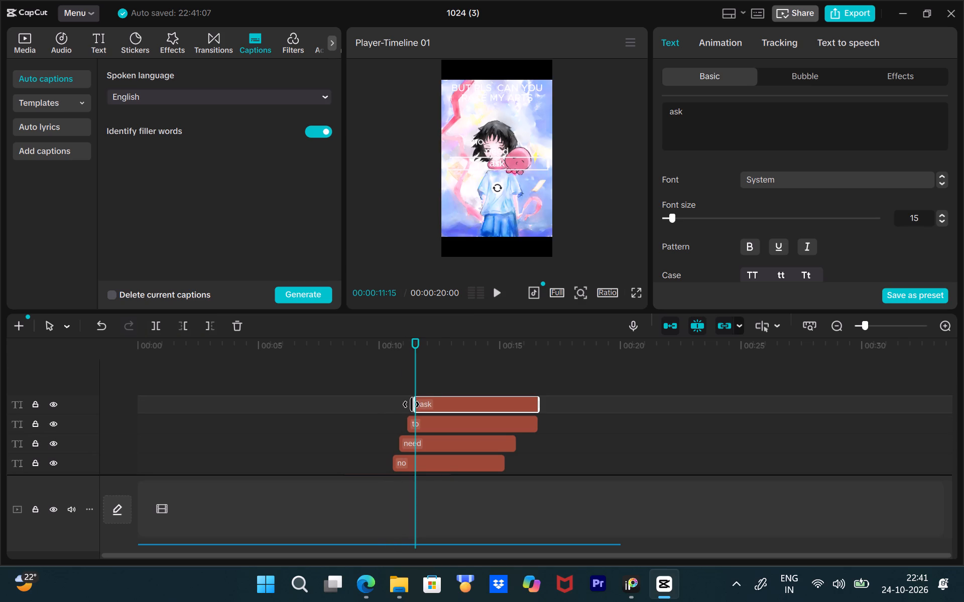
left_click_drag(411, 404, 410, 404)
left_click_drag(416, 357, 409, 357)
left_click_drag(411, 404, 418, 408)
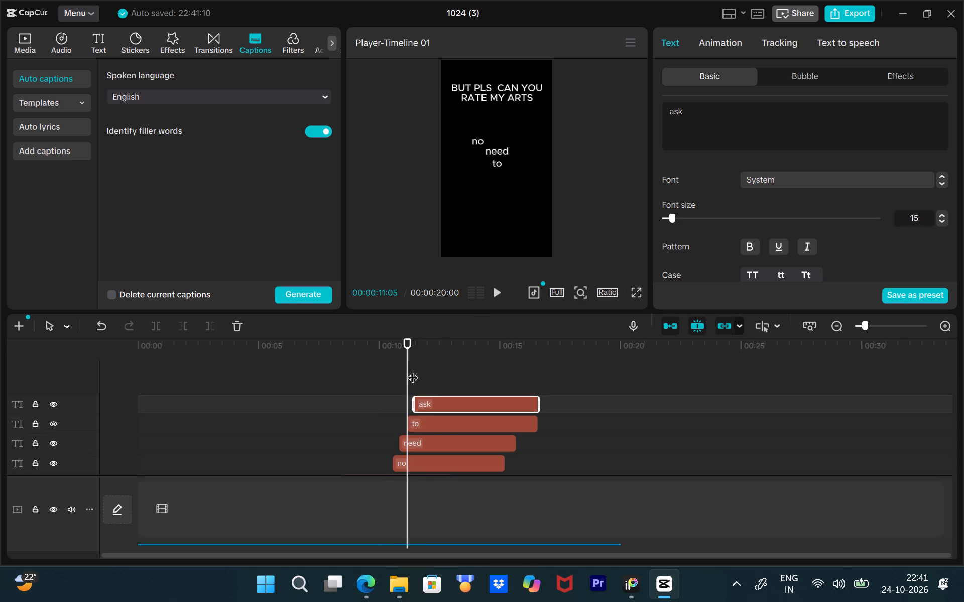
Trim the start of the first finished-artwork clip to about 00:00:11:23 and replay the passage.
left_click_drag(409, 361, 388, 360)
key("space")
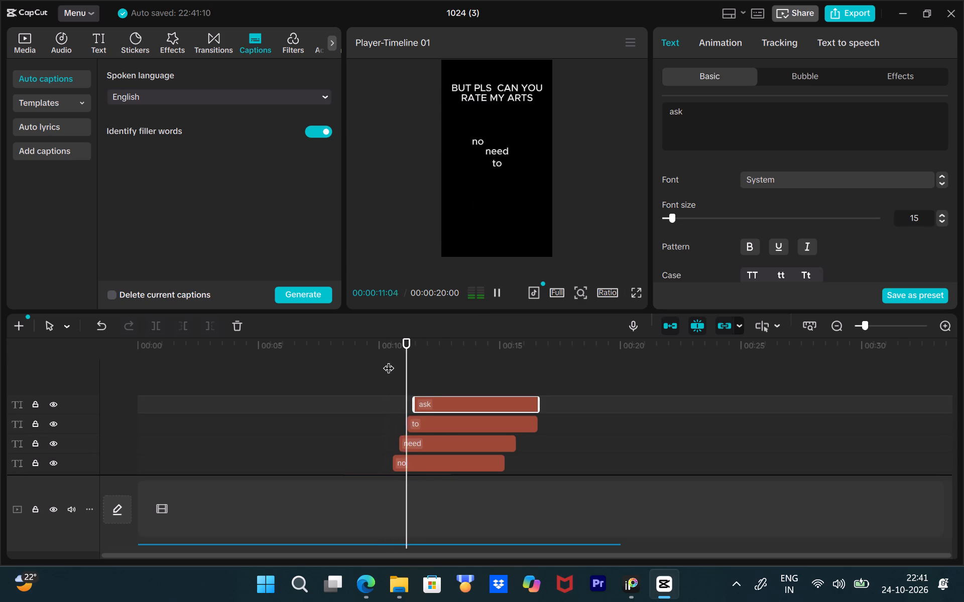
key("space")
scroll(433, 455, "down", 6)
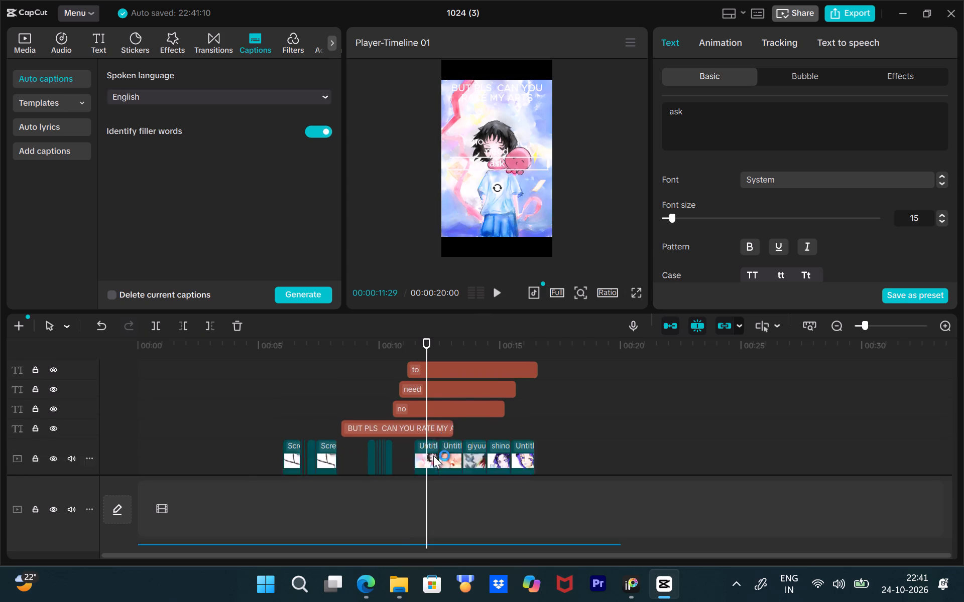
left_click(425, 410)
left_click_drag(416, 403, 423, 409)
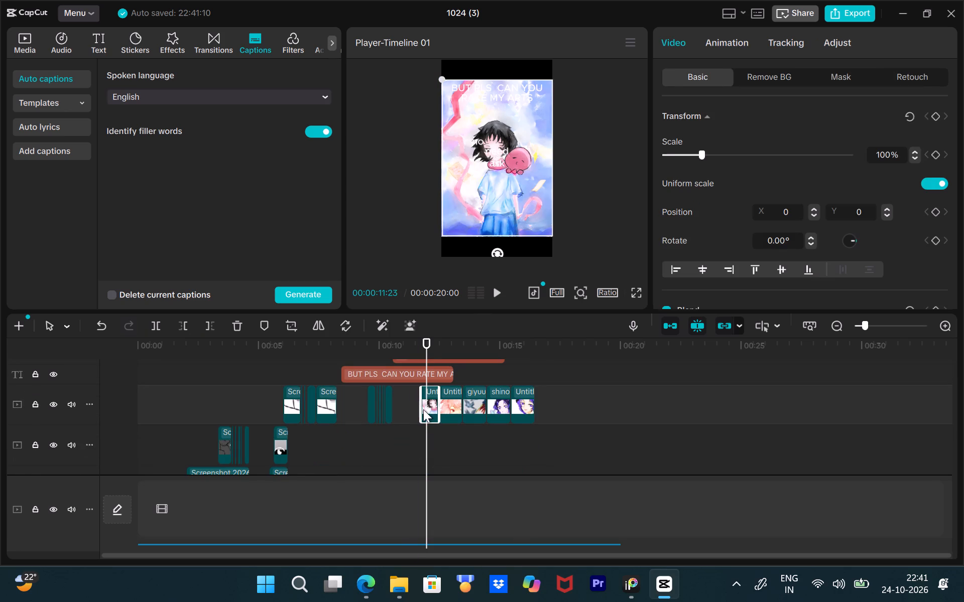
left_click_drag(426, 344, 406, 344)
key("space")
key("space")
Position the "ask" text just below and slightly to the right of "to" in the frame.
scroll(416, 366, "up", 1)
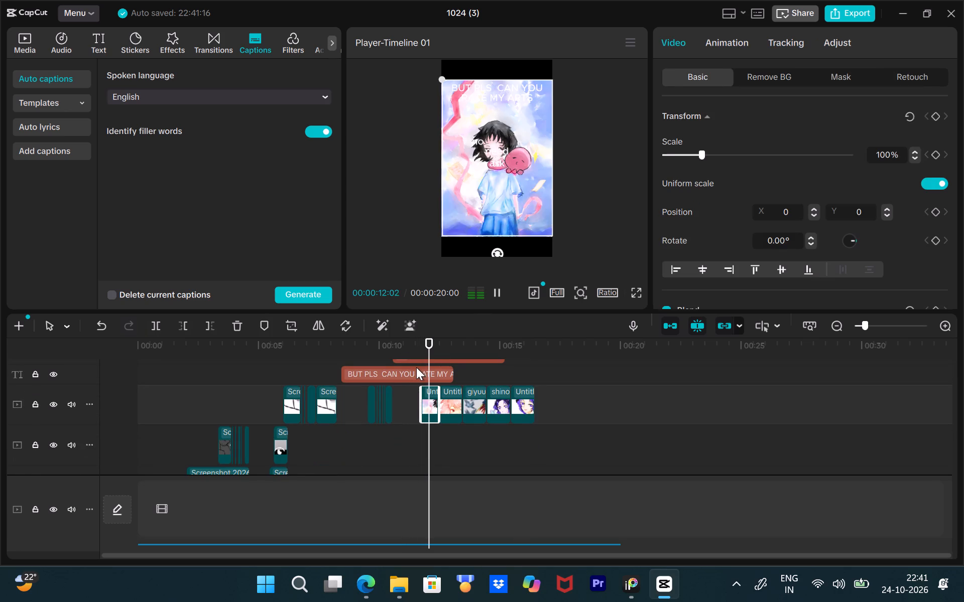
scroll(416, 367, "up", 5)
left_click(433, 404)
left_click_drag(503, 161, 509, 170)
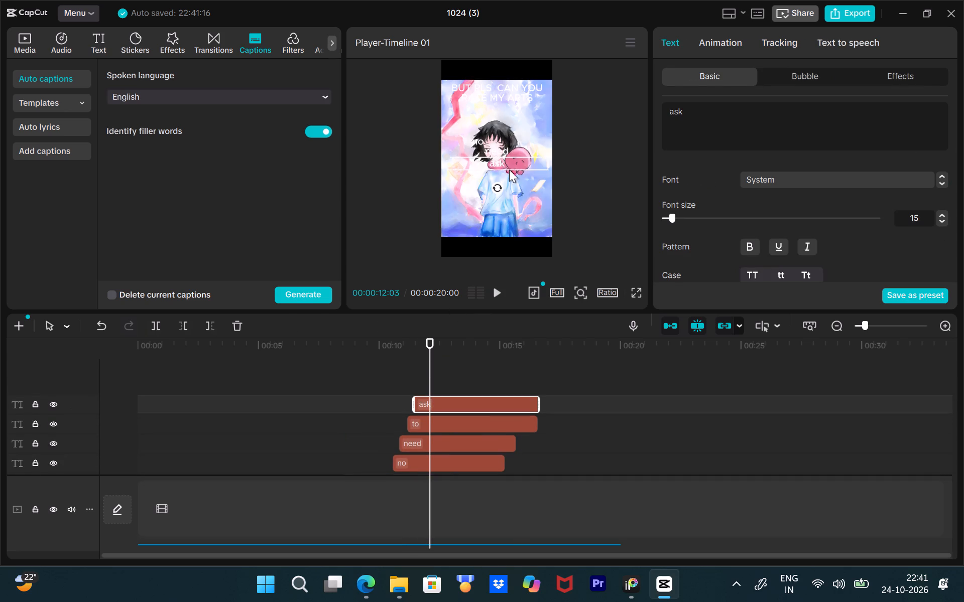
left_click_drag(509, 170, 510, 176)
Play back the passage from the lyric words into the first artwork to check where the words should end.
left_click_drag(428, 362, 365, 366)
scroll(365, 366, "down", 6)
key("space")
scroll(405, 407, "up", 1)
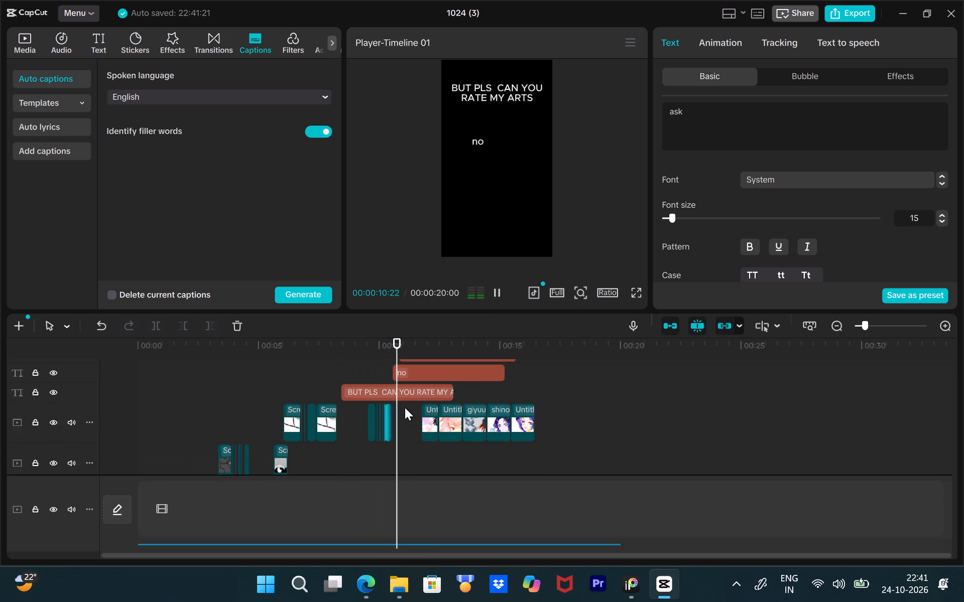
key("space")
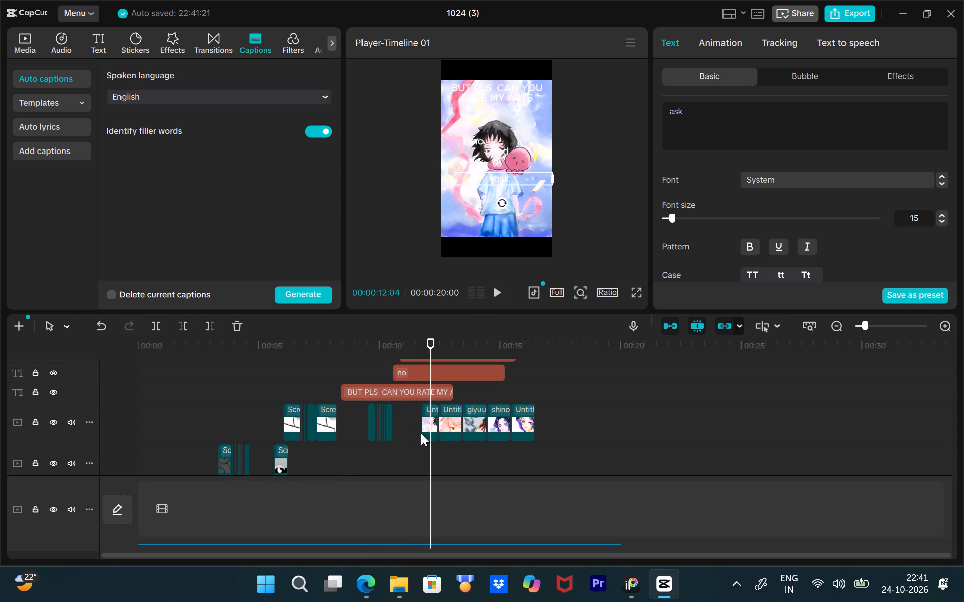
scroll(467, 389, "up", 3)
left_click_drag(427, 346, 424, 346)
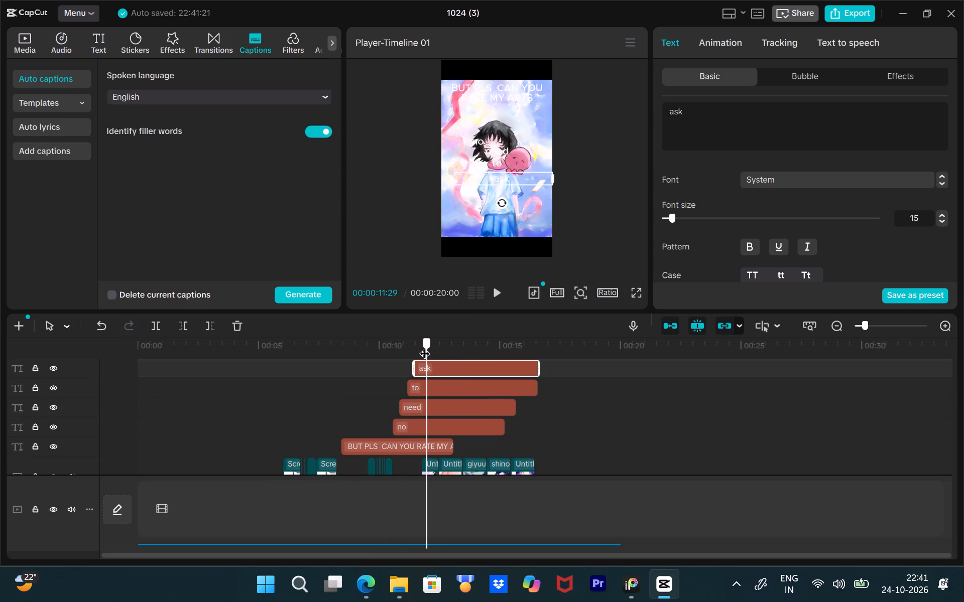
left_click_drag(424, 346, 416, 348)
key("space")
key("space")
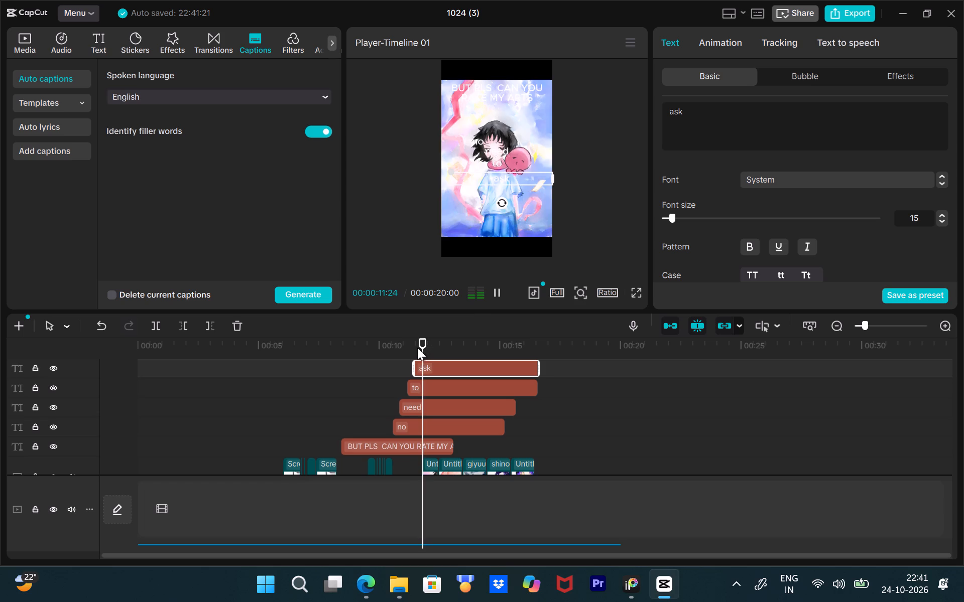
Split the "ask", "to", "need" and "no" text clips at 00:00:11:23, where the first finished artwork begins.
left_click(423, 344)
key("c")
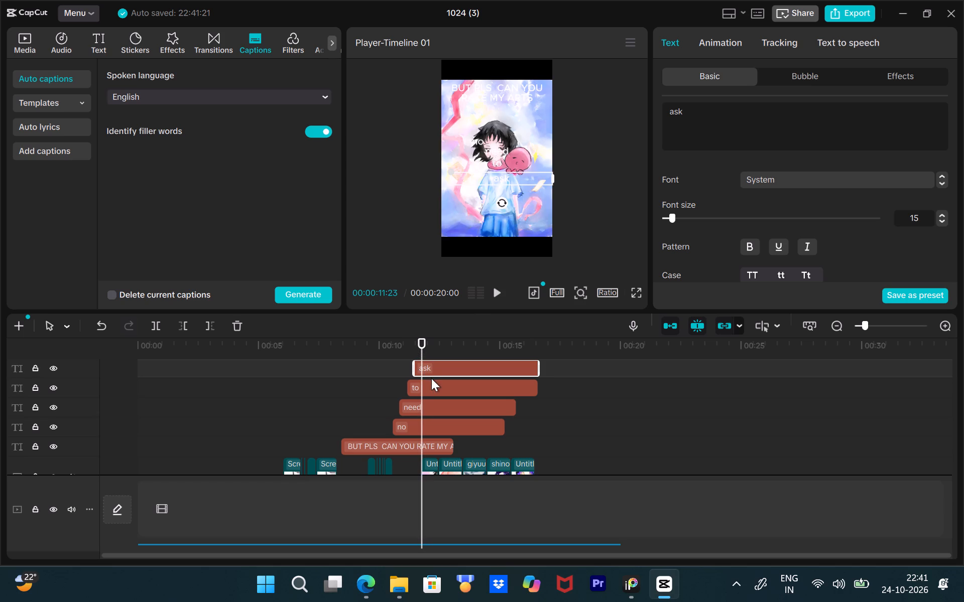
left_click(426, 367)
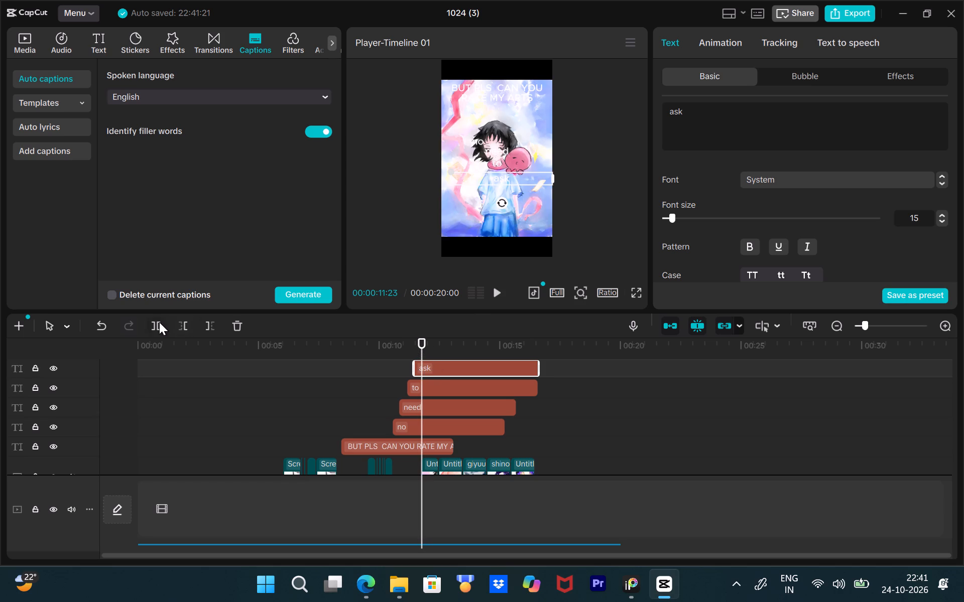
left_click(159, 322)
left_click(446, 390)
left_click(155, 331)
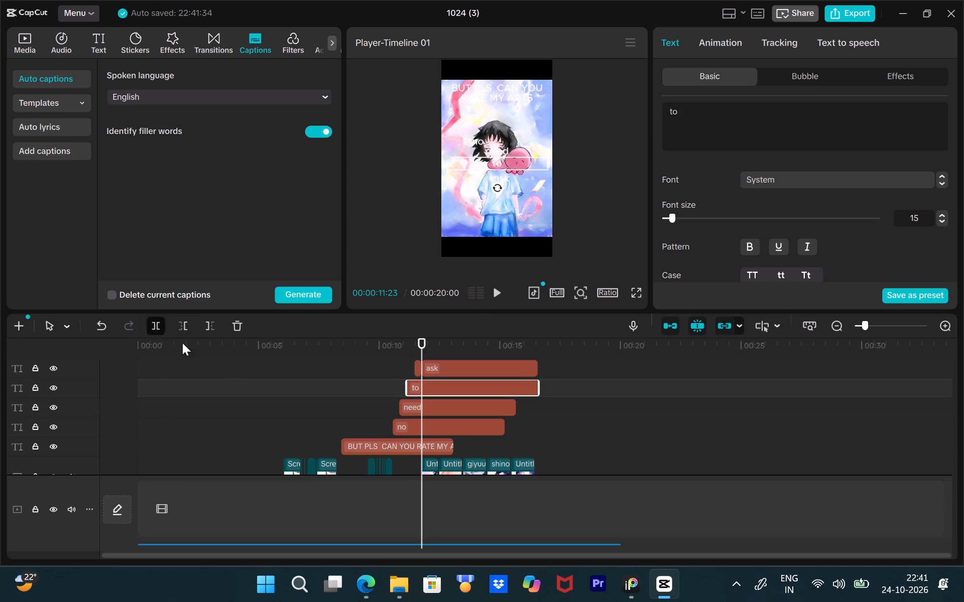
left_click(416, 403)
left_click(154, 319)
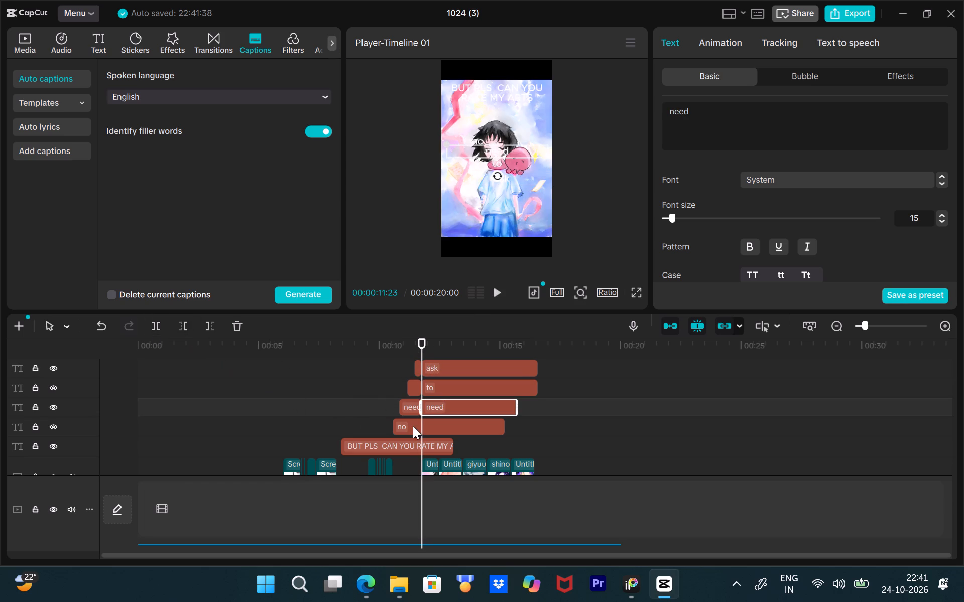
left_click(413, 426)
left_click(153, 326)
Delete the parts of the four lyric-word clips after 00:00:11:23 and replay the cut into the first artwork.
left_click_drag(553, 433, 523, 415)
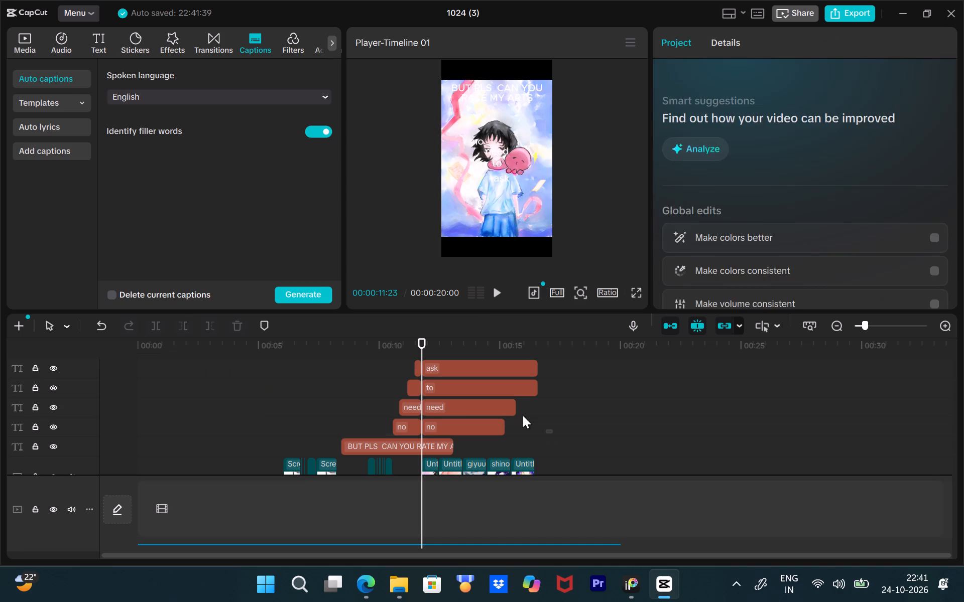
left_click_drag(523, 415, 461, 365)
key("BackSpace")
key("Return")
left_click_drag(424, 340, 403, 338)
key("space")
key("space")
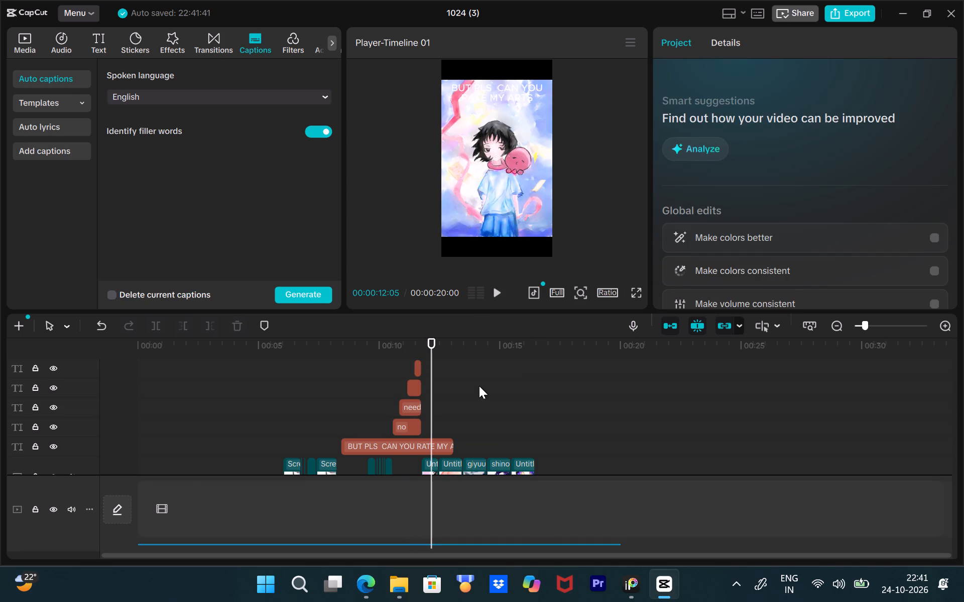
Extend the end of the "BUT PLS CAN YOU RATE MY ARTS" text clip to just before the 20-second mark.
scroll(479, 386, "down", 2)
scroll(470, 393, "up", 3)
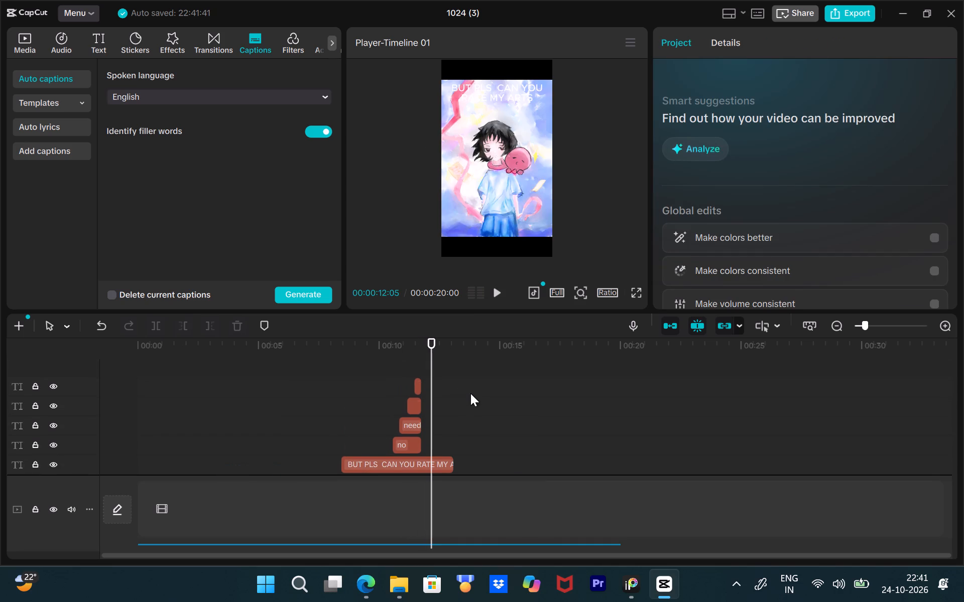
scroll(470, 393, "down", 3)
scroll(470, 393, "up", 2)
scroll(470, 393, "down", 3)
left_click(444, 397)
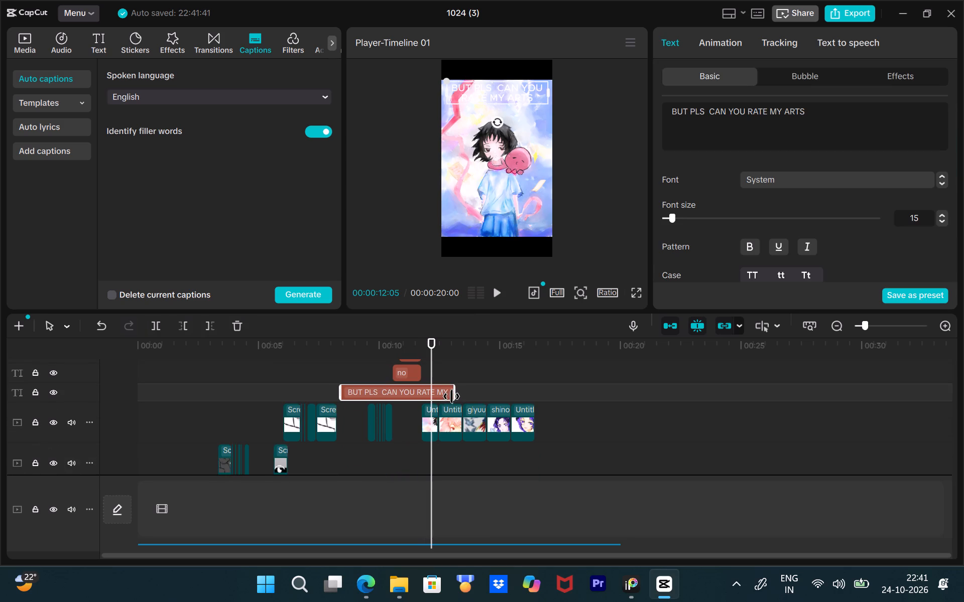
left_click_drag(453, 396, 610, 396)
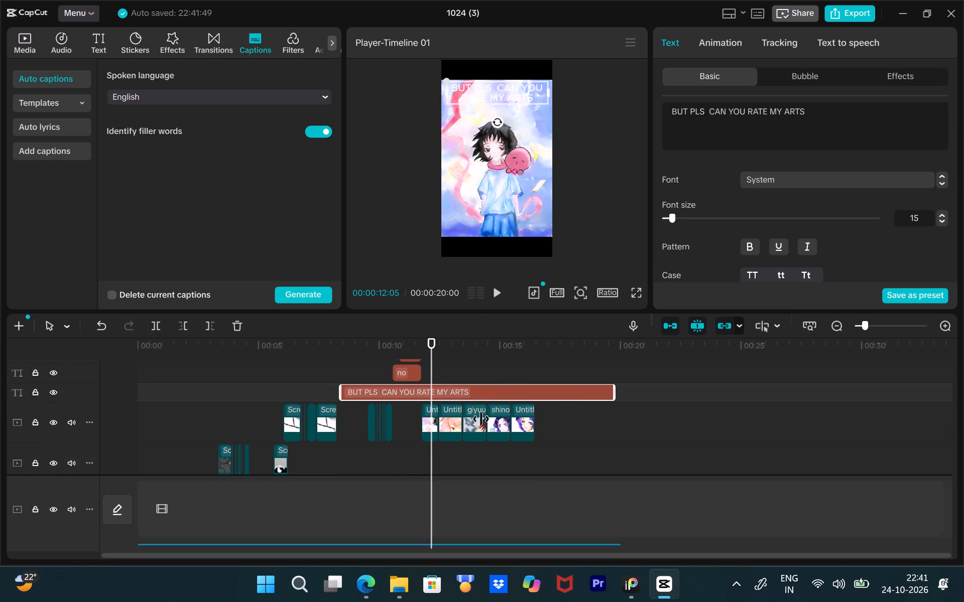
left_click_drag(412, 419, 542, 432)
left_click(638, 378)
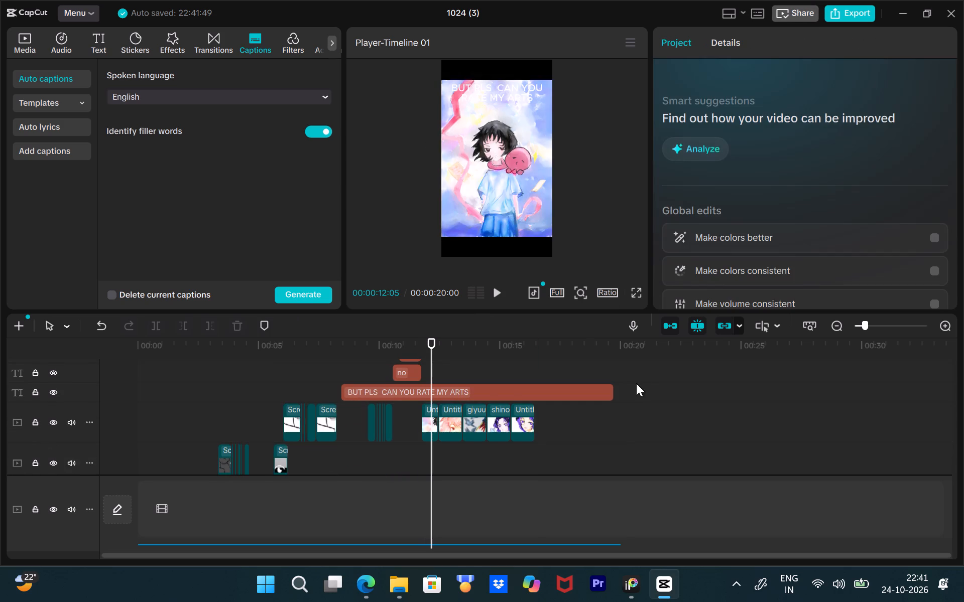
Apply the Fade In animation to the first finished-artwork clip and play back its entrance.
left_click(433, 425)
left_click(433, 425)
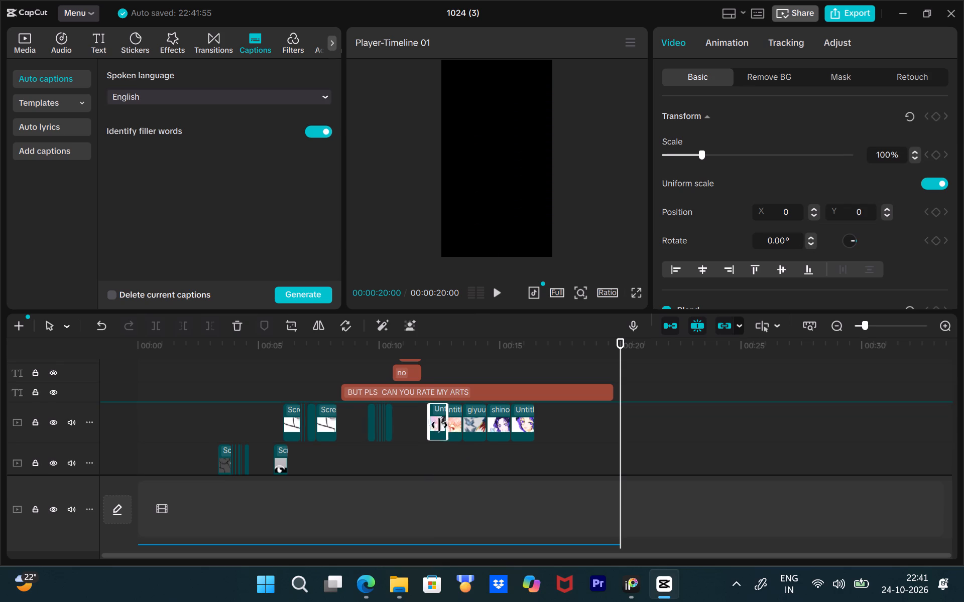
left_click(724, 41)
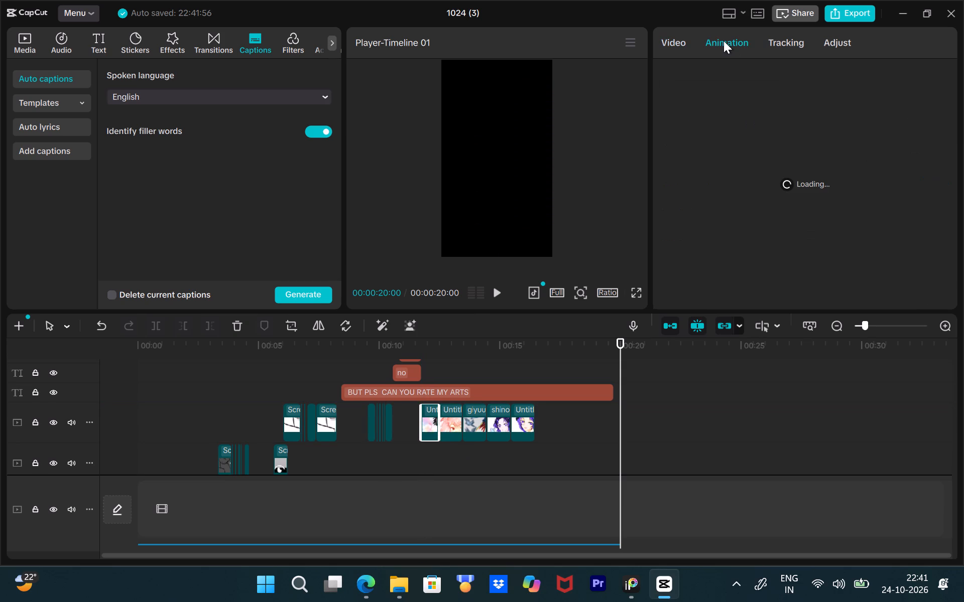
left_click(747, 164)
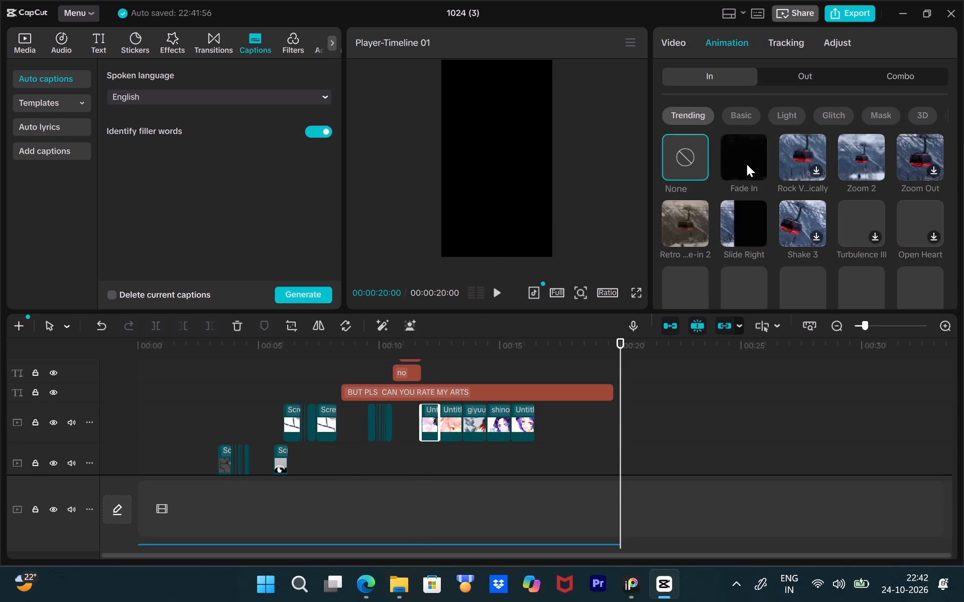
left_click_drag(615, 348, 405, 361)
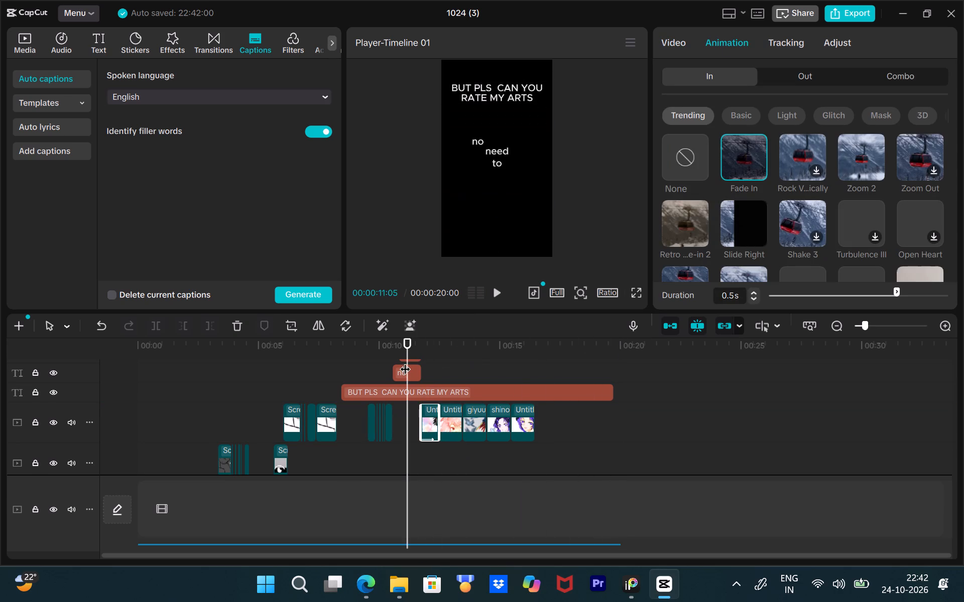
key("space")
key("space")
Shift the four later artwork clips slightly later and extend the first artwork clip to meet them at about 00:00:12:26.
left_click_drag(555, 444, 447, 411)
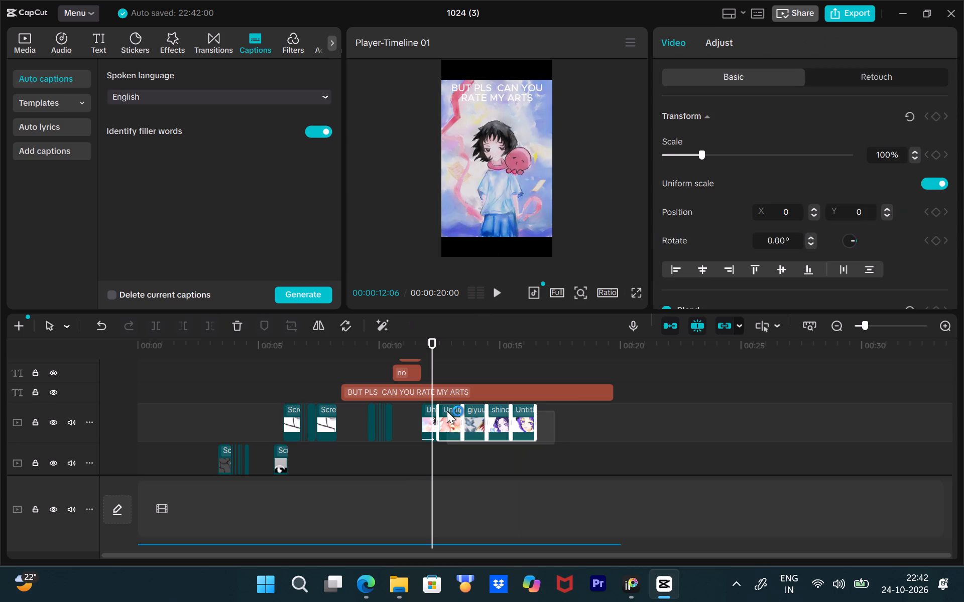
left_click_drag(454, 422, 463, 424)
left_click(444, 420)
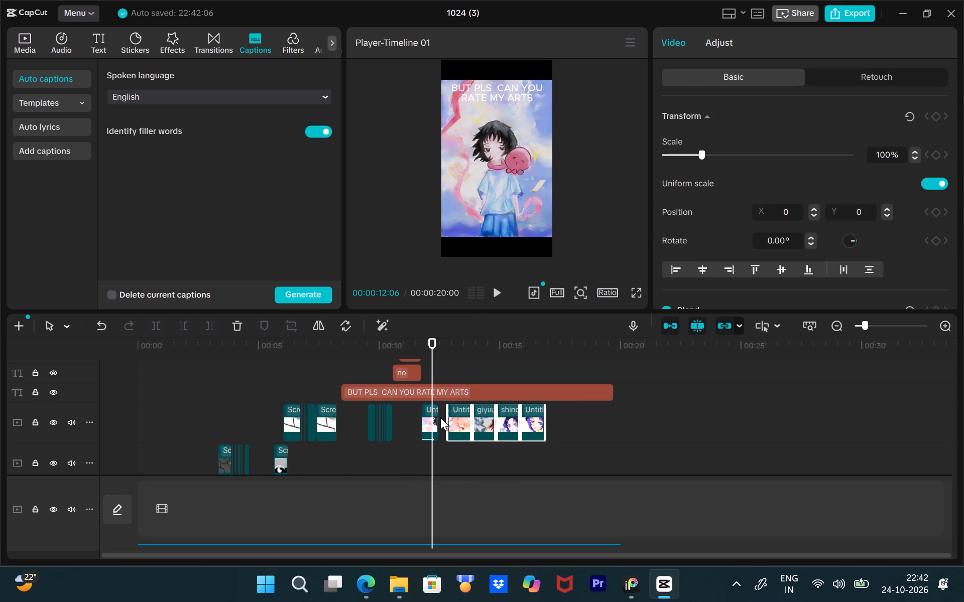
left_click(440, 417)
left_click(436, 415)
left_click_drag(438, 416, 448, 421)
left_click_drag(570, 425, 447, 419)
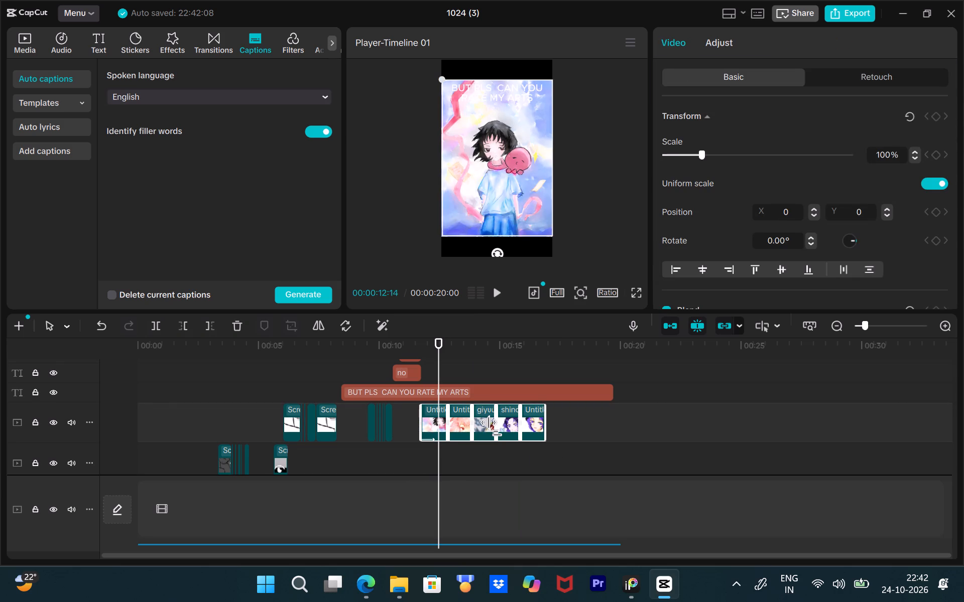
left_click(584, 419)
Apply the Fade In animation to each of the remaining four artwork clips and play back the last one.
left_click(453, 421)
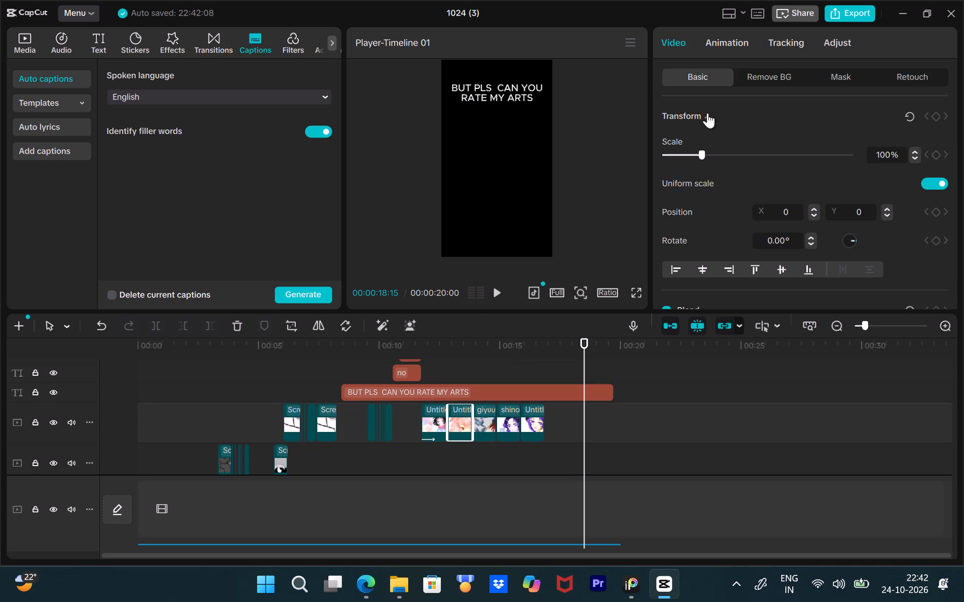
left_click(747, 48)
left_click(747, 172)
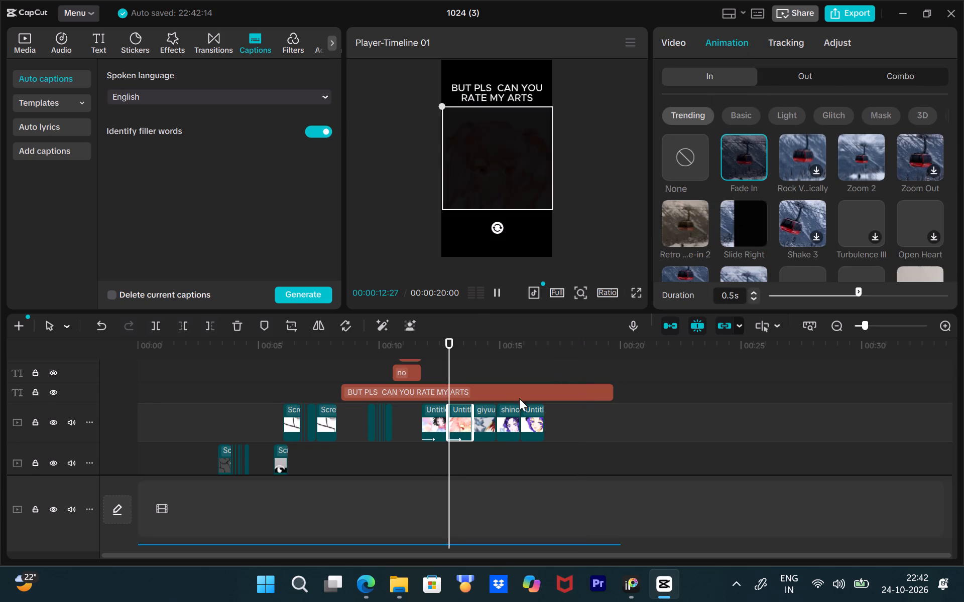
left_click(493, 419)
left_click(741, 167)
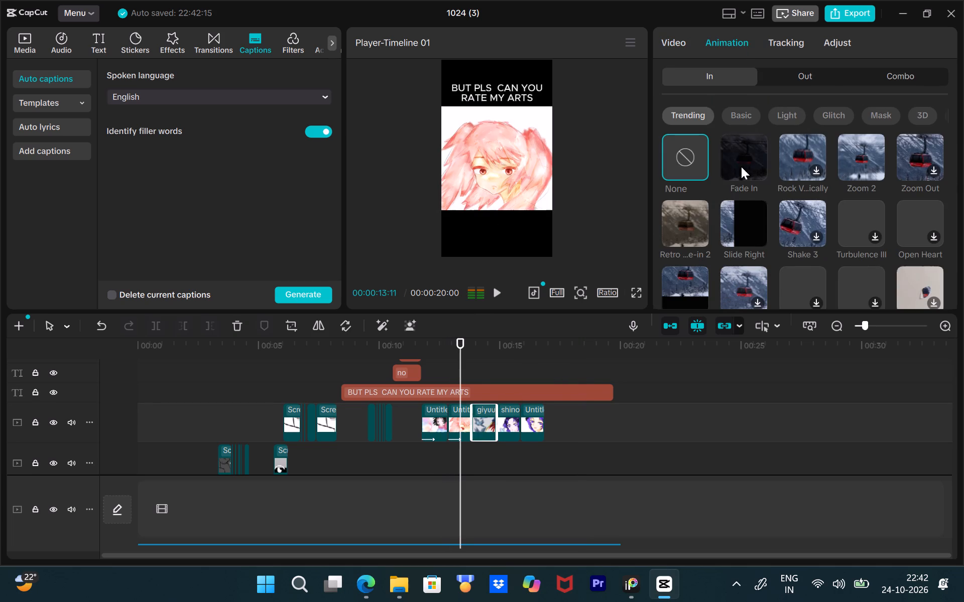
left_click(511, 419)
left_click(748, 170)
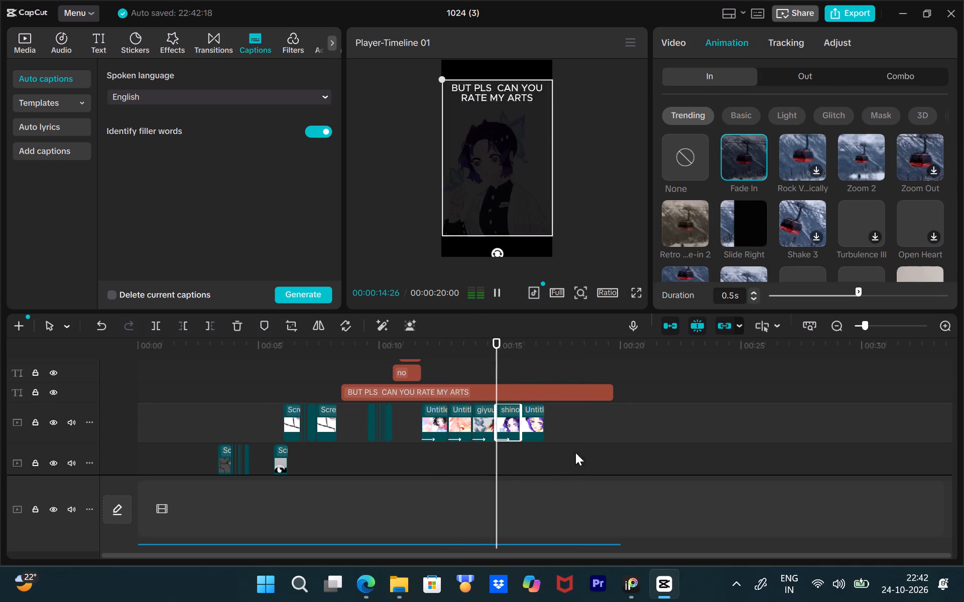
left_click(536, 426)
left_click(719, 173)
left_click(743, 169)
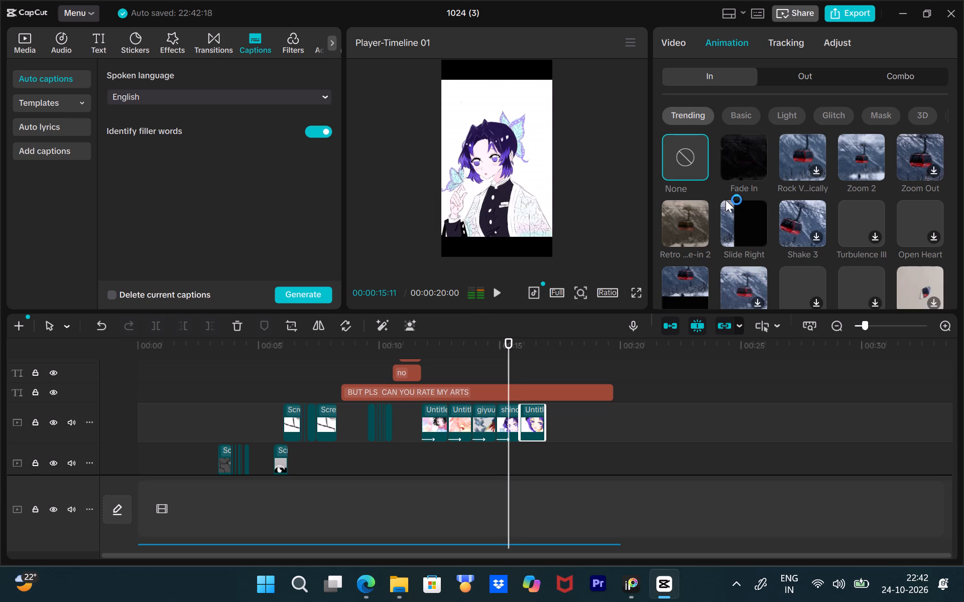
key("space")
key("space")
key("space")
key("space")
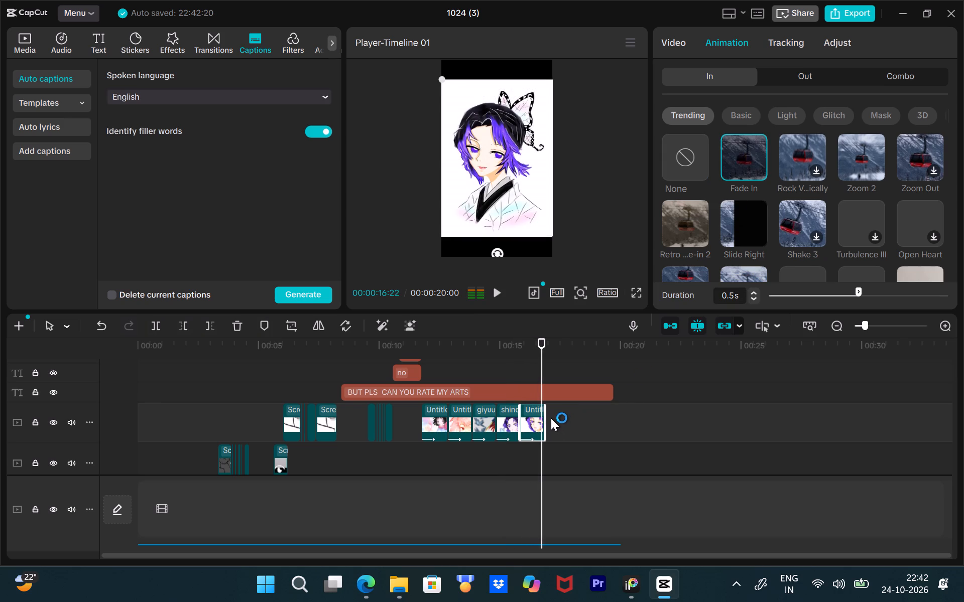
Extend the end of the last artwork clip to about 00:00:17:20 and replay its ending.
left_click_drag(547, 415, 563, 415)
key("space")
key("space")
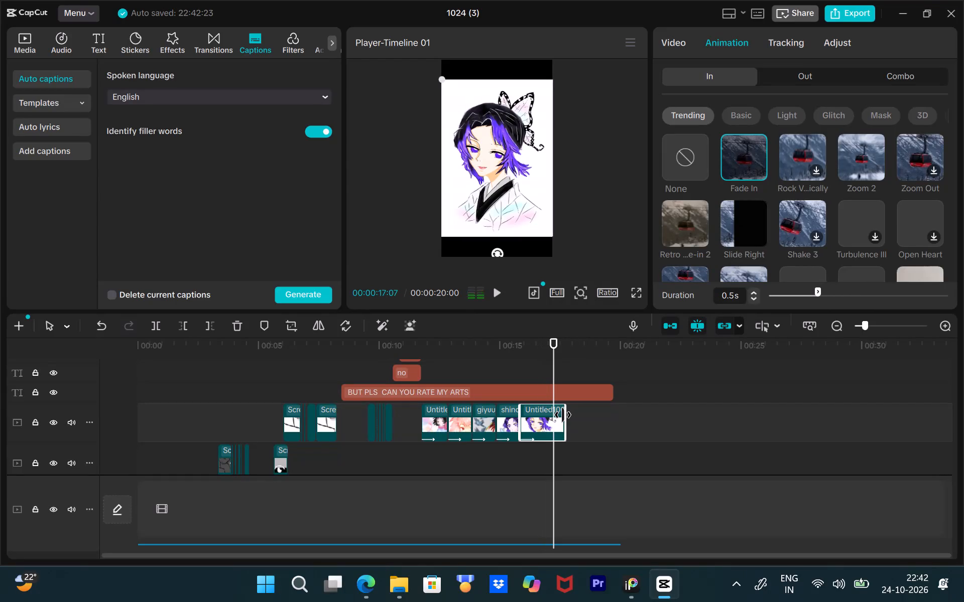
Import the artworks Untitled148_20261010031442.png and Untitled144_20261004194830.png from the Downloads folder into the project media.
left_click(34, 48)
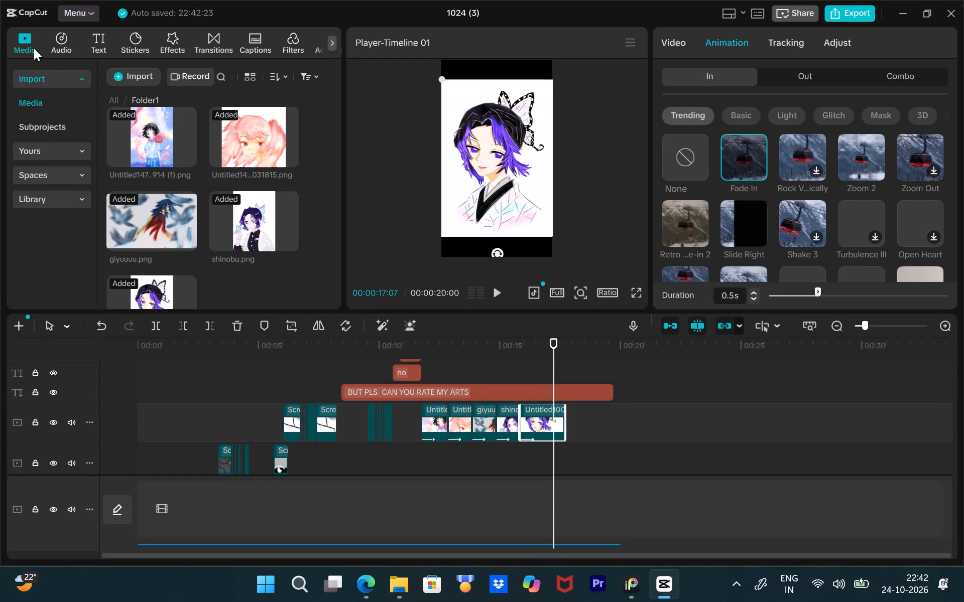
left_click(142, 72)
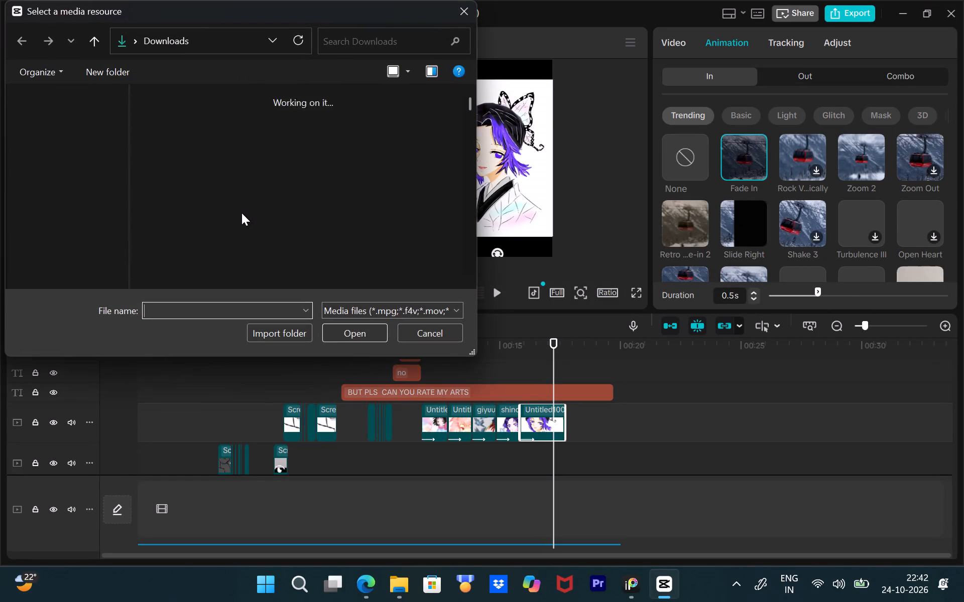
scroll(144, 222, "down", 2)
scroll(187, 201, "down", 9)
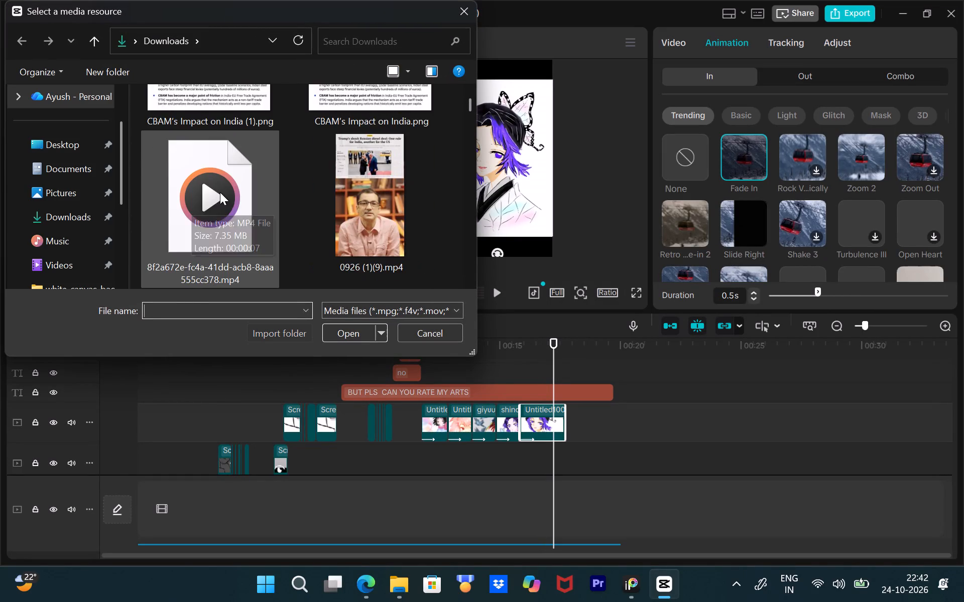
scroll(220, 192, "down", 10)
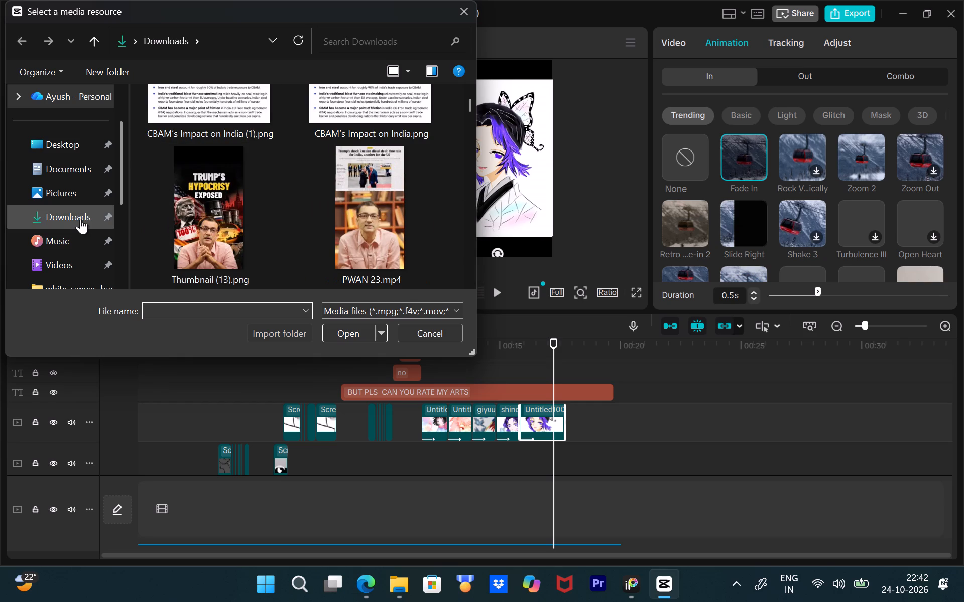
left_click(76, 215)
scroll(290, 175, "down", 3)
scroll(290, 175, "up", 3)
scroll(290, 175, "down", 12)
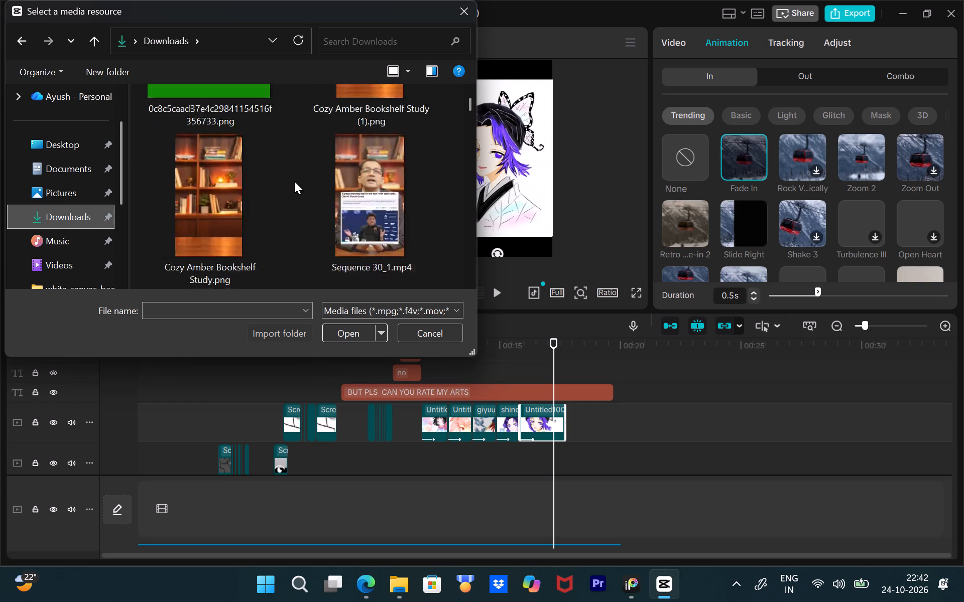
scroll(294, 181, "down", 20)
scroll(294, 181, "down", 11)
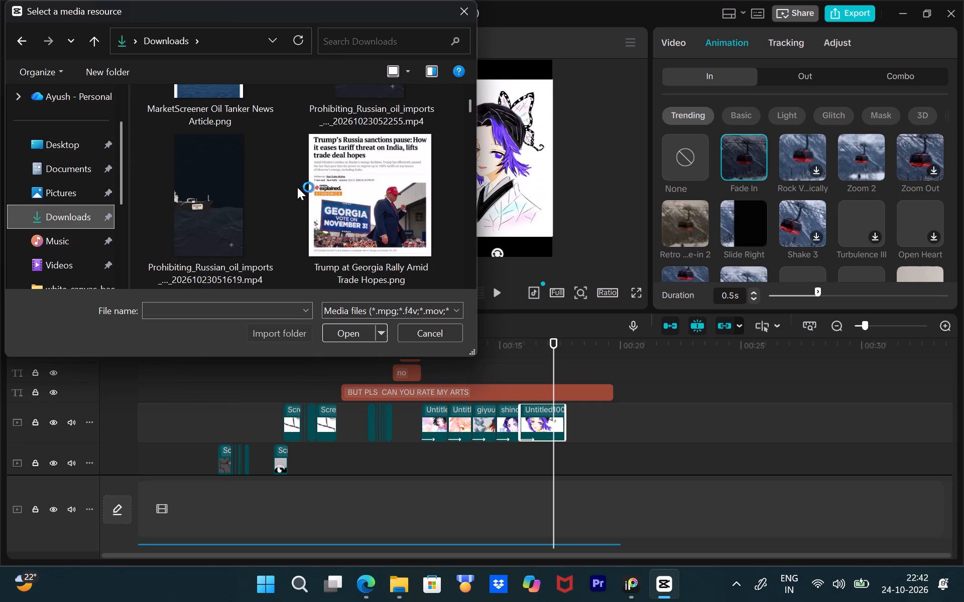
scroll(297, 187, "down", 19)
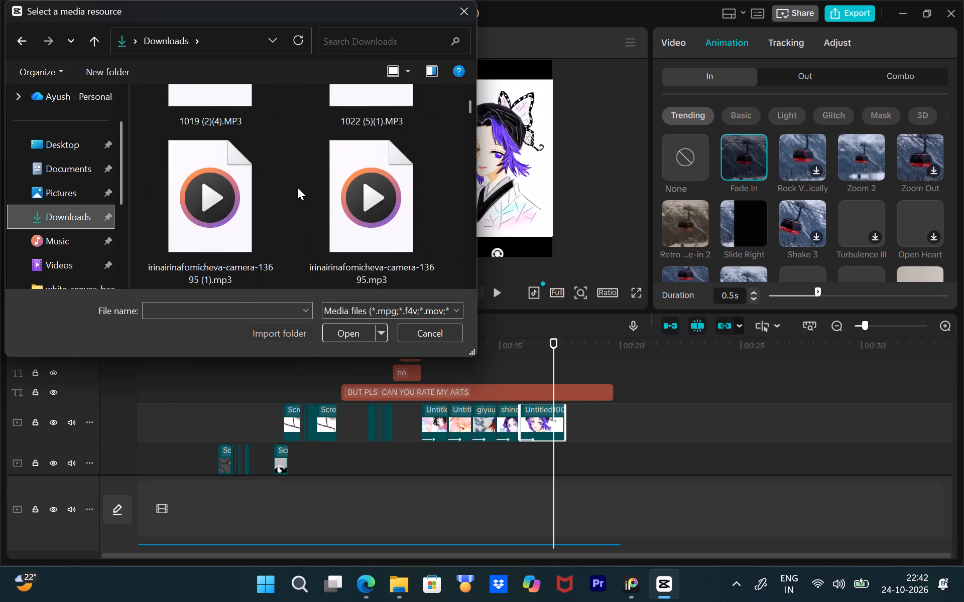
scroll(297, 187, "down", 19)
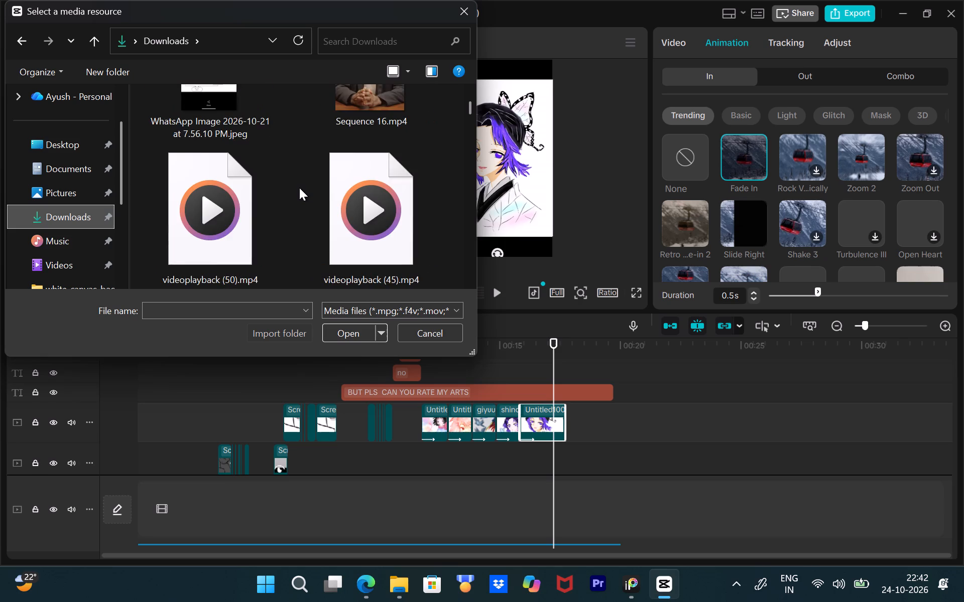
scroll(299, 188, "down", 13)
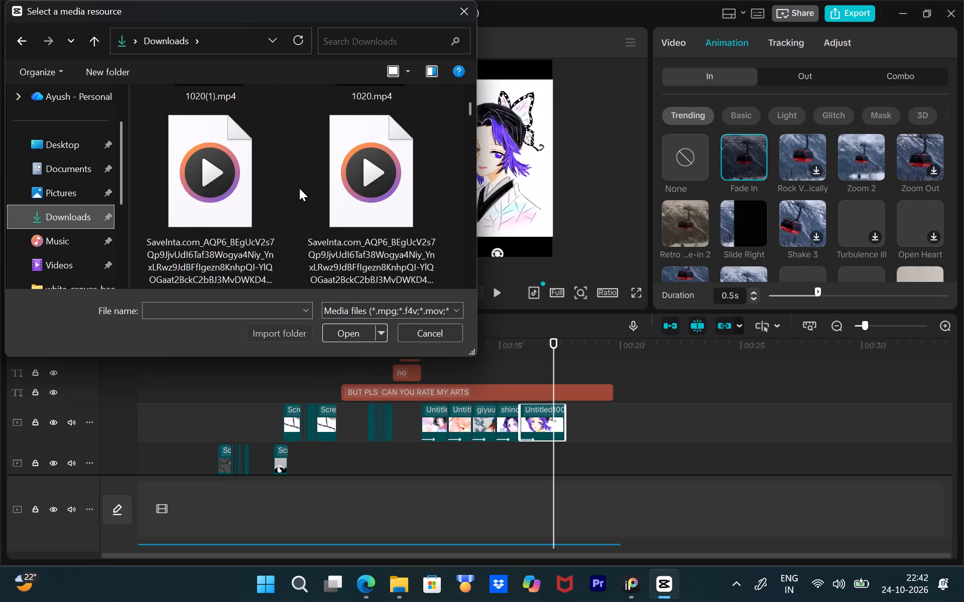
scroll(299, 188, "down", 10)
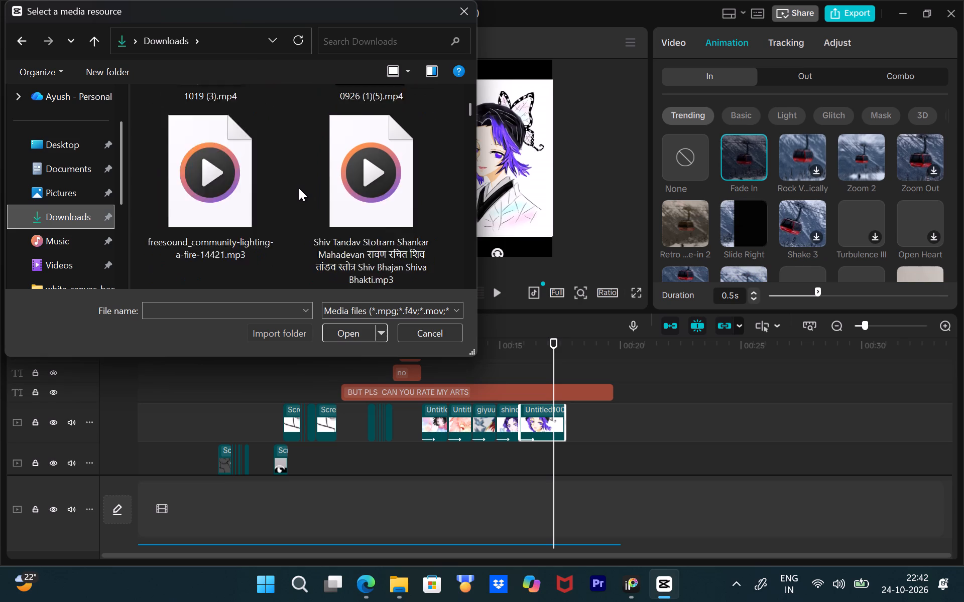
scroll(299, 188, "down", 13)
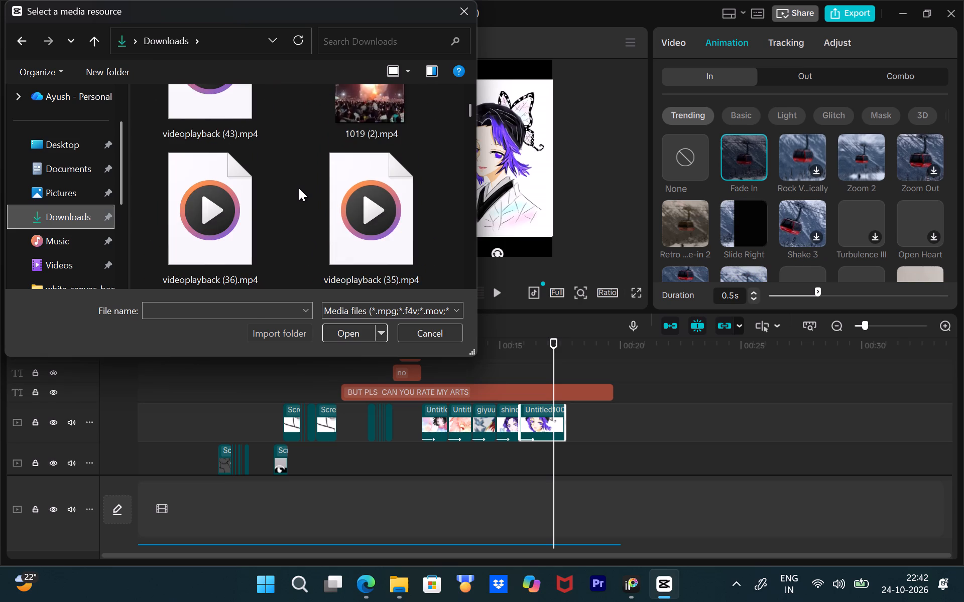
scroll(299, 188, "down", 9)
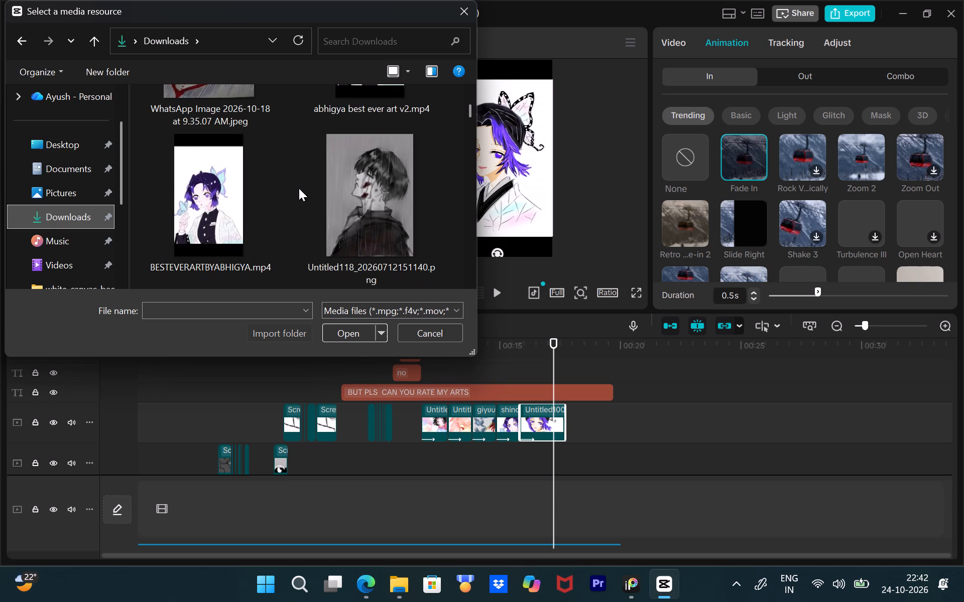
scroll(299, 188, "down", 3)
scroll(299, 188, "up", 1)
scroll(299, 188, "down", 3)
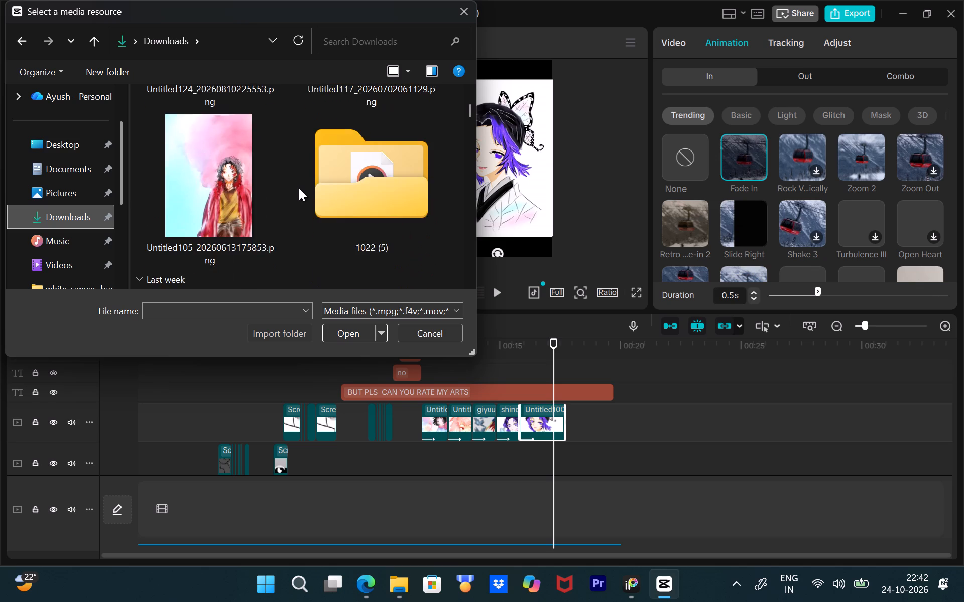
scroll(299, 188, "down", 10)
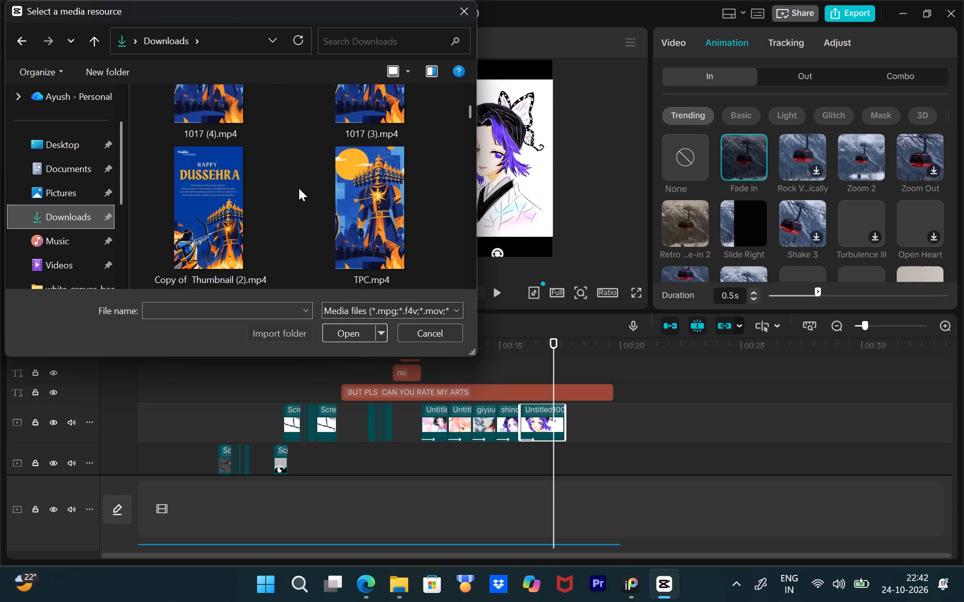
scroll(298, 188, "down", 6)
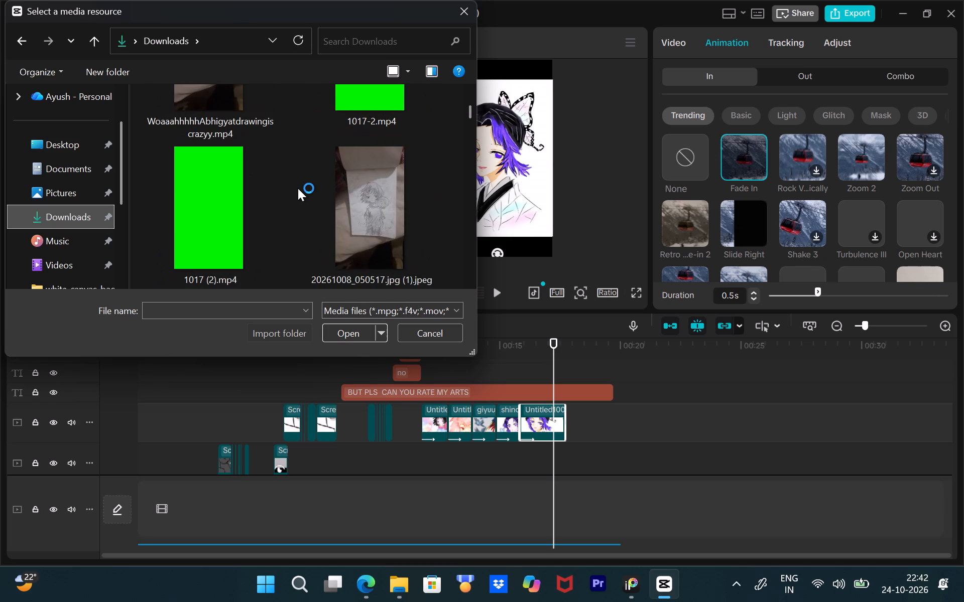
scroll(298, 188, "down", 9)
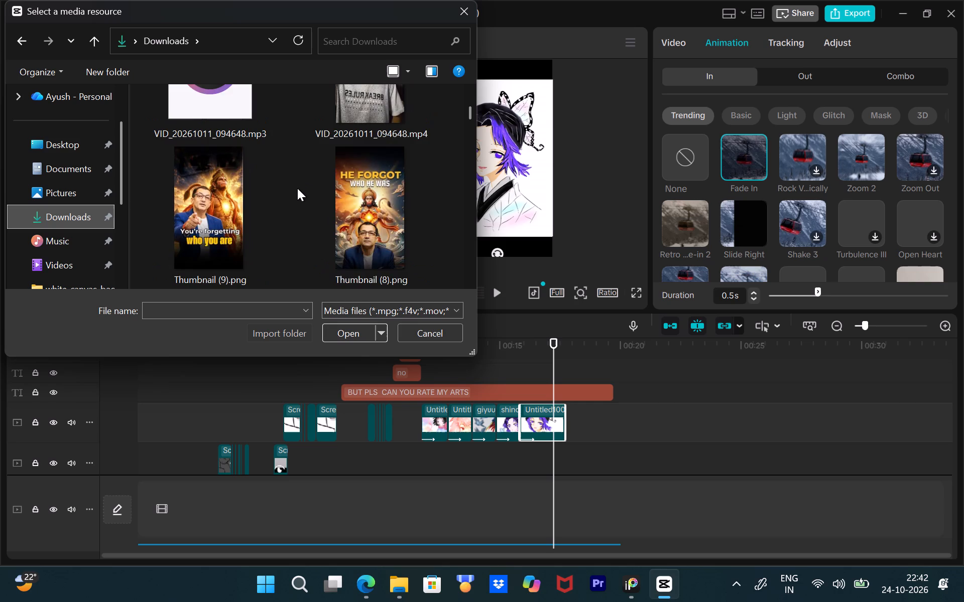
scroll(297, 188, "down", 6)
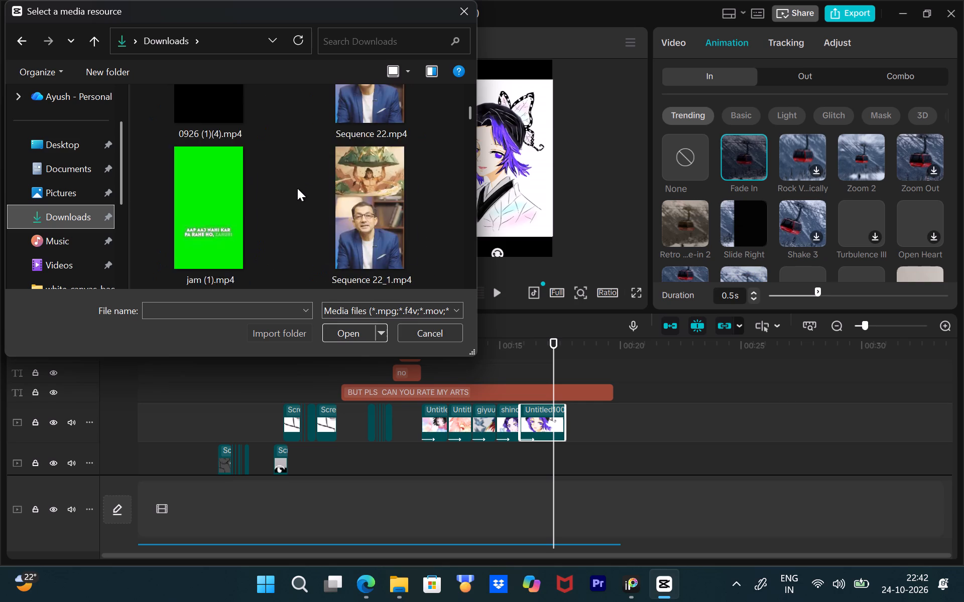
scroll(297, 188, "down", 6)
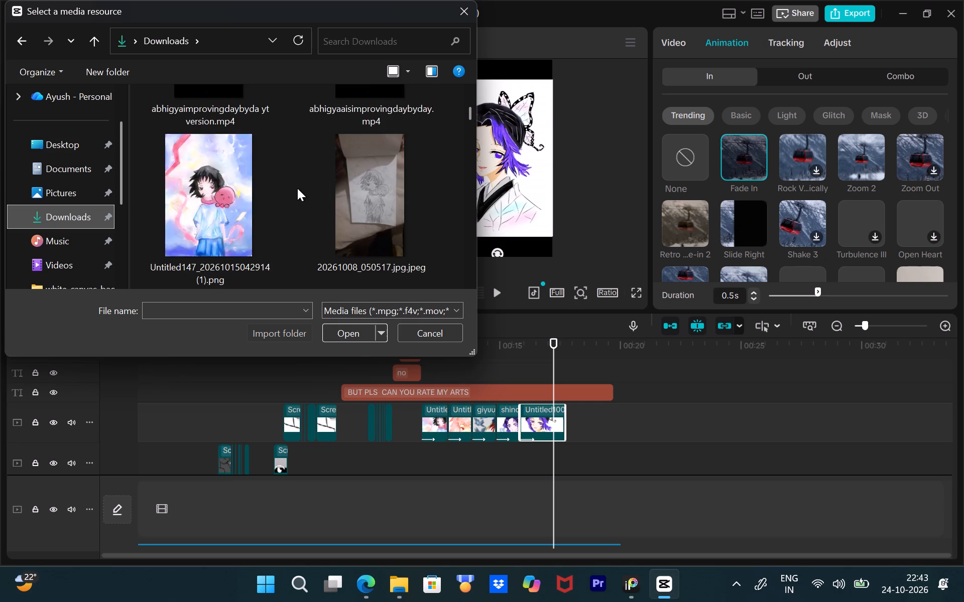
scroll(297, 188, "down", 8)
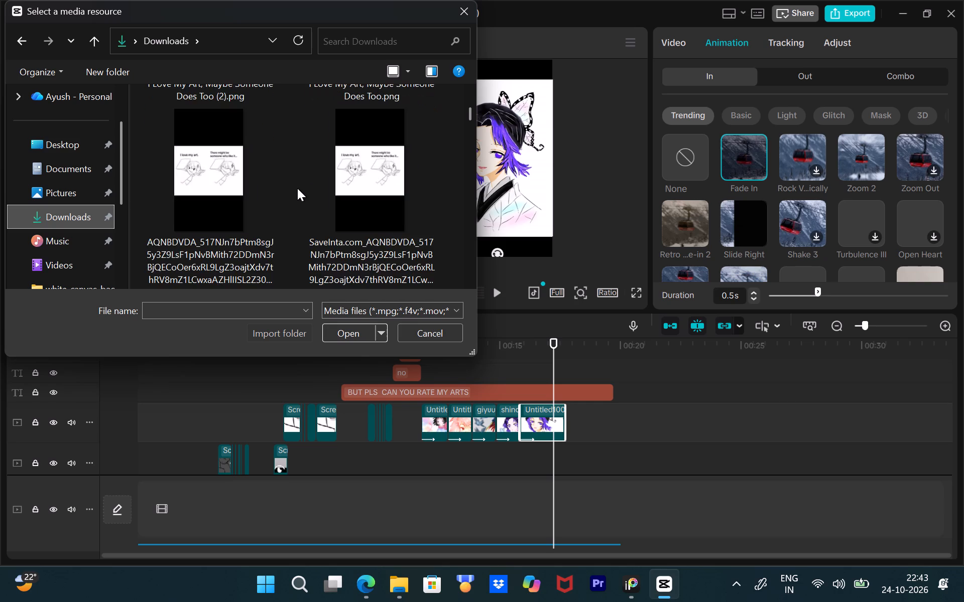
scroll(297, 188, "down", 10)
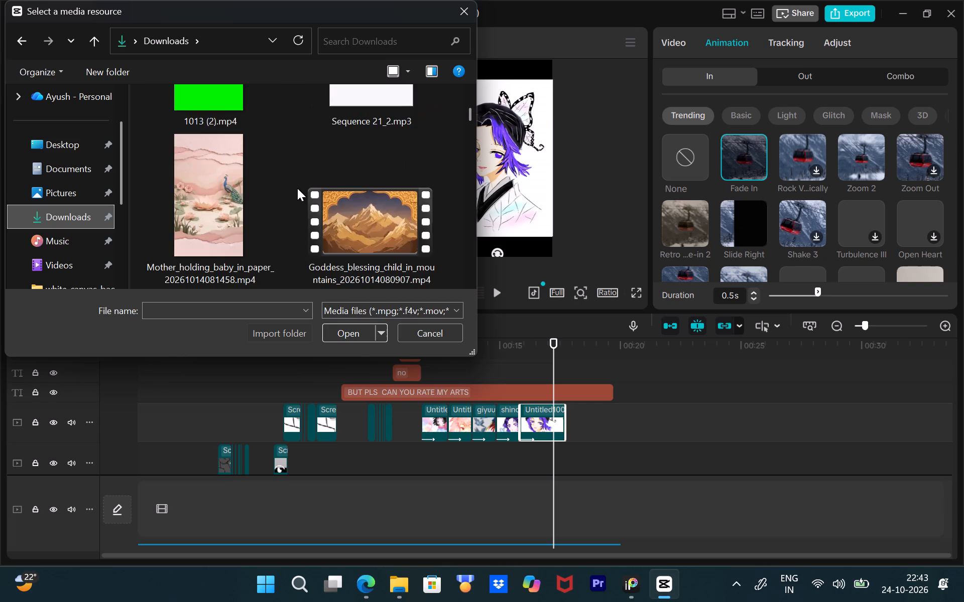
scroll(297, 188, "down", 6)
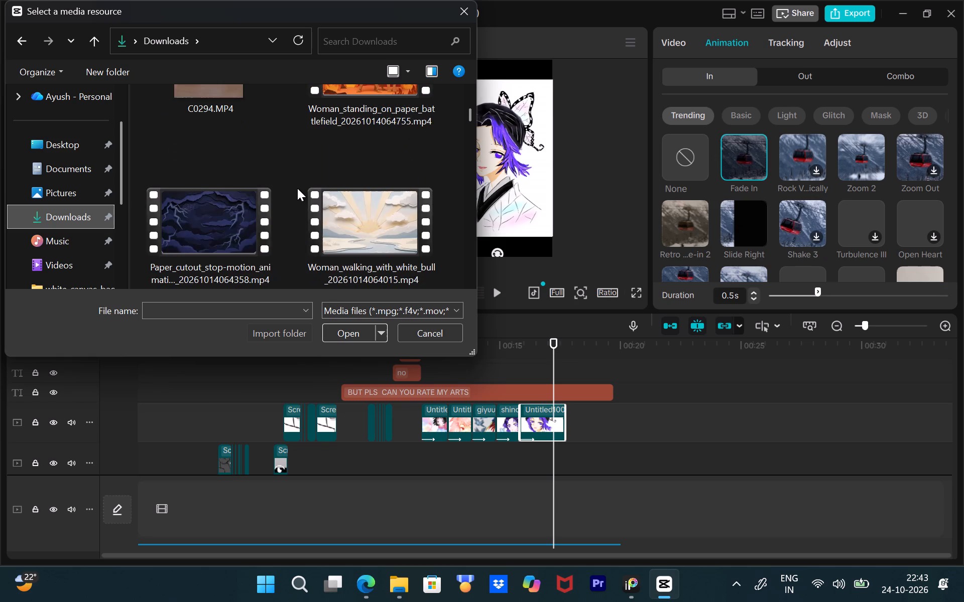
scroll(297, 188, "down", 5)
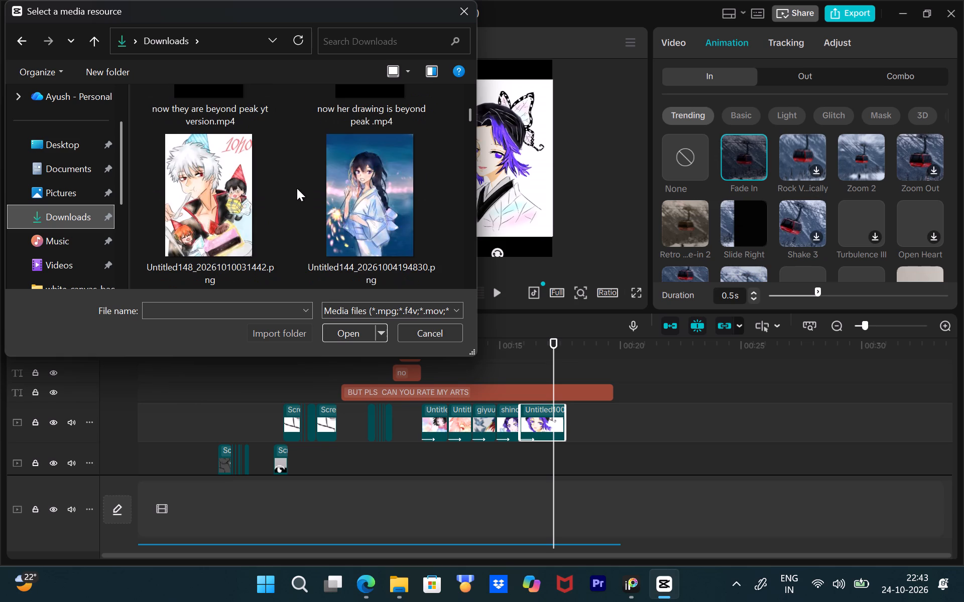
left_click(355, 187)
left_click(200, 205, "ctrl")
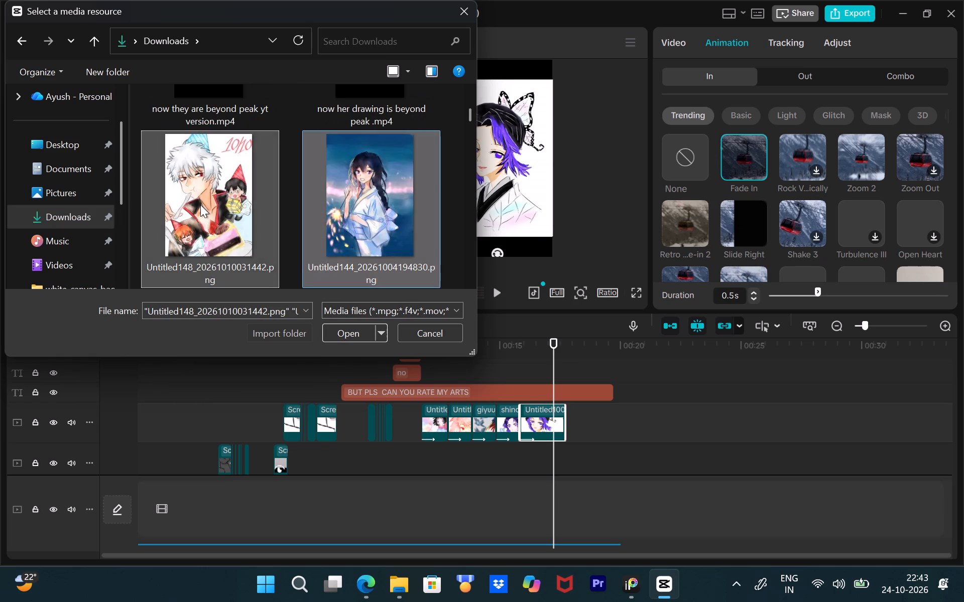
left_click(339, 339)
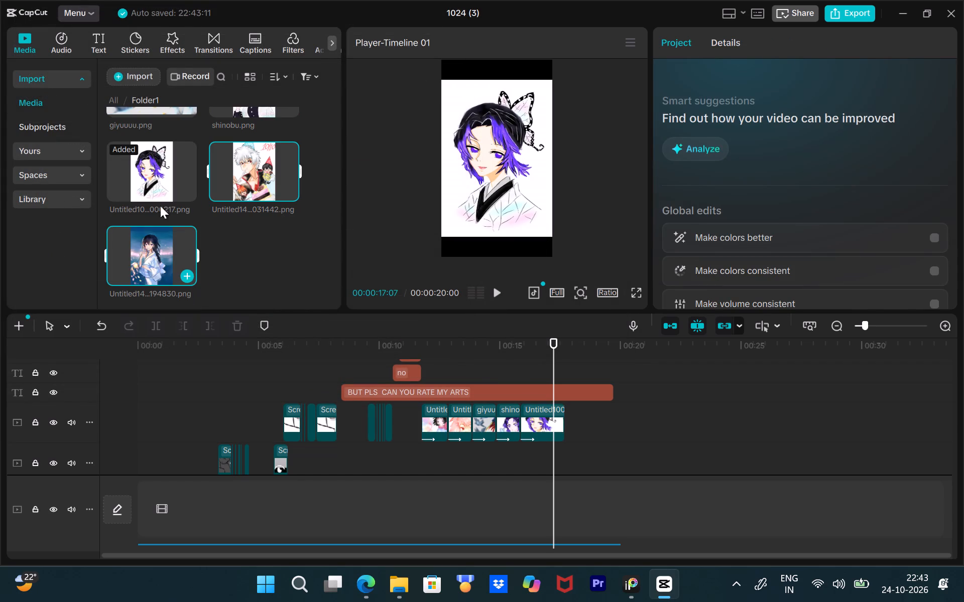
Add the two newly imported artworks to the timeline directly after the last artwork clip.
left_click_drag(159, 255, 569, 430)
Shorten the fifth artwork clip to end at about 00:00:17:00 and close up the two new clips behind it.
left_click(549, 424)
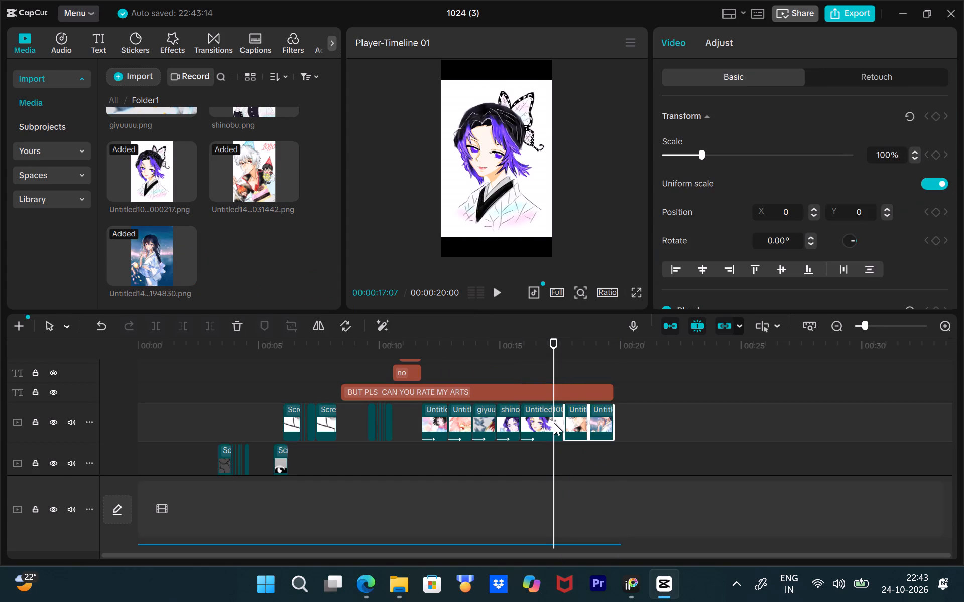
left_click_drag(563, 427, 545, 424)
left_click_drag(573, 418, 564, 418)
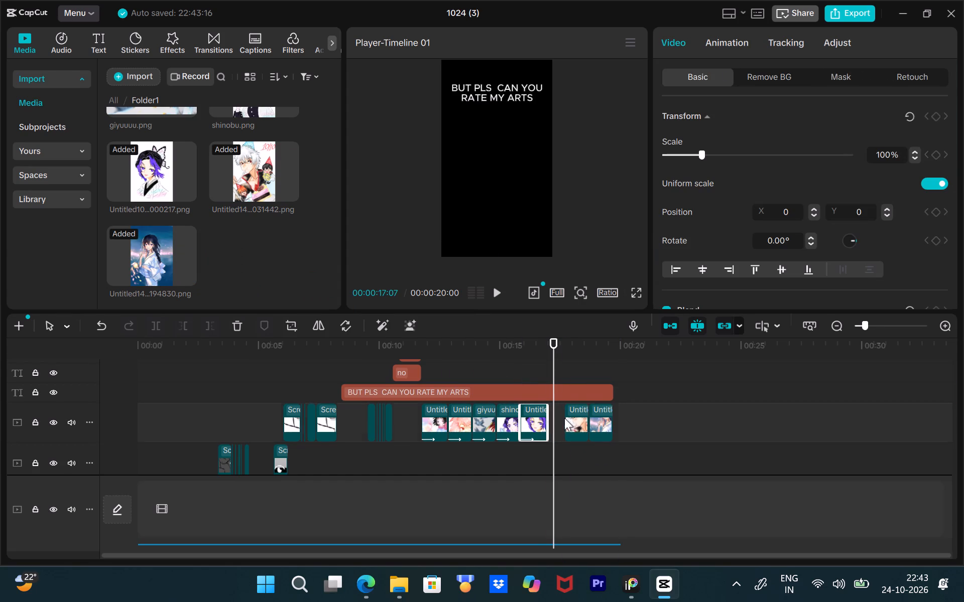
left_click_drag(564, 418, 556, 418)
left_click_drag(596, 423, 581, 422)
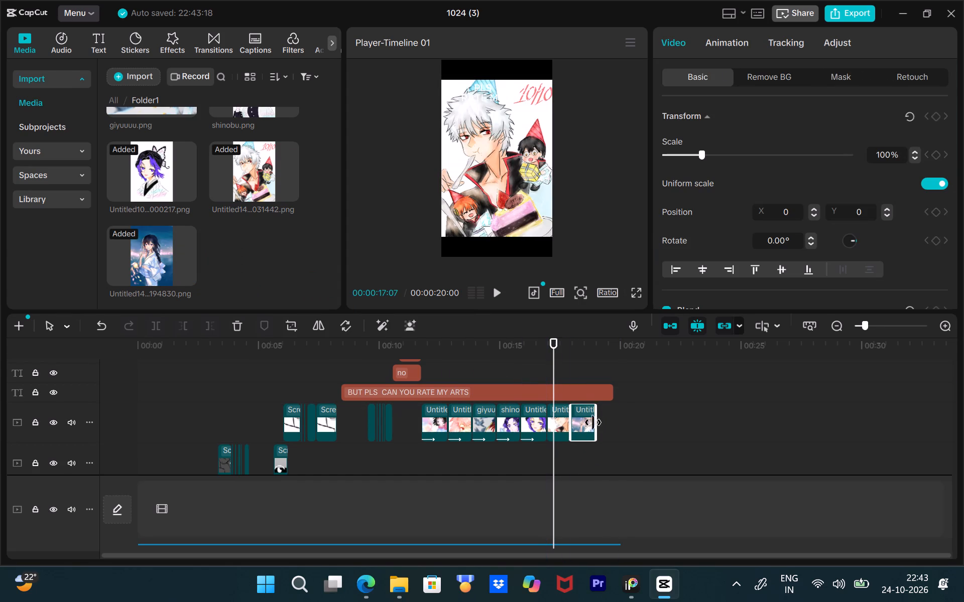
Extend the last artwork clip to the end of the rating text clip.
left_click_drag(597, 422, 609, 426)
Apply the Fade In animation to both new artwork clips and play back the last one.
left_click(554, 425)
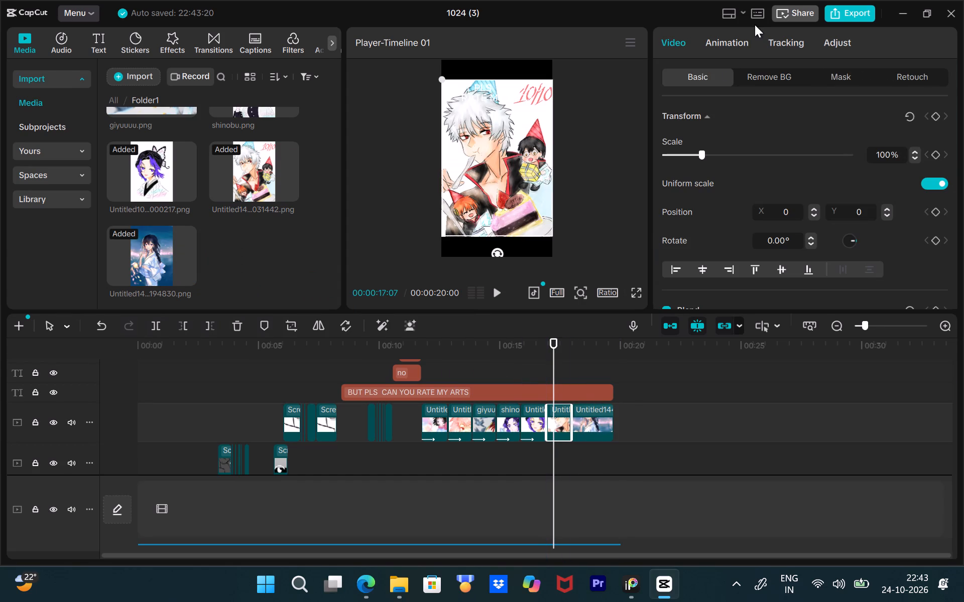
left_click(722, 44)
left_click(740, 164)
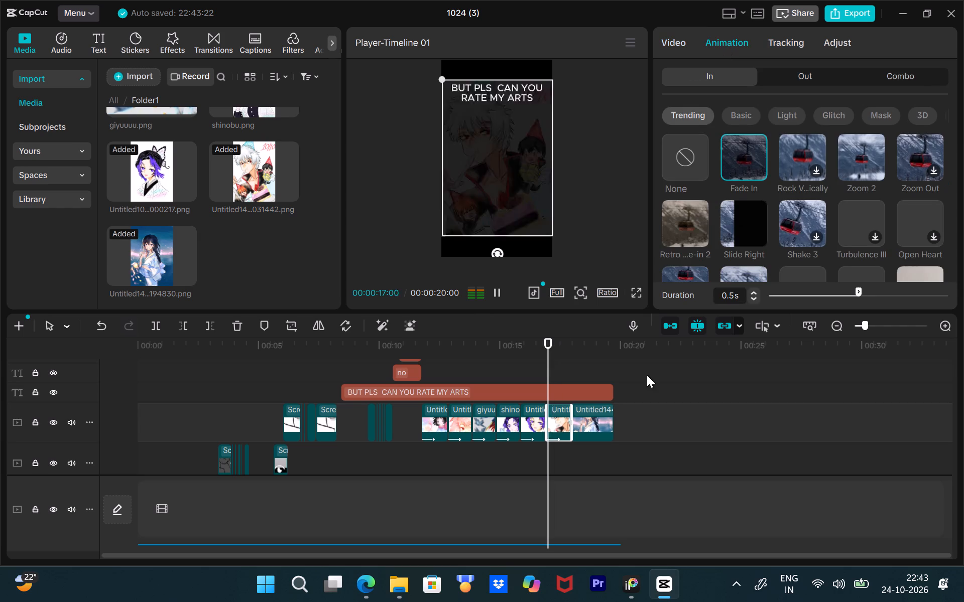
left_click(603, 430)
left_click(754, 160)
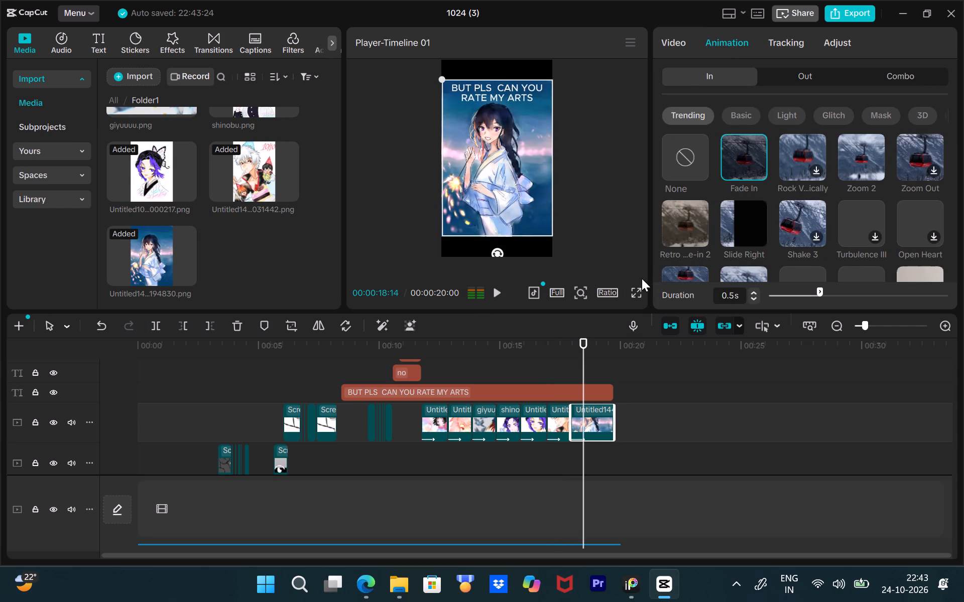
key("space")
key("space")
Shrink the "BUT PLS CAN YOU RATE MY ARTS" text and centre it in the black band above the artwork.
left_click(509, 90)
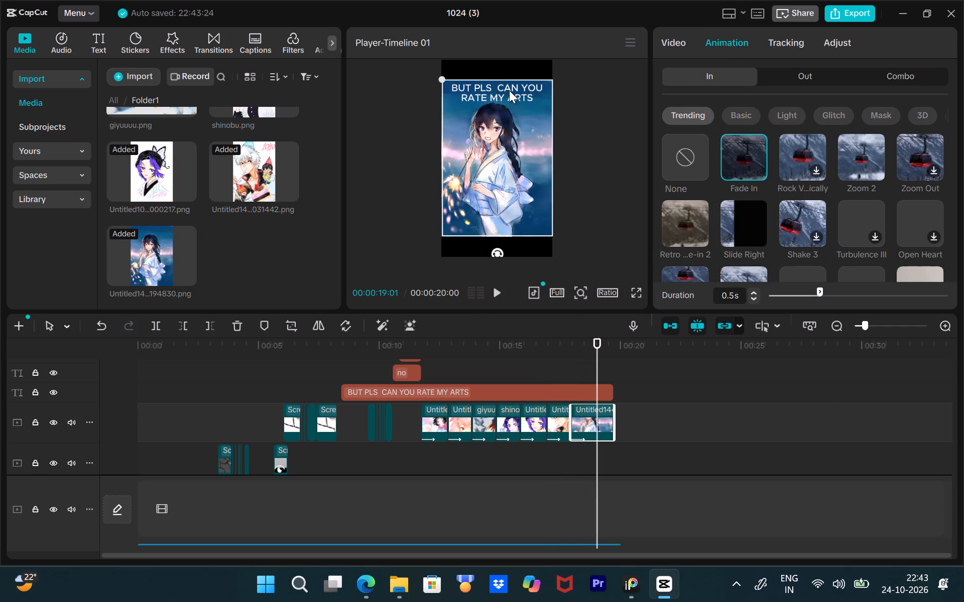
left_click_drag(467, 91, 464, 75)
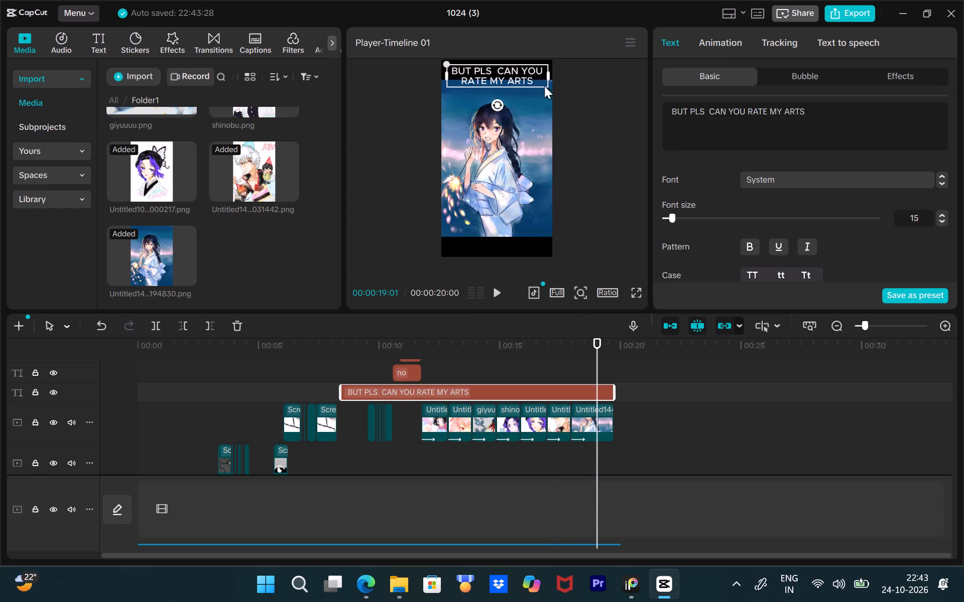
left_click_drag(446, 62, 469, 74)
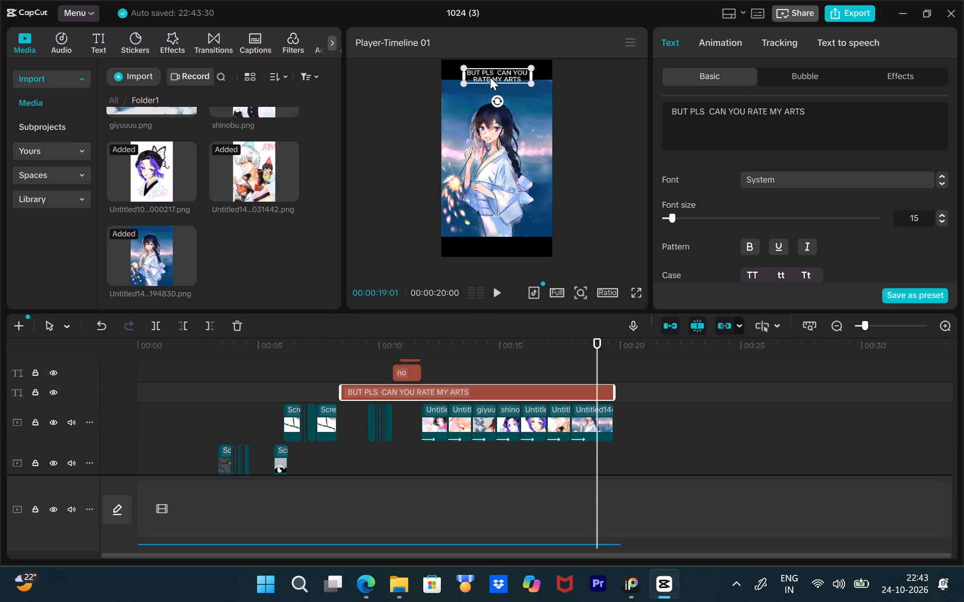
left_click_drag(490, 77, 486, 72)
left_click(477, 66)
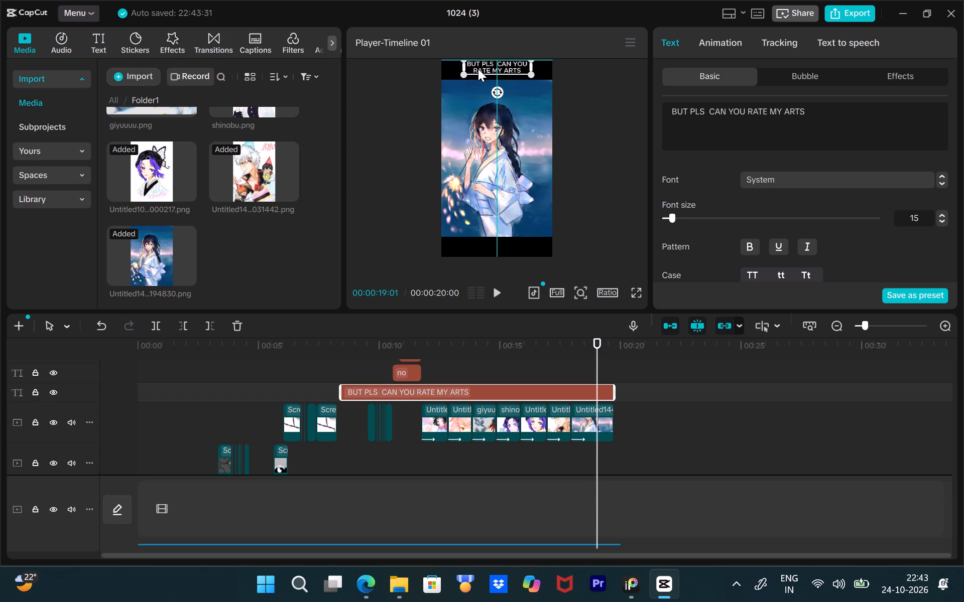
left_click_drag(487, 65, 486, 71)
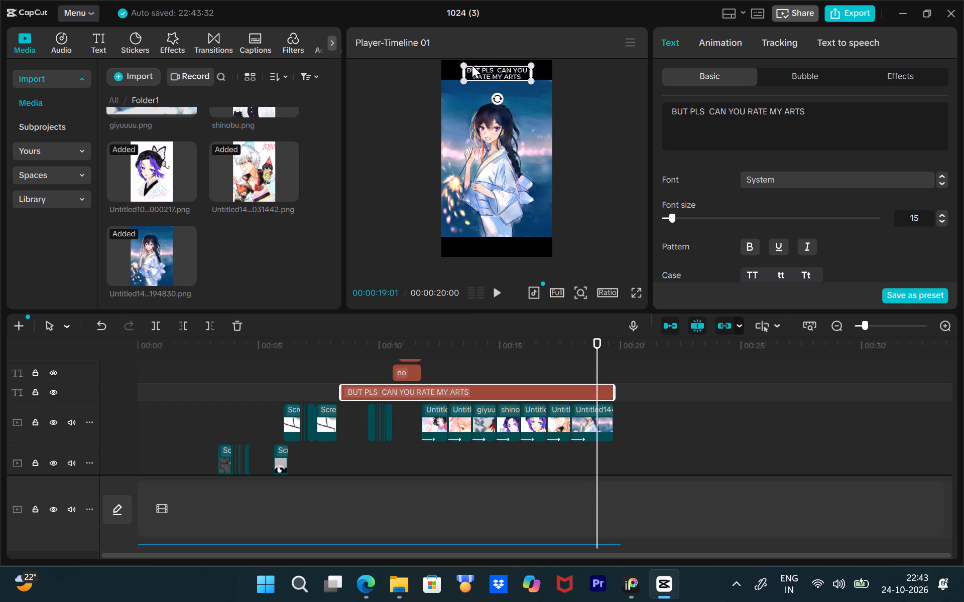
Widen the "BUT PLS CAN YOU RATE MY ARTS" text box so it fits one line, and position it in the black band above the artwork.
left_click_drag(462, 64, 468, 66)
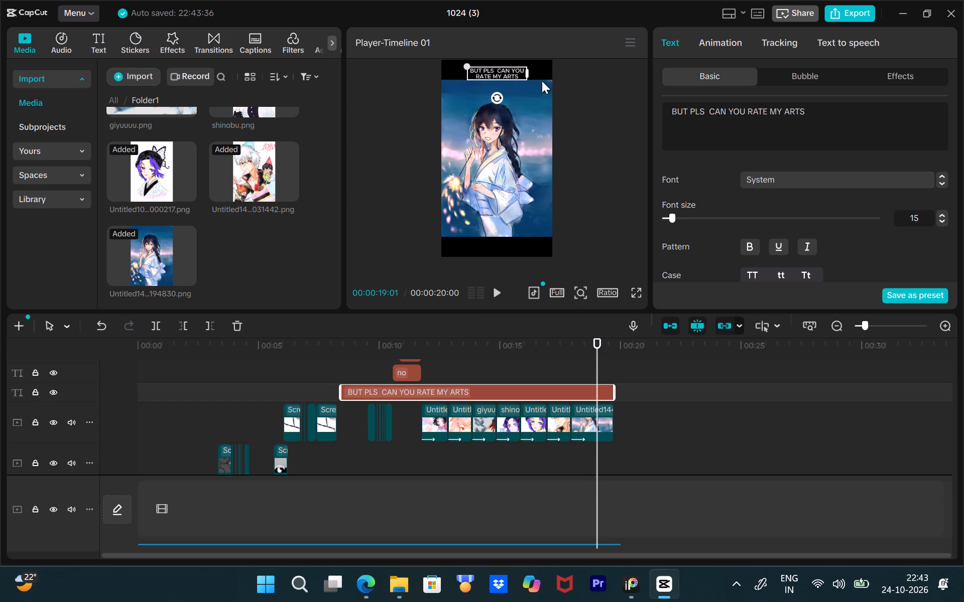
left_click_drag(528, 74, 548, 75)
left_click(552, 76)
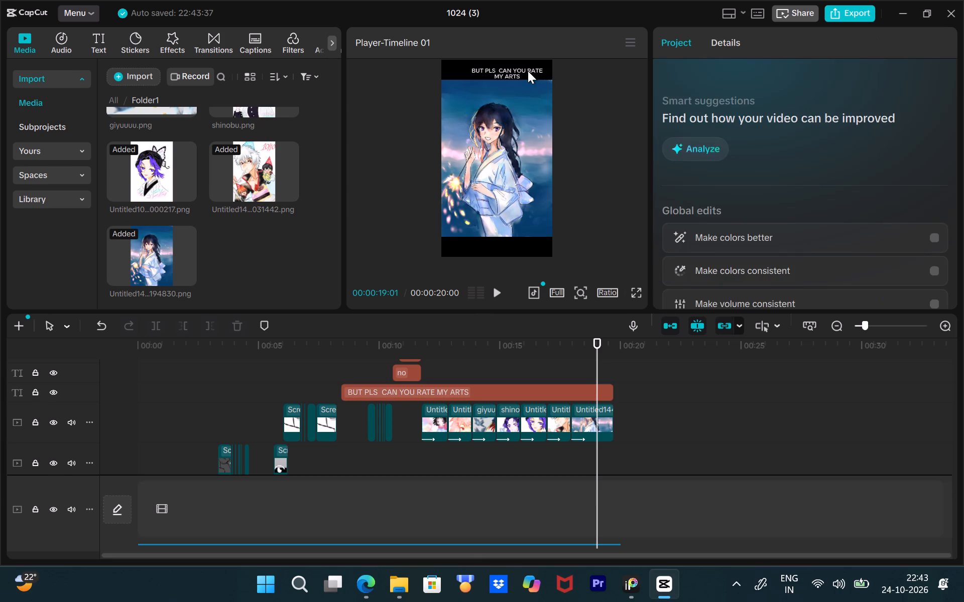
left_click(528, 70)
left_click(525, 71)
left_click_drag(524, 71, 508, 72)
left_click(563, 73)
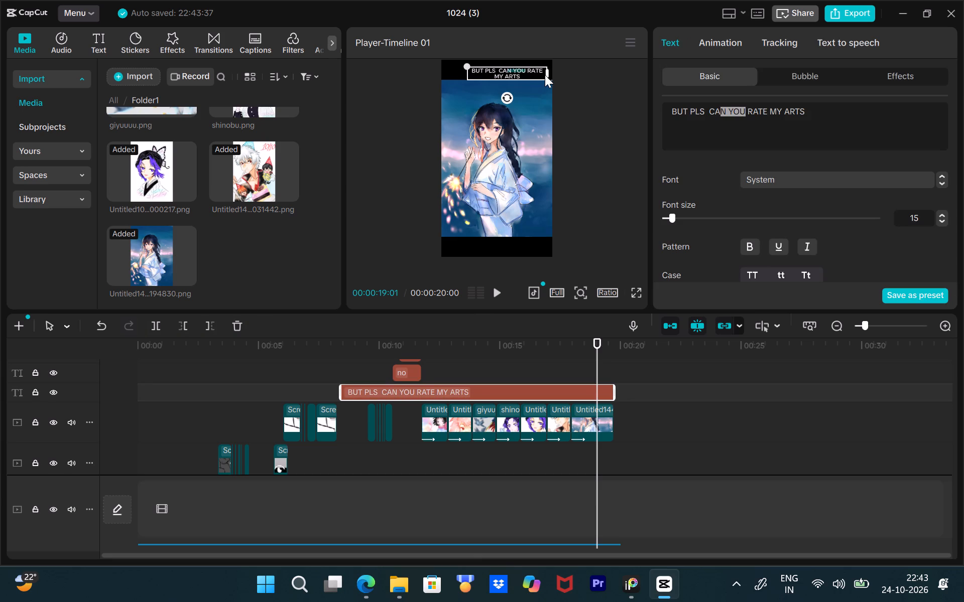
left_click(522, 75)
left_click_drag(522, 75, 501, 77)
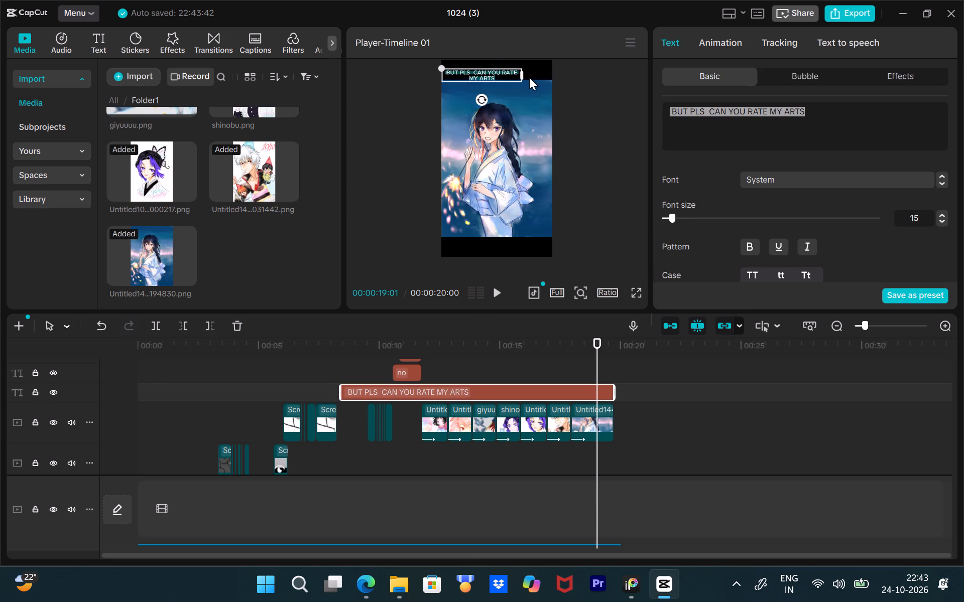
left_click_drag(523, 73, 551, 81)
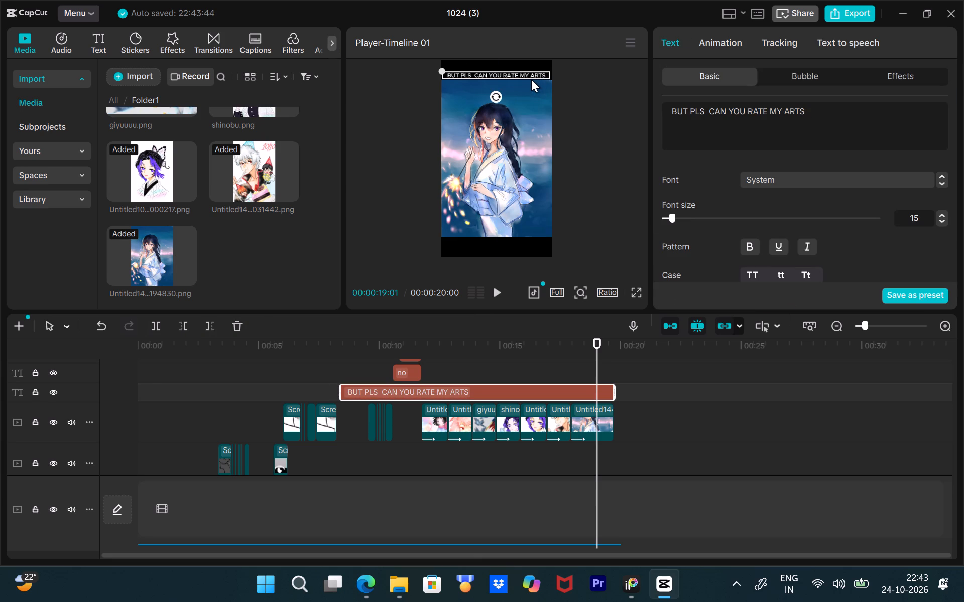
left_click_drag(530, 78, 526, 74)
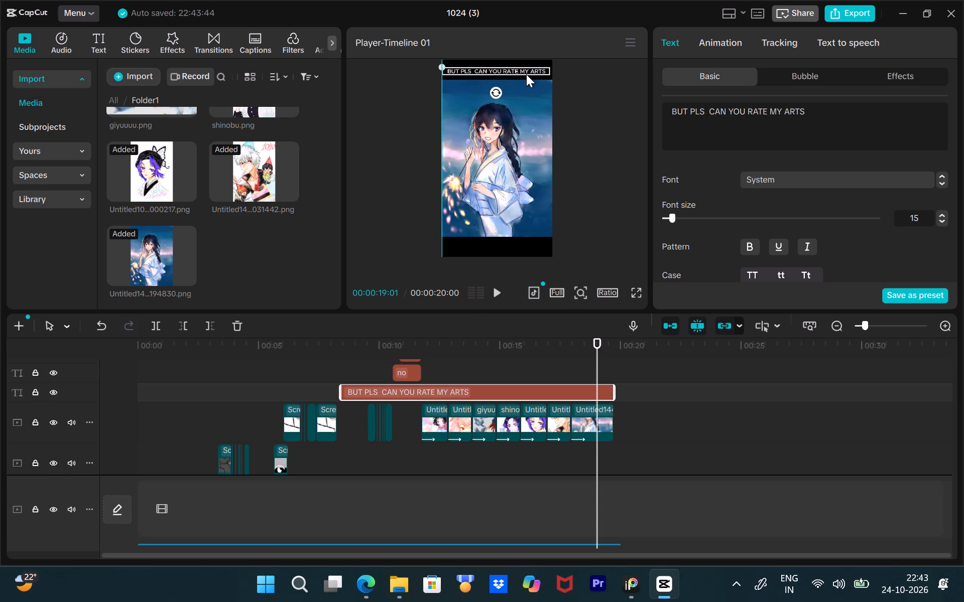
left_click_drag(526, 74, 526, 74)
left_click_drag(526, 74, 525, 74)
Add a second line "out of 10" to the rating text, set the text to all uppercase and recentre it above the artwork.
left_click(821, 114)
key("Return")
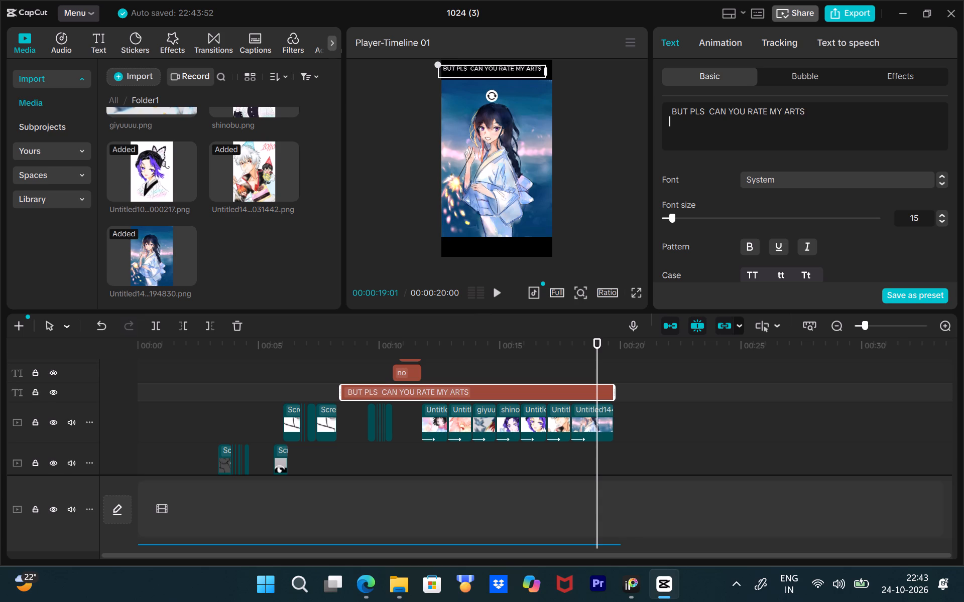
type("out of 10")
left_click(409, 76)
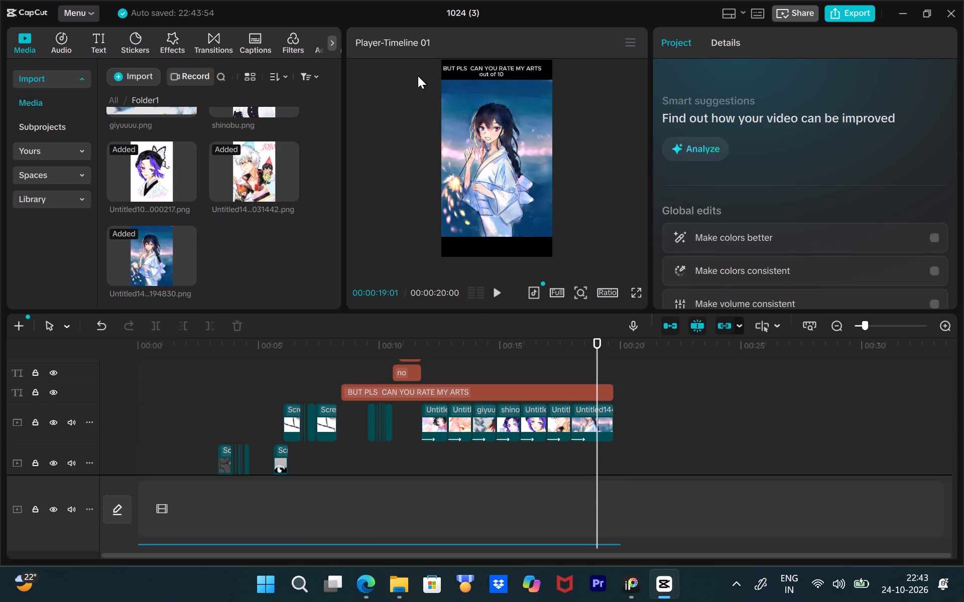
left_click(509, 72)
left_click_drag(512, 74, 517, 74)
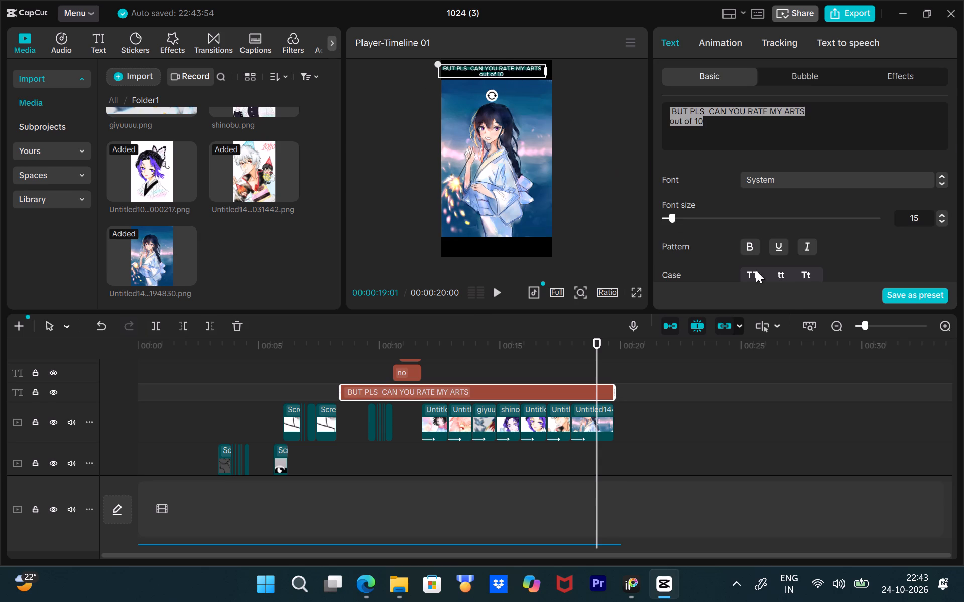
left_click(756, 270)
left_click(556, 72)
left_click(519, 73)
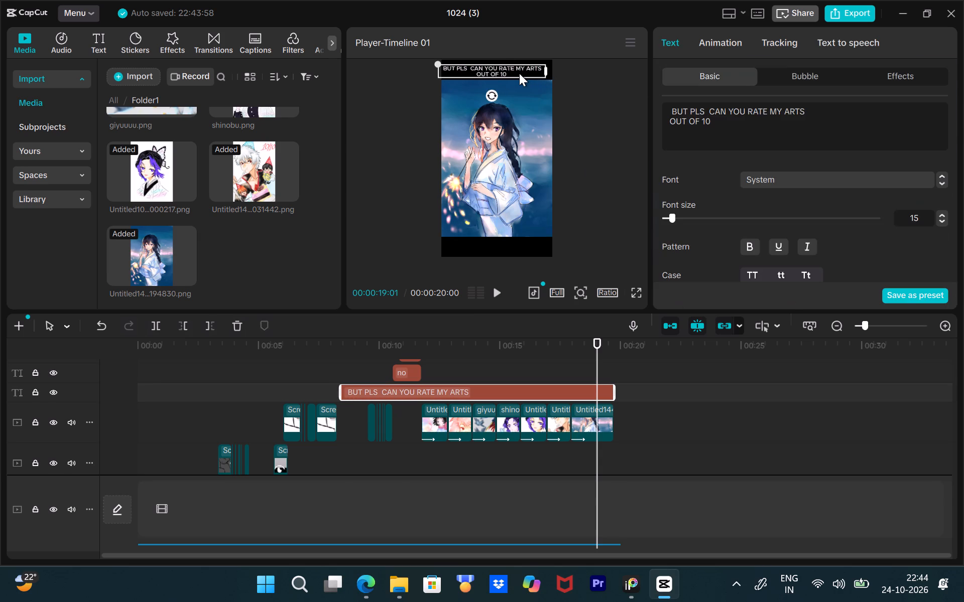
left_click_drag(517, 73, 524, 74)
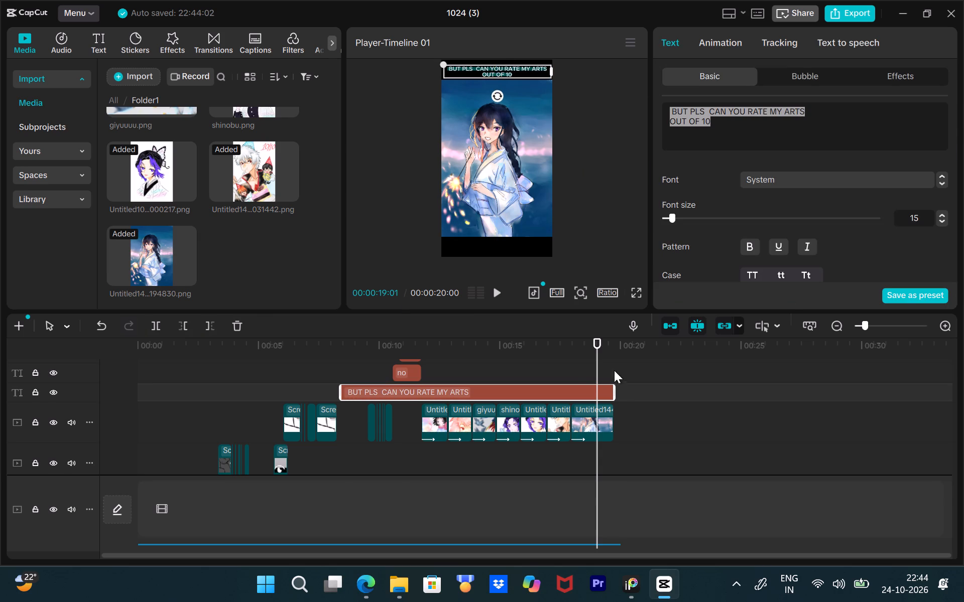
Play back the whole reel from the beginning, and replay its opening seconds.
left_click_drag(596, 349, 0, 432)
key("space")
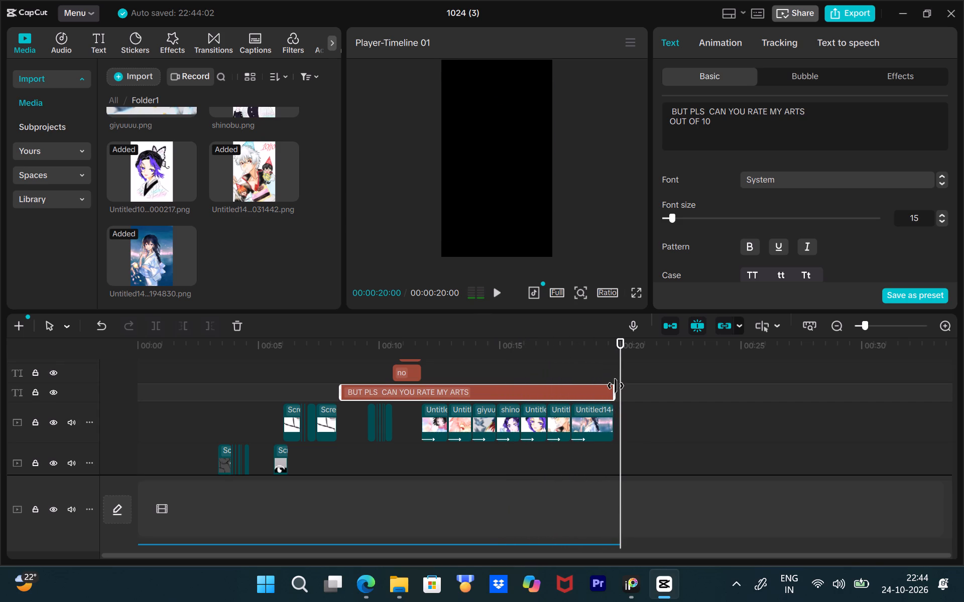
left_click_drag(617, 347, 139, 355)
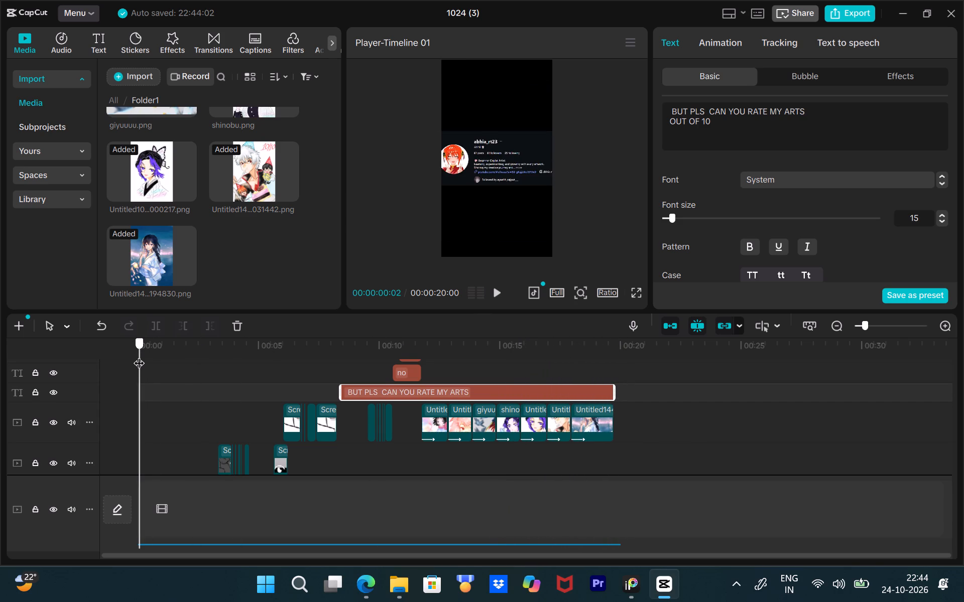
left_click_drag(139, 355, 126, 359)
key("space")
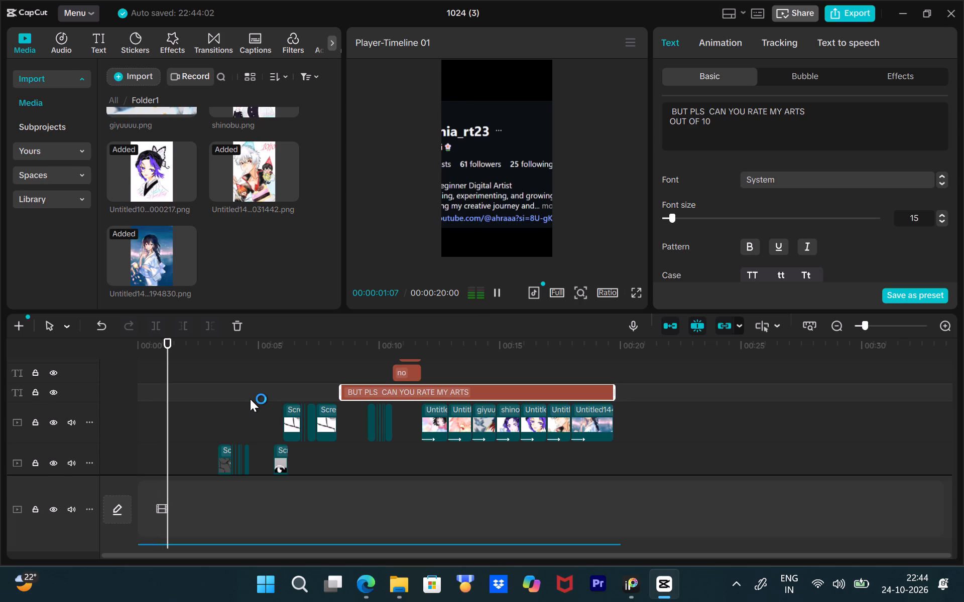
key("space")
scroll(250, 399, "down", 7)
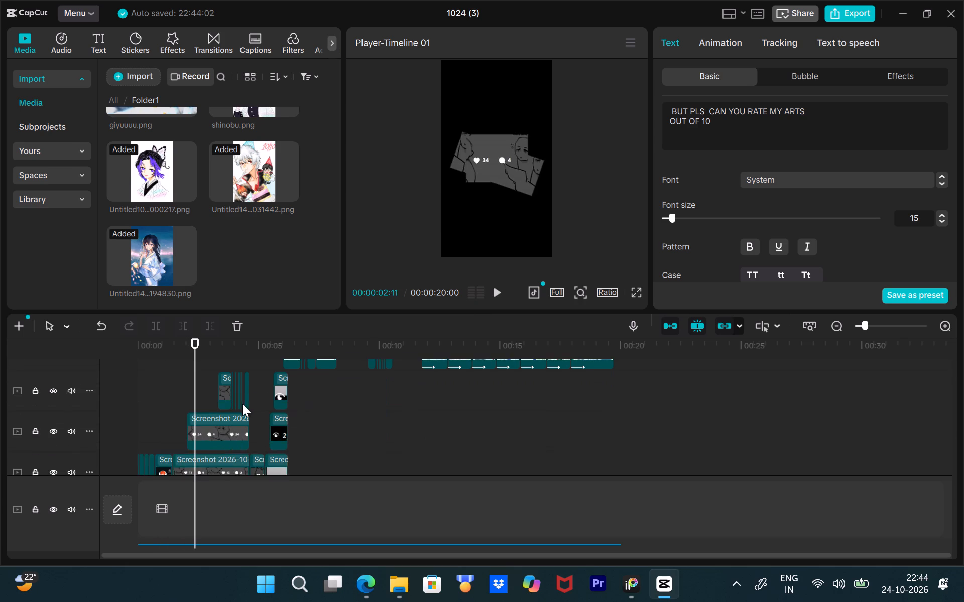
left_click_drag(191, 343, 91, 347)
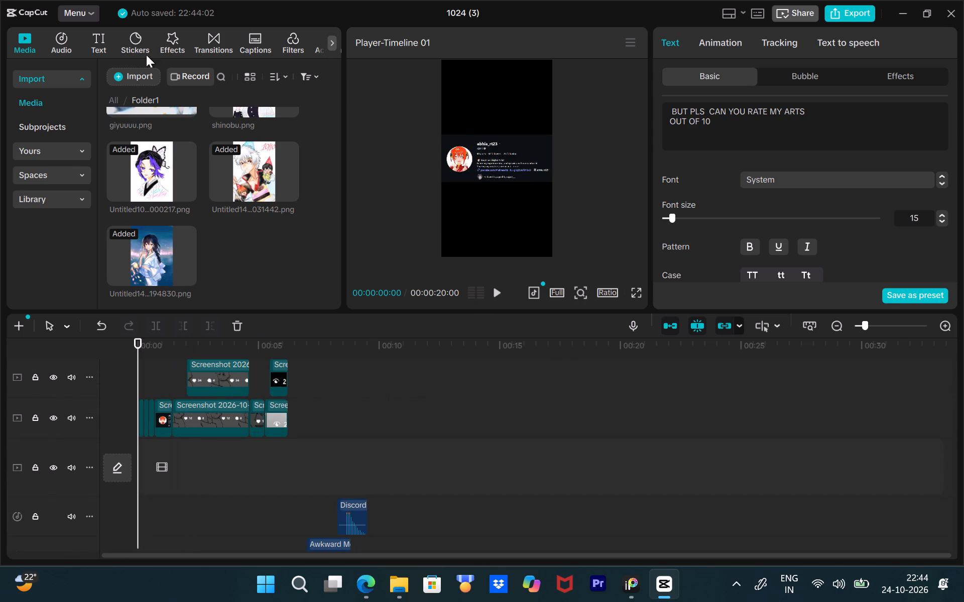
left_click(120, 74)
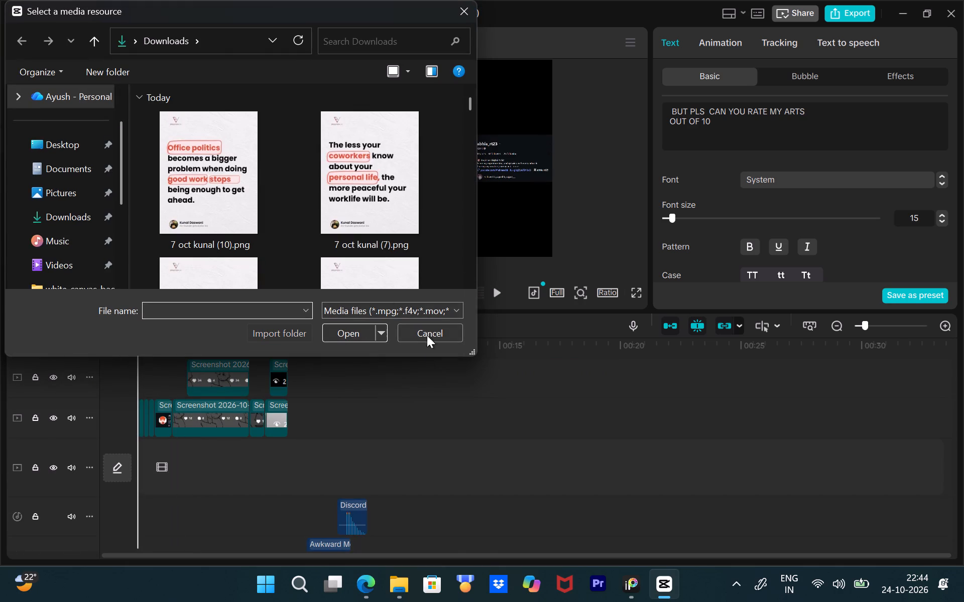
left_click(426, 327)
left_click(97, 49)
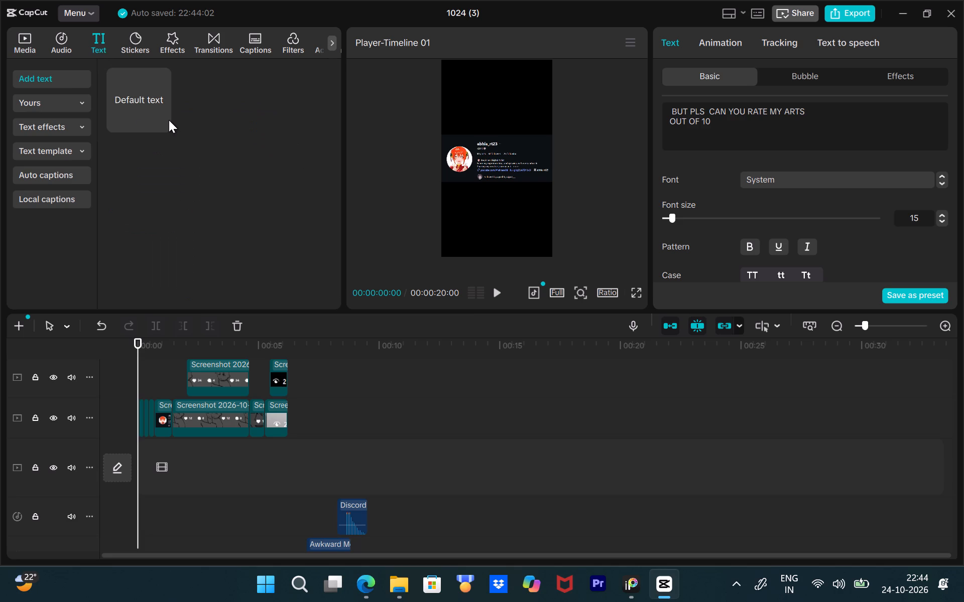
left_click(165, 119)
scroll(212, 385, "up", 3)
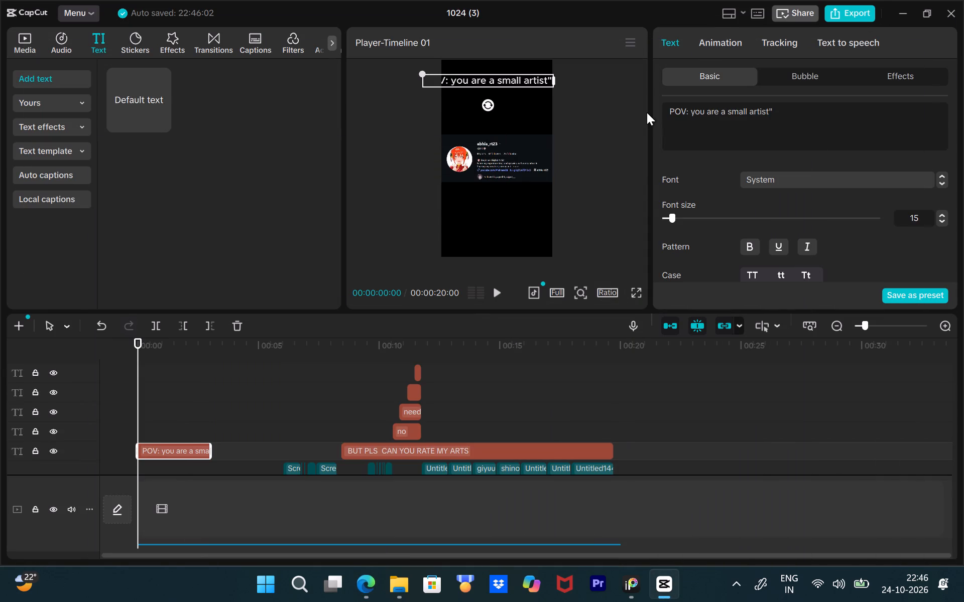
Narrow the opening title's text box to wrap onto two lines and centre it above the profile screenshot.
left_click_drag(554, 81, 529, 79)
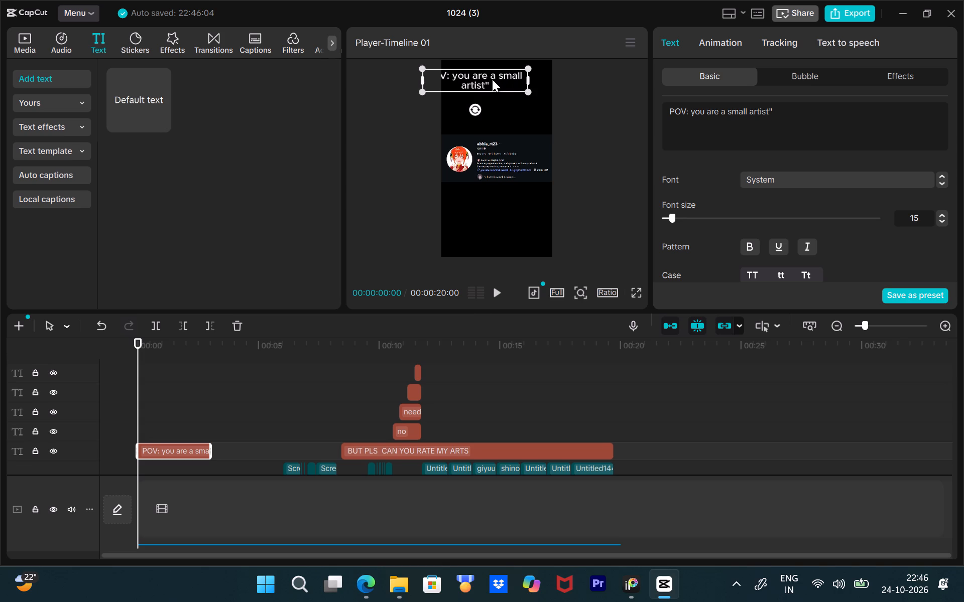
left_click_drag(492, 79, 511, 90)
Delete the stray closing quotation mark from the opening title so it reads "POV: you are a small artist".
left_click(511, 90)
triple_click(518, 93)
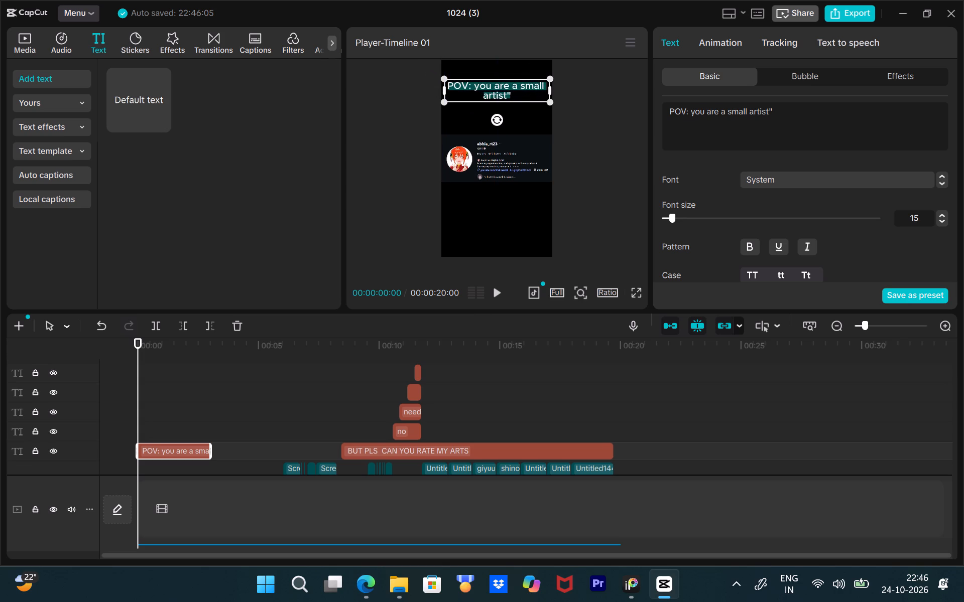
left_click(517, 94)
left_click(517, 94)
key("BackSpace")
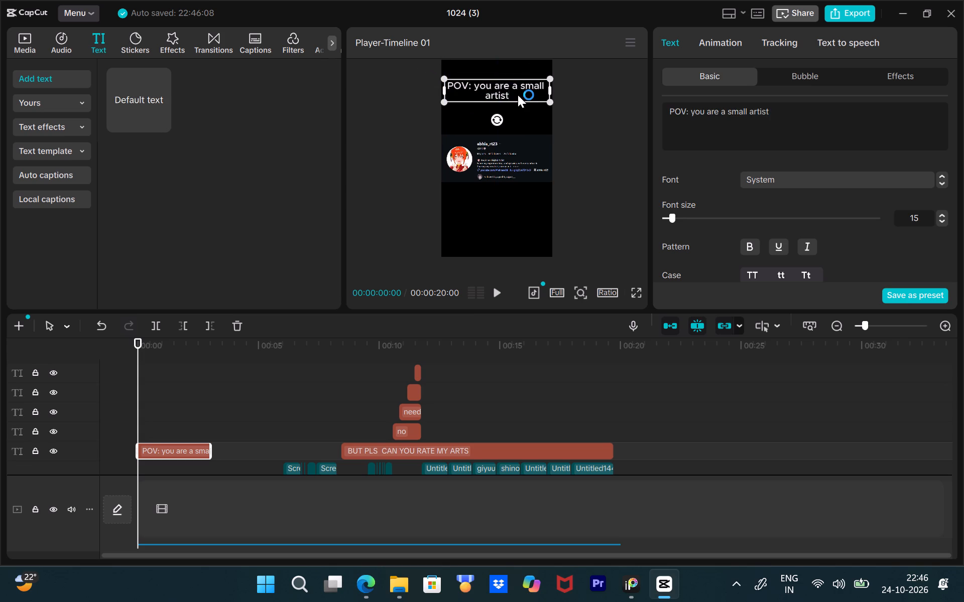
left_click(406, 94)
left_click(512, 83)
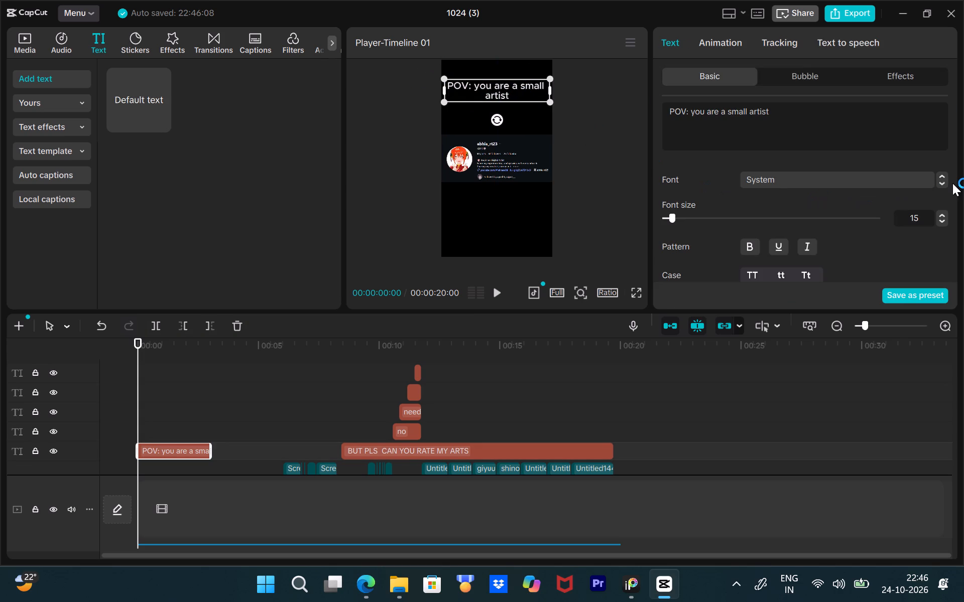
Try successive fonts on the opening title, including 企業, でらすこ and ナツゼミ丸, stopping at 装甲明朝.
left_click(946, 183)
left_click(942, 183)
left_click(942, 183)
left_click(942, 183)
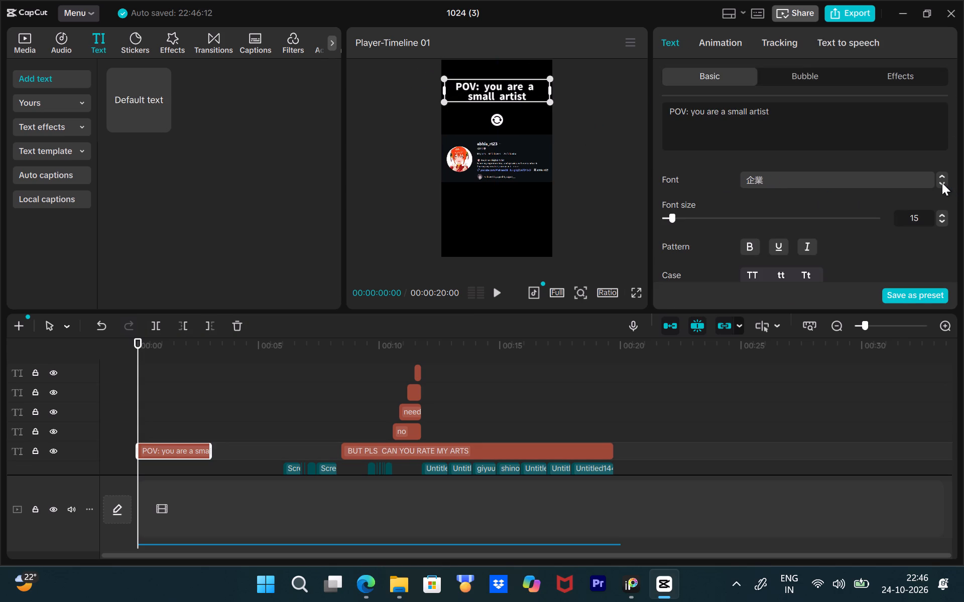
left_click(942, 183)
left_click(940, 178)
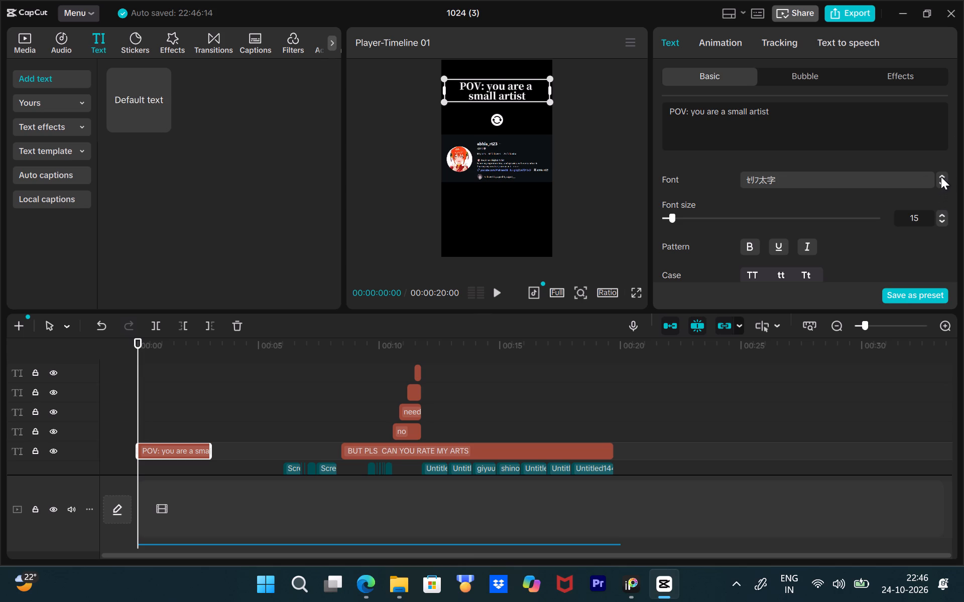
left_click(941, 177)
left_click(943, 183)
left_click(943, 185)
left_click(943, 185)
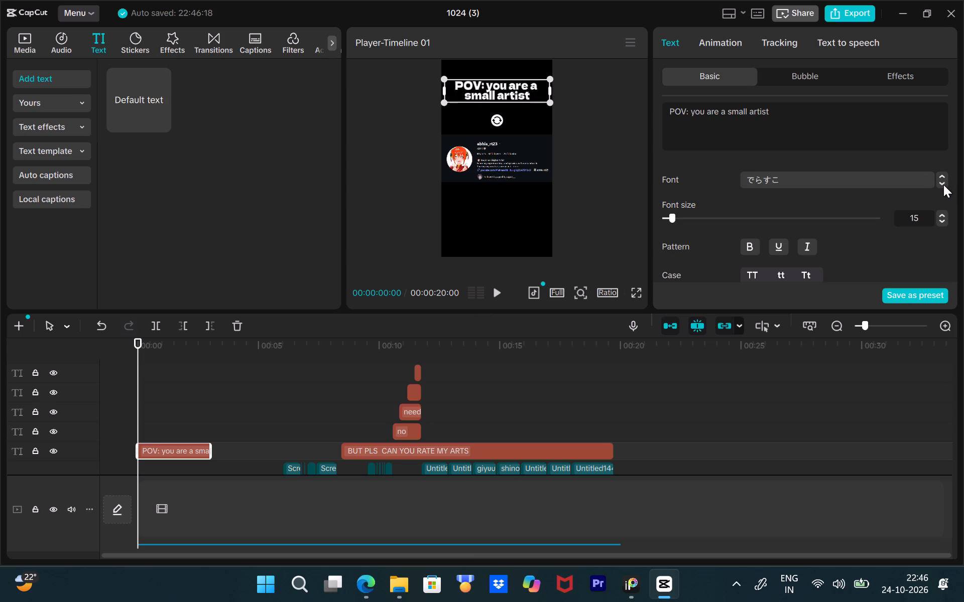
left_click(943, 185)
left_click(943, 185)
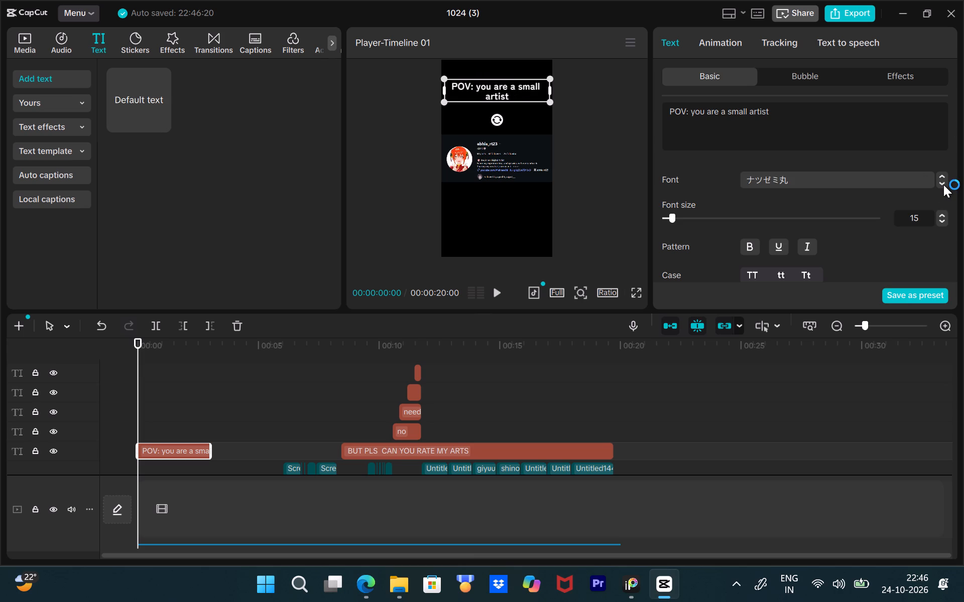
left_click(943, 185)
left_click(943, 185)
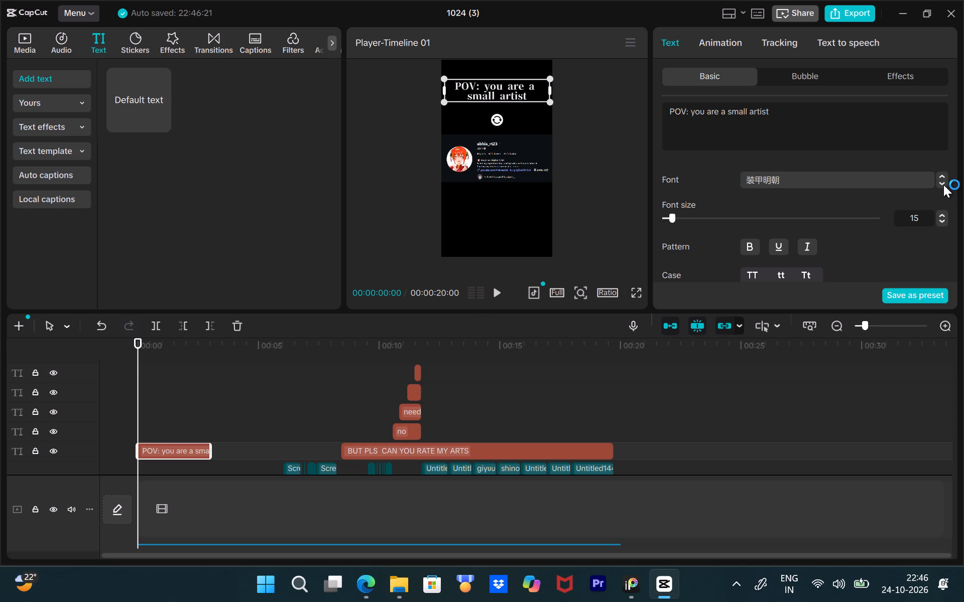
Move the opening title slightly lower in the frame, closer to the profile screenshot.
left_click_drag(495, 90, 497, 102)
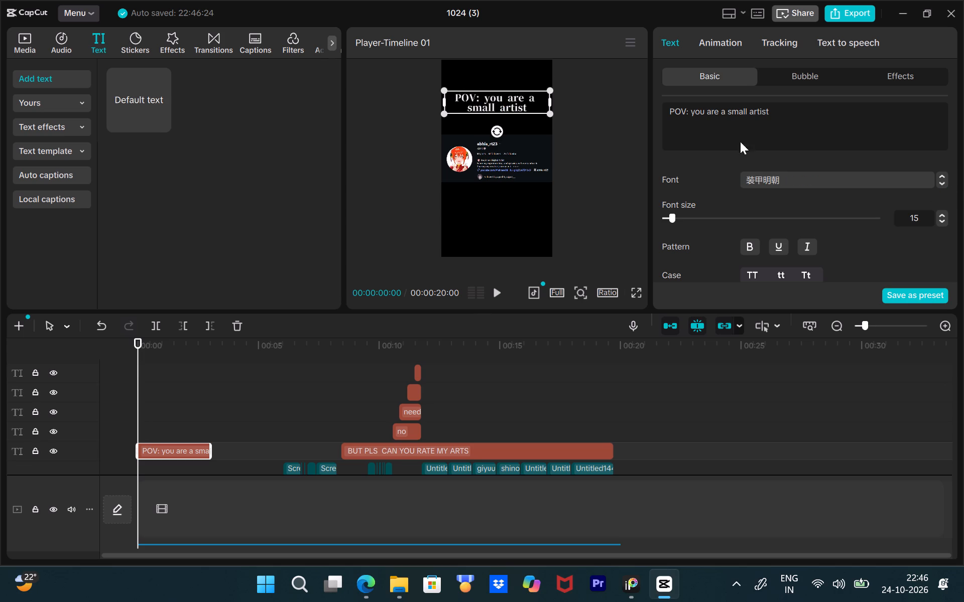
Set the opening title's font to Quicksand-Bd after trying the neighbouring fonts.
left_click(942, 182)
left_click(942, 182)
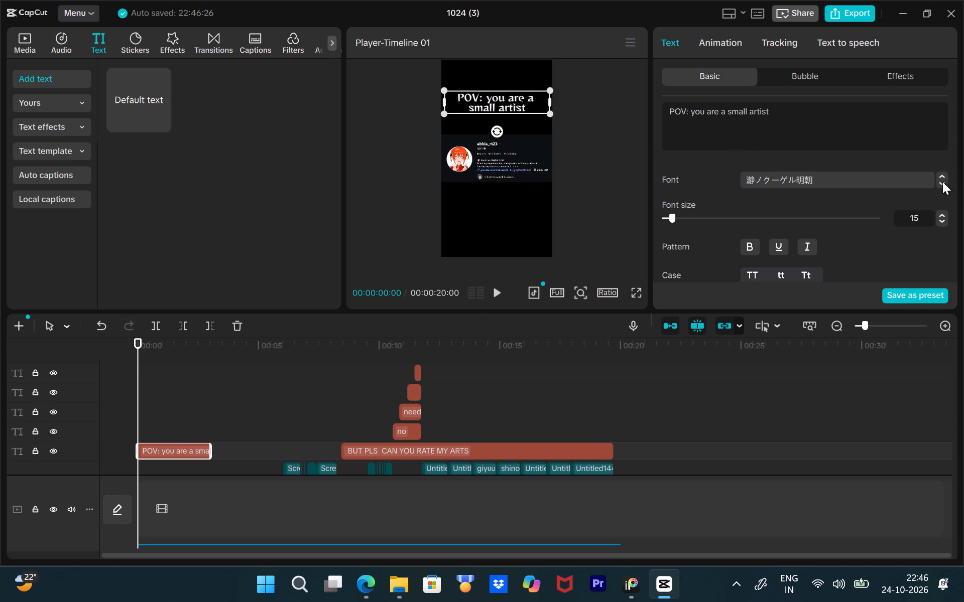
left_click(942, 182)
left_click(942, 182)
left_click(942, 182)
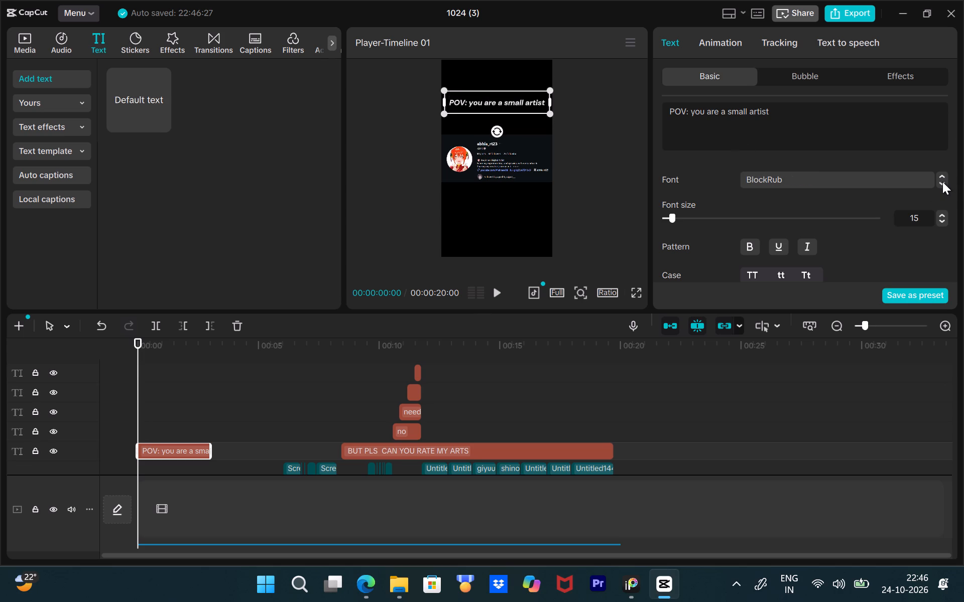
left_click(942, 182)
left_click(942, 182)
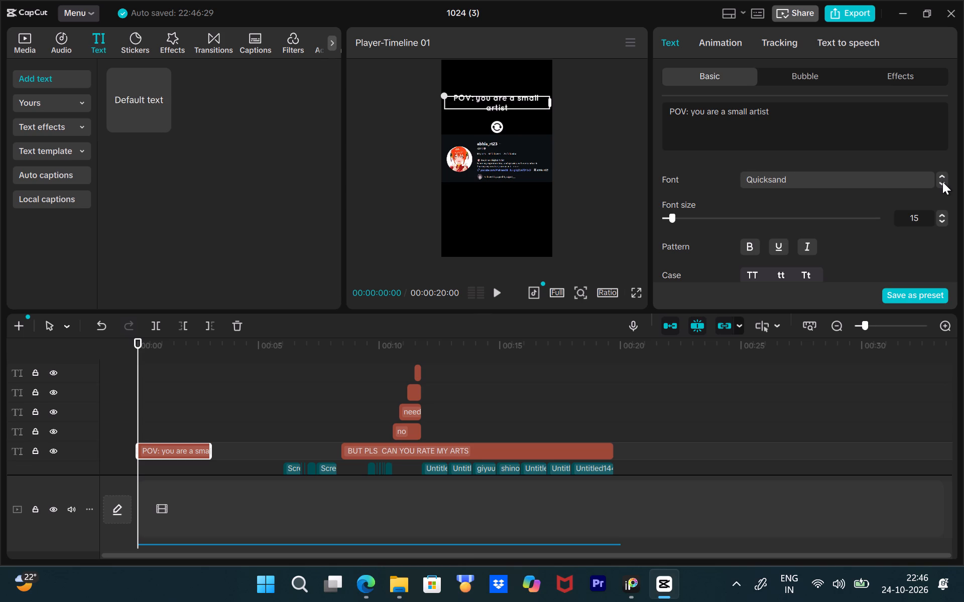
left_click(942, 182)
left_click(942, 182)
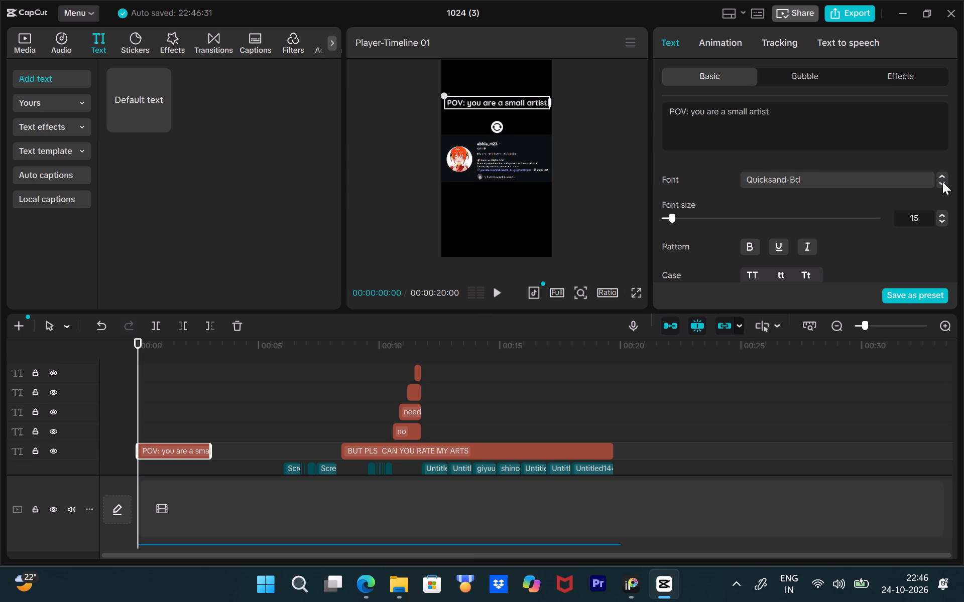
left_click(942, 182)
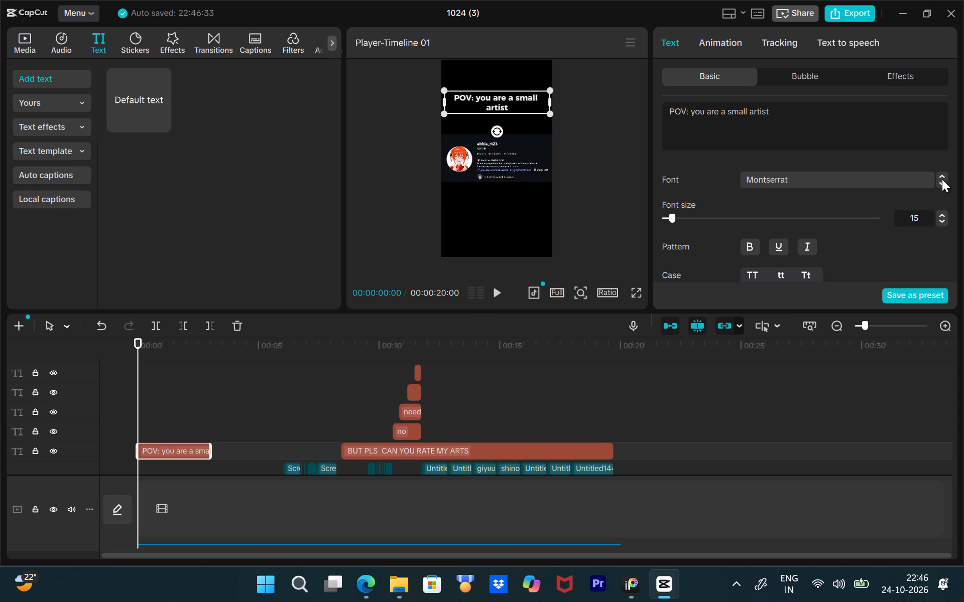
left_click(942, 178)
Rewrap the opening title with "small artist" on the second line, and centre and enlarge it above the profile screenshot.
left_click(549, 95)
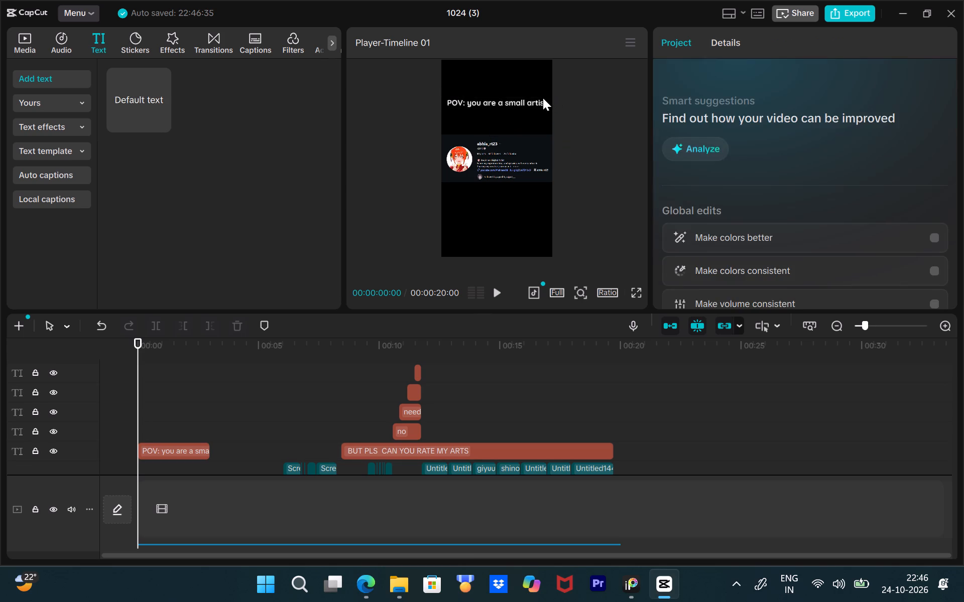
left_click(543, 98)
left_click_drag(550, 102, 534, 100)
left_click_drag(536, 118, 543, 123)
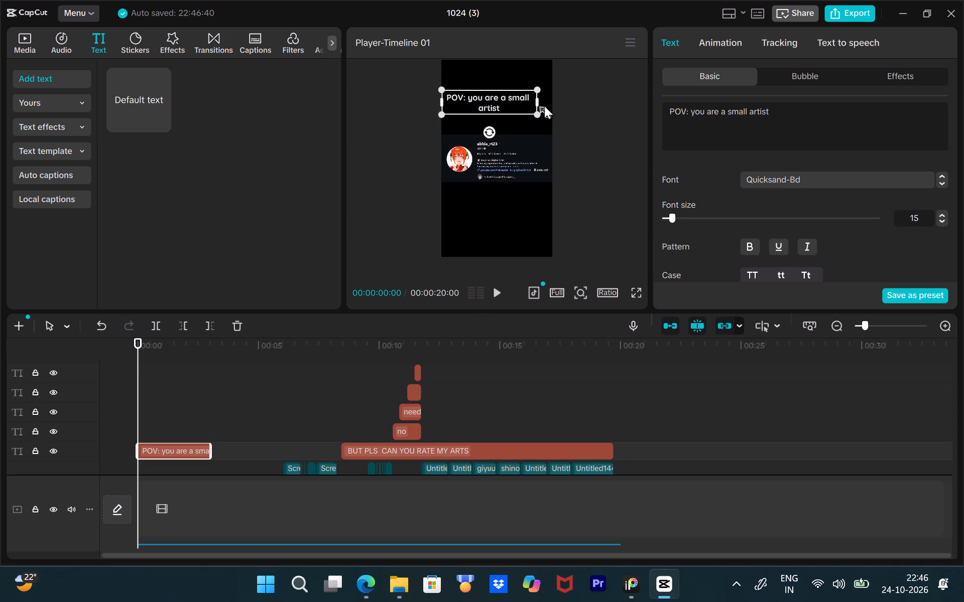
left_click_drag(537, 101, 520, 100)
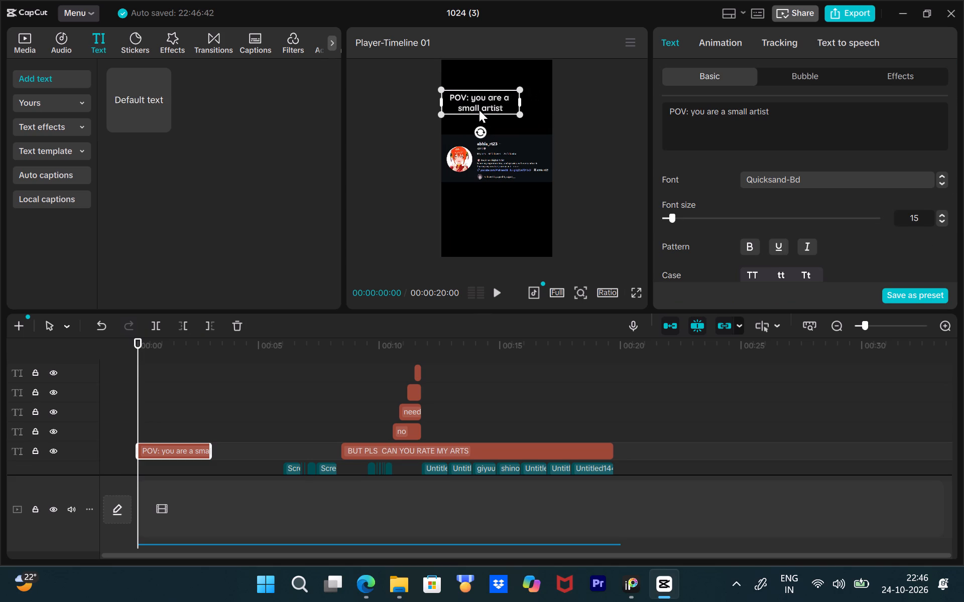
left_click_drag(489, 110, 502, 112)
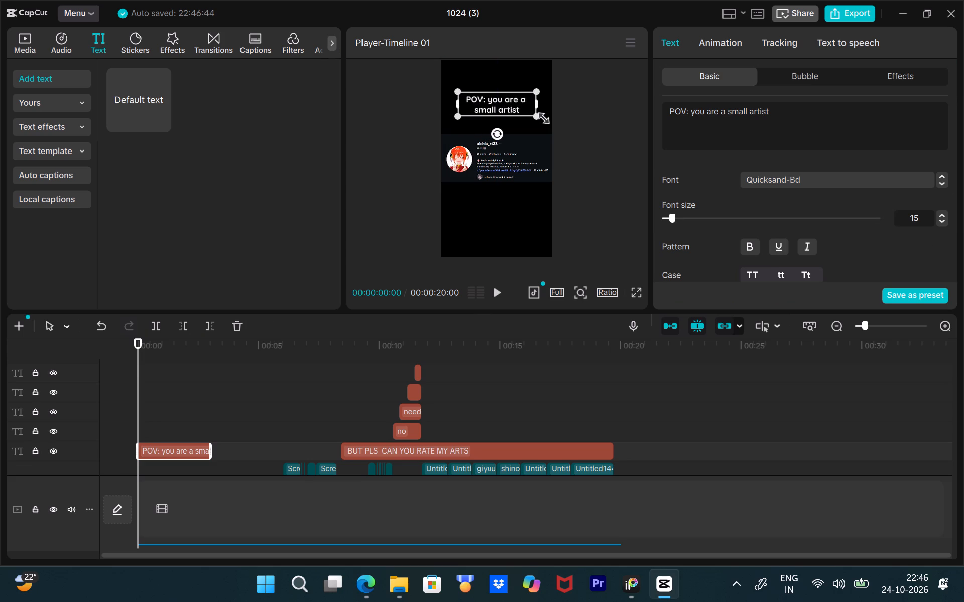
left_click_drag(539, 116, 550, 131)
left_click(525, 114)
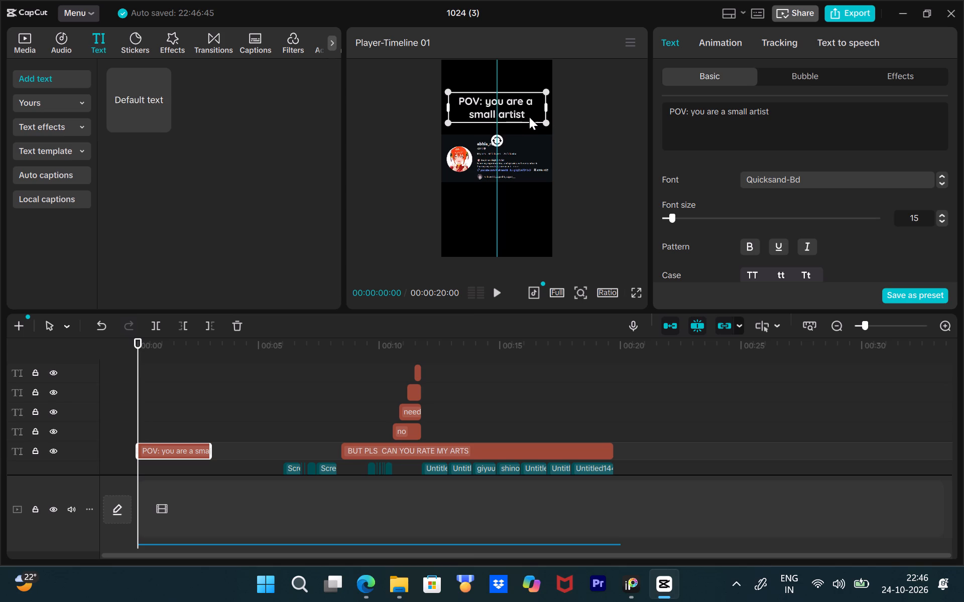
Play the opening and extend the title's clip to about 6 seconds, where the first sketch clip starts, checking it in playback.
left_click_drag(136, 342, 124, 341)
key("space")
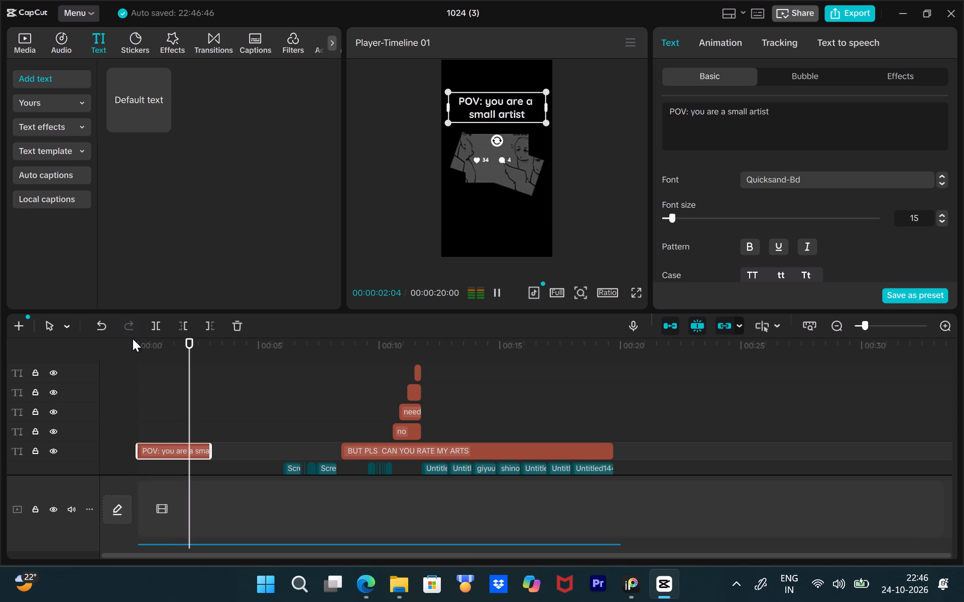
key("space")
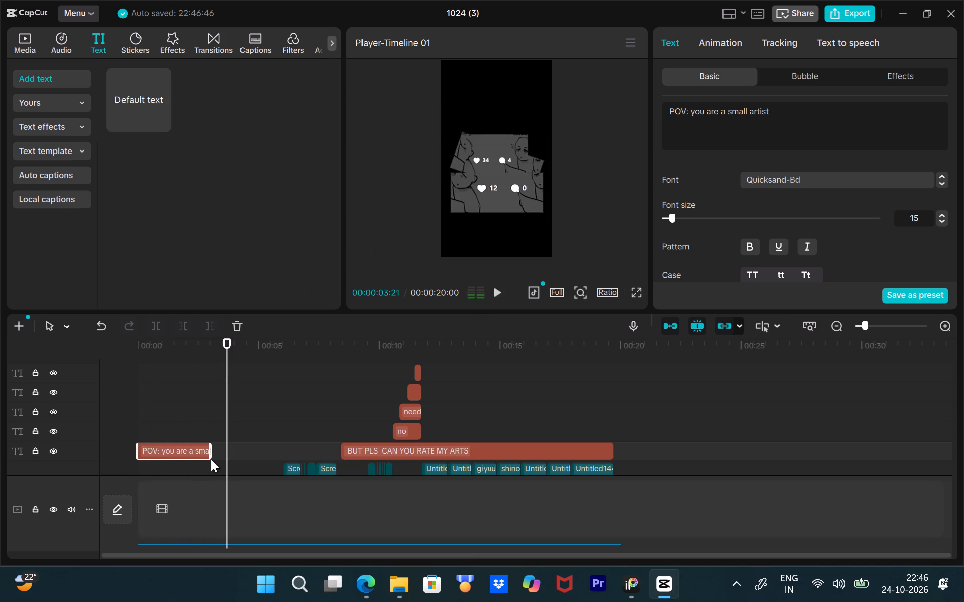
left_click_drag(209, 448, 281, 450)
key("space")
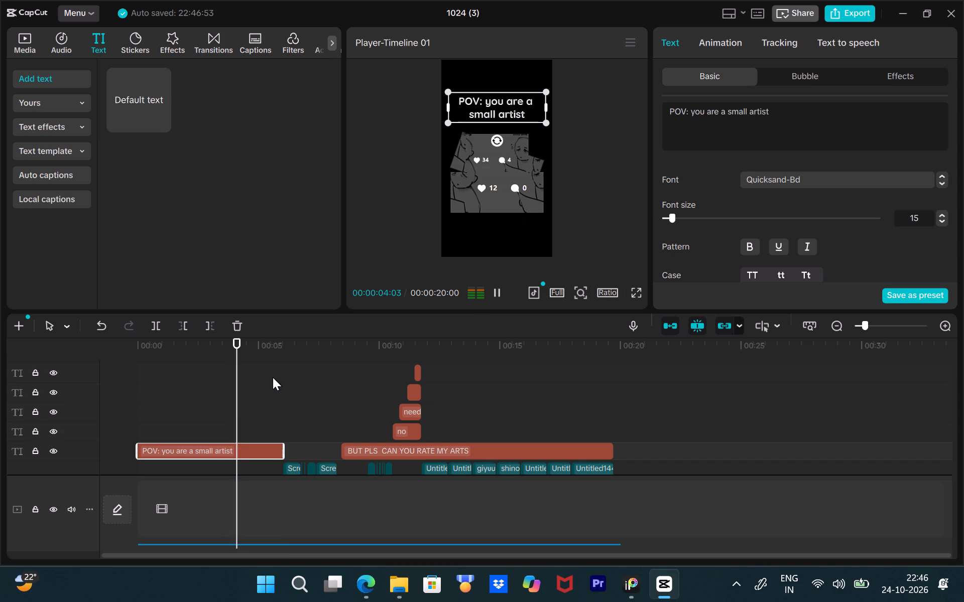
scroll(278, 378, "down", 2)
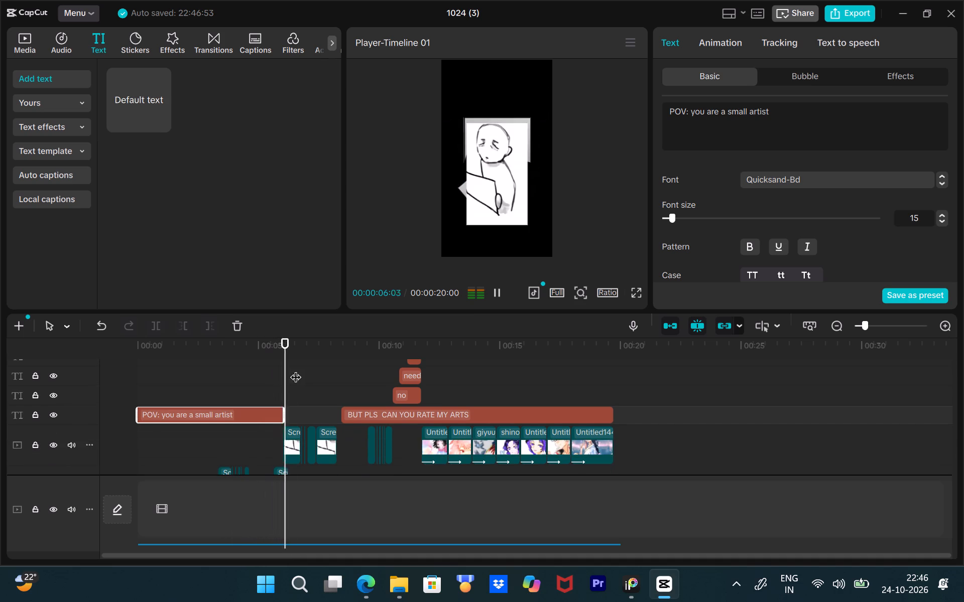
key("space")
Shrink the opening title, keep "small artist" on its second line, and move it slightly higher, centred above the profile screenshot.
left_click_drag(300, 355, 256, 366)
left_click(266, 416)
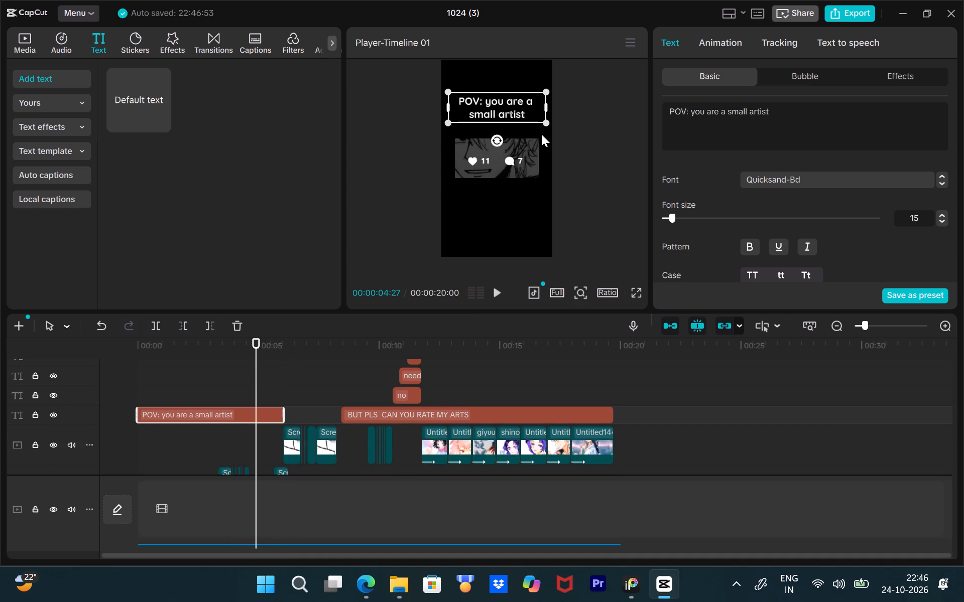
left_click_drag(548, 121, 534, 113)
left_click_drag(515, 106, 511, 101)
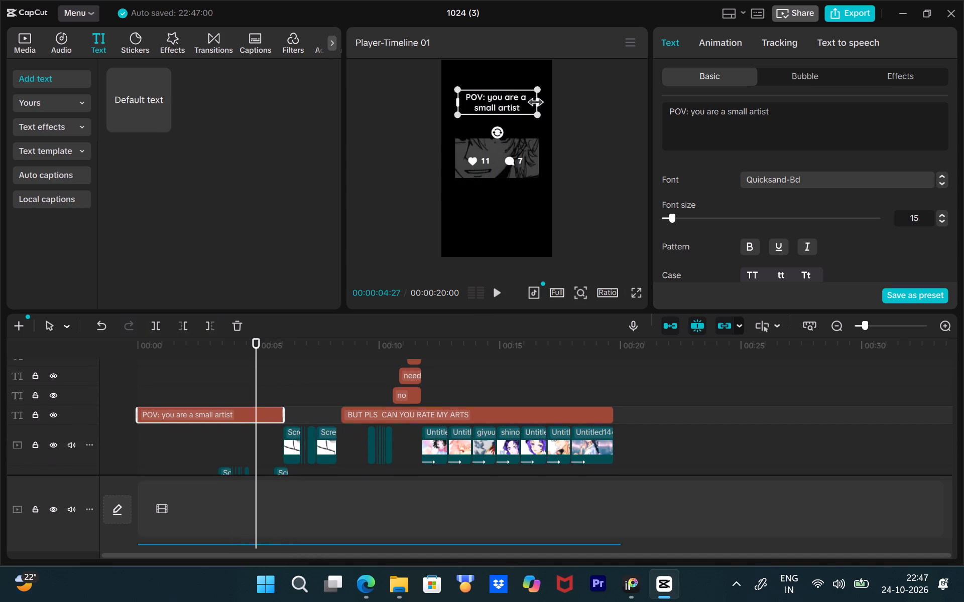
left_click_drag(536, 103, 548, 108)
left_click_drag(534, 104, 524, 102)
left_click(549, 104)
left_click(533, 99)
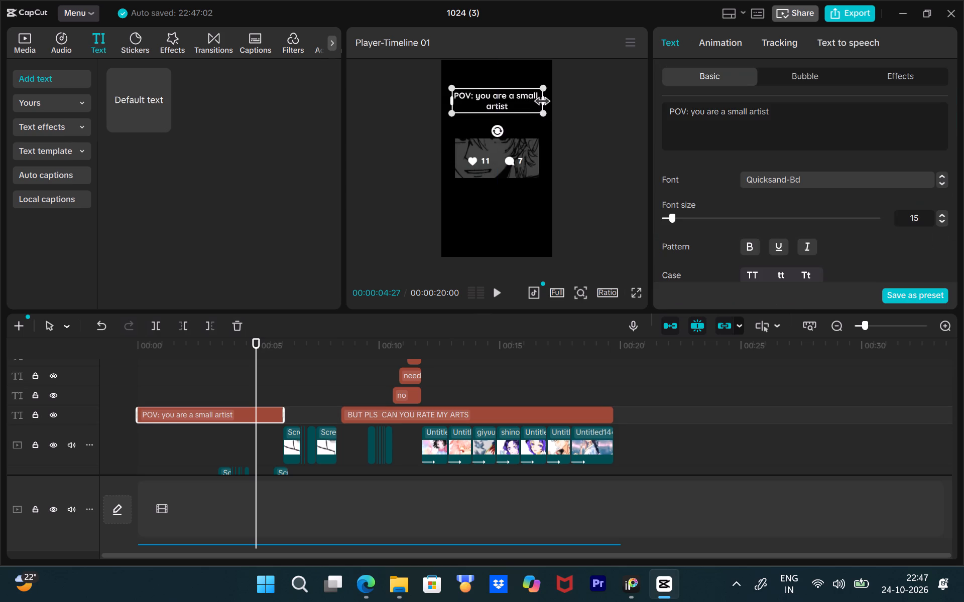
left_click_drag(542, 102, 534, 102)
left_click_drag(524, 109, 526, 104)
Extend the opening title's clip past the sketch clips until it meets the "BUT PLS CAN YOU RATE MY ARTS" caption.
key("space")
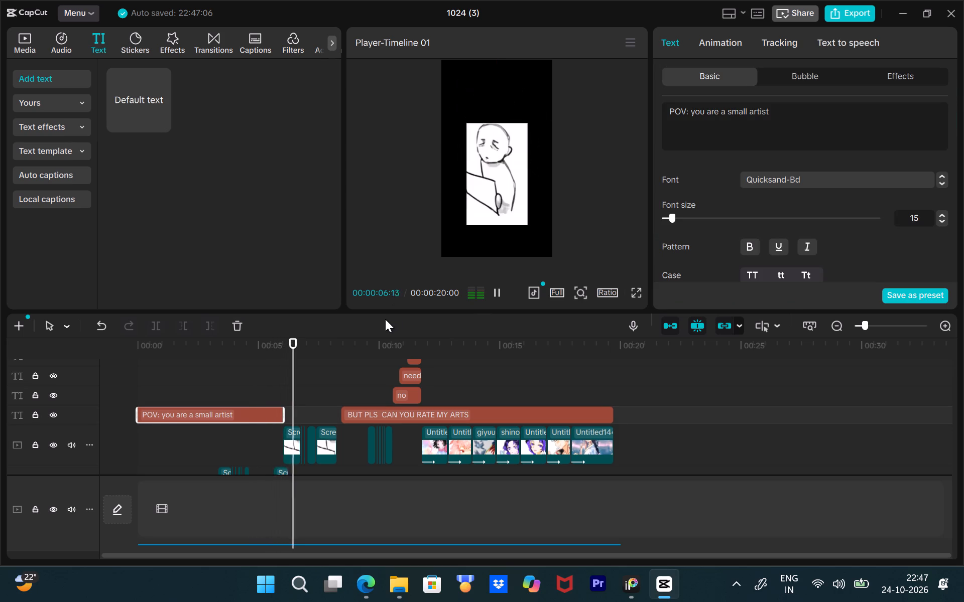
key("space")
left_click_drag(284, 410, 310, 415)
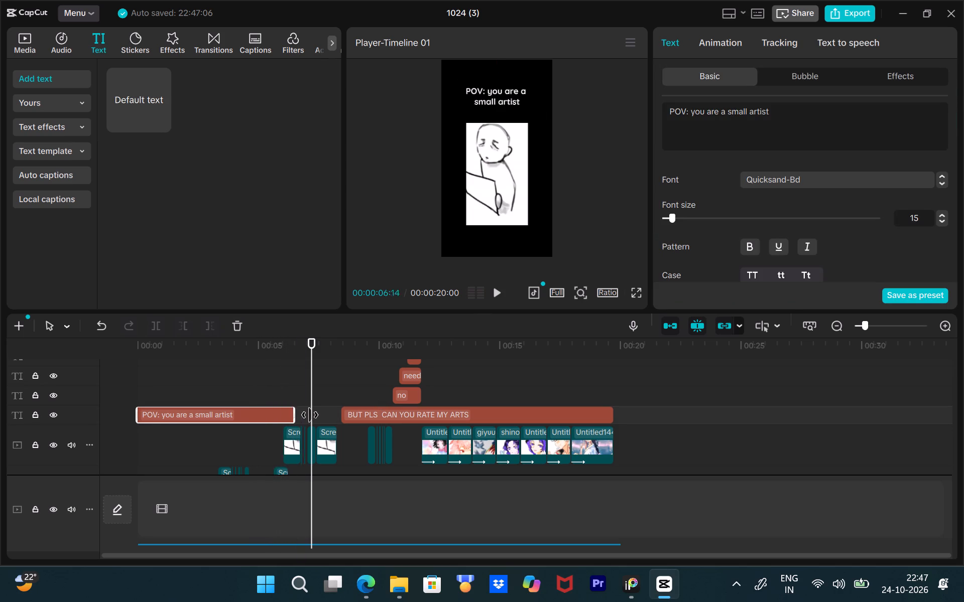
left_click_drag(310, 415, 334, 419)
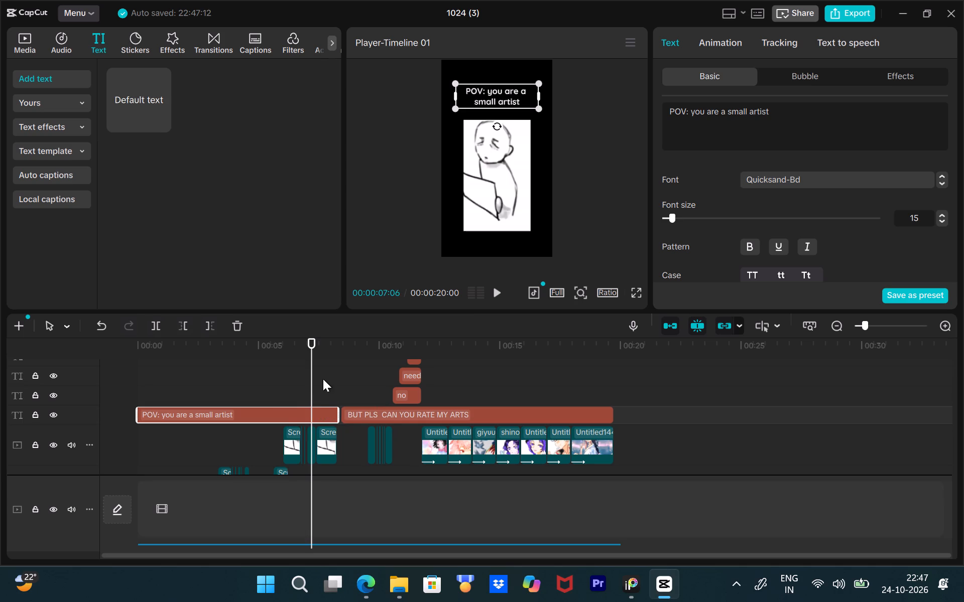
left_click(342, 419)
left_click(335, 415)
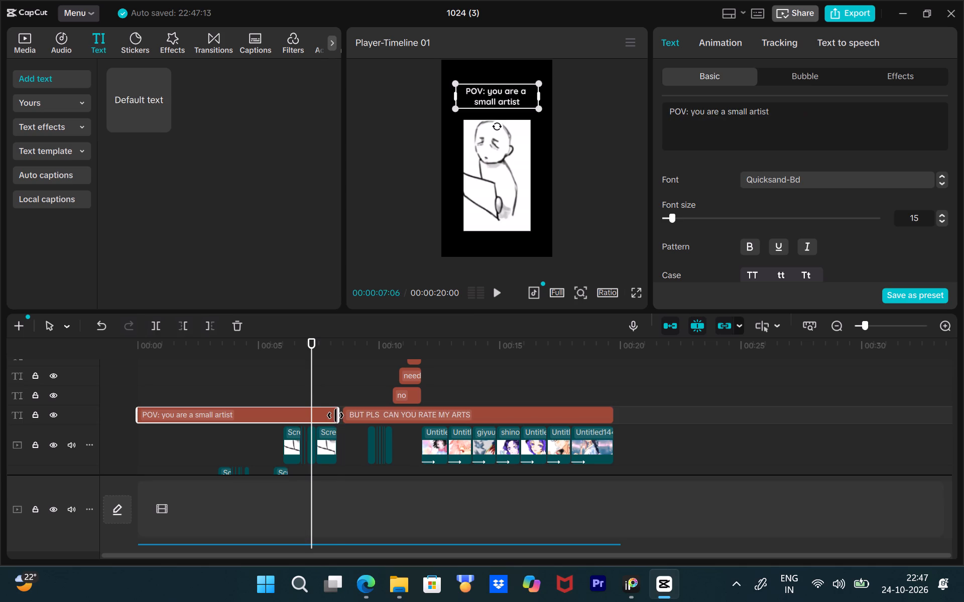
left_click(335, 415)
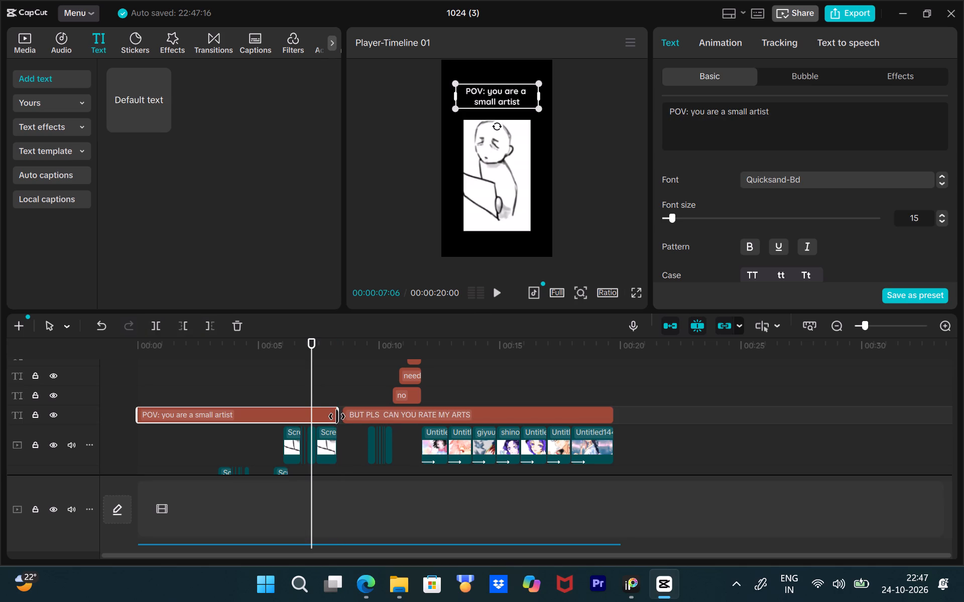
left_click(337, 416)
Split the opening title's clip at 00:00:06:01, where the first sketch clip starts.
left_click_drag(311, 353, 294, 356)
left_click_drag(292, 353, 282, 353)
left_click(160, 322)
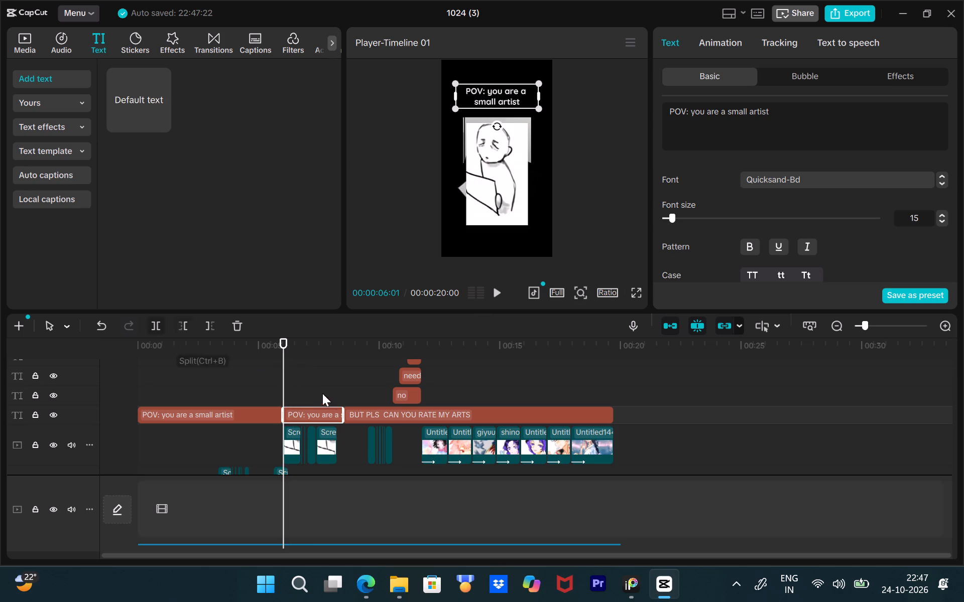
left_click_drag(285, 368, 298, 374)
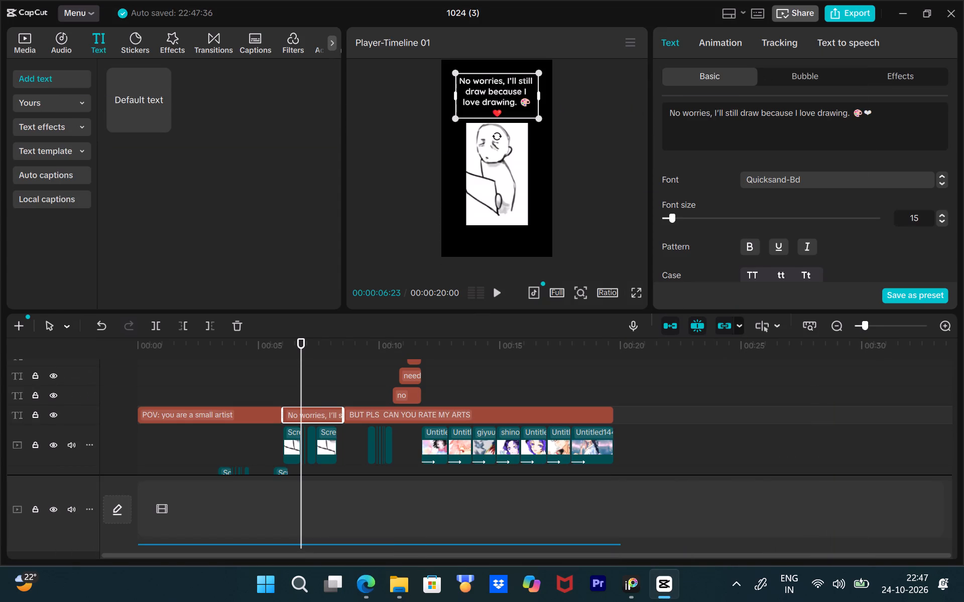
Shrink and rewrap the "No worries" caption to three lines and centre it above the sketch.
left_click_drag(538, 98, 544, 101)
left_click_drag(545, 116, 536, 110)
left_click_drag(521, 103, 516, 100)
left_click(553, 102)
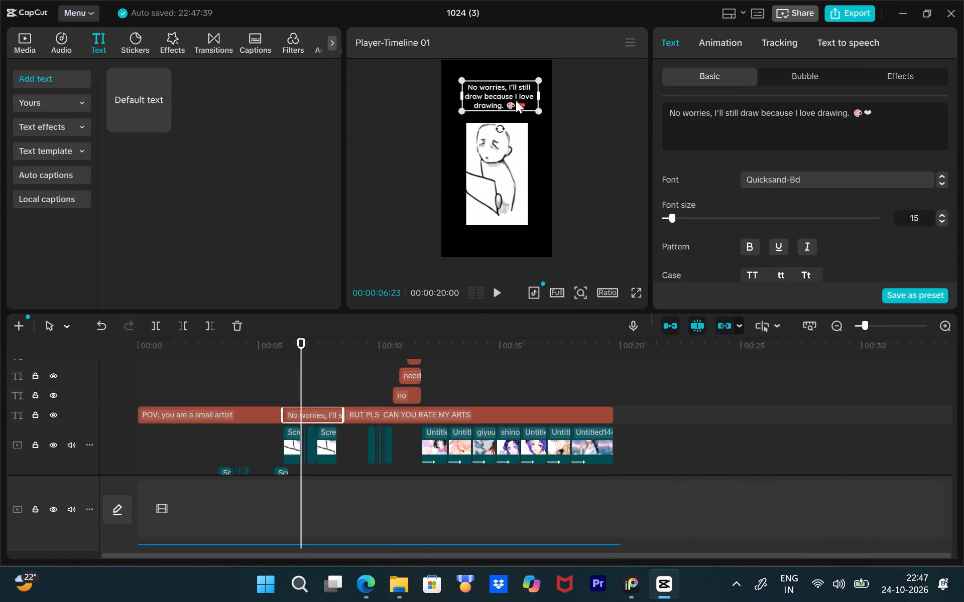
left_click(504, 98)
left_click_drag(503, 103, 497, 101)
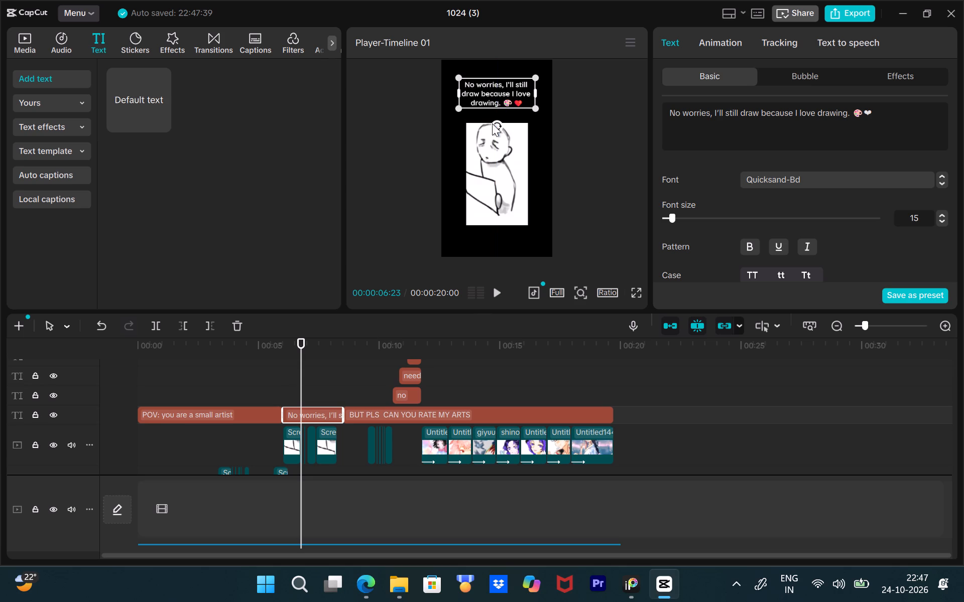
Play the reel from the start through the "No worries" caption to check both texts against the clips.
left_click_drag(303, 349, 67, 349)
key("space")
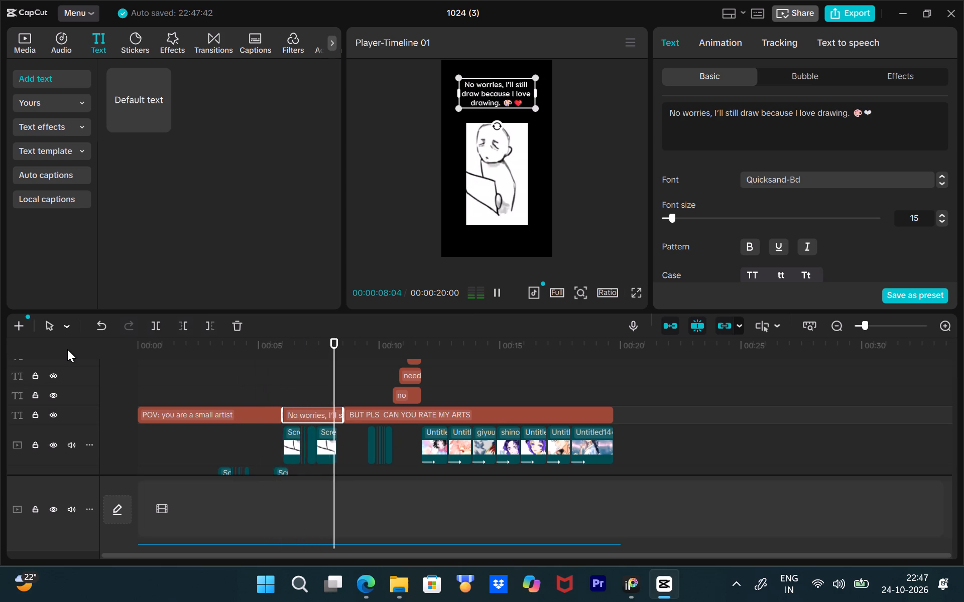
key("space")
Crop the first profile screenshot clip from the bottom to remove the "Followed by" line.
scroll(144, 414, "down", 9)
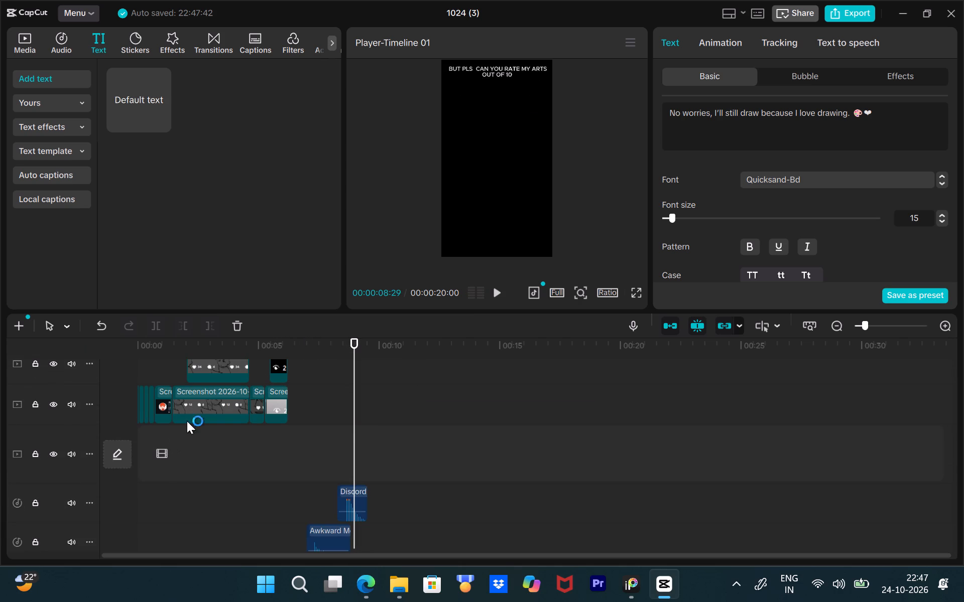
left_click_drag(341, 347, 119, 347)
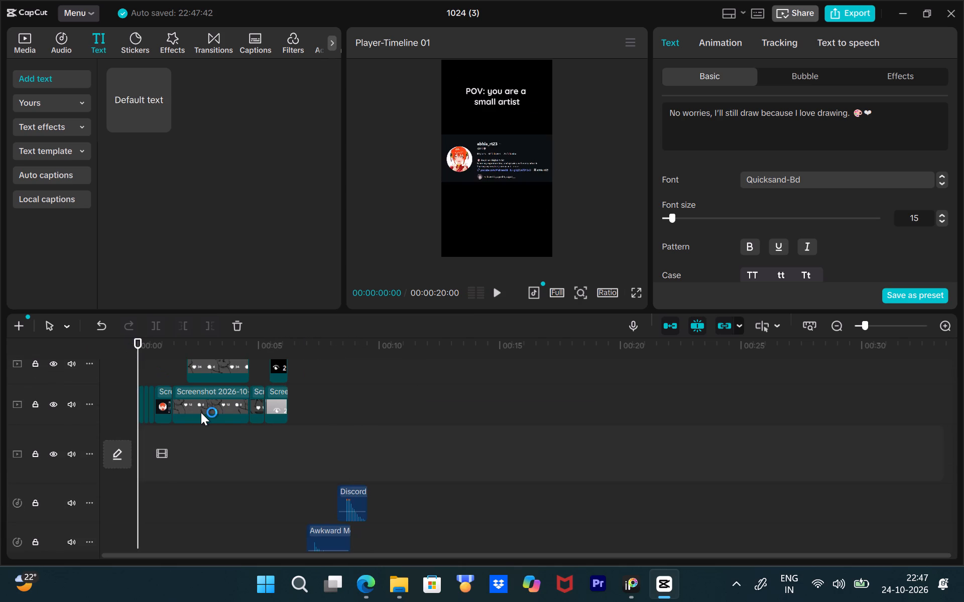
key("ctrl+equal")
key("ctrl+equal")
key("ctrl+equal")
key("ctrl+equal")
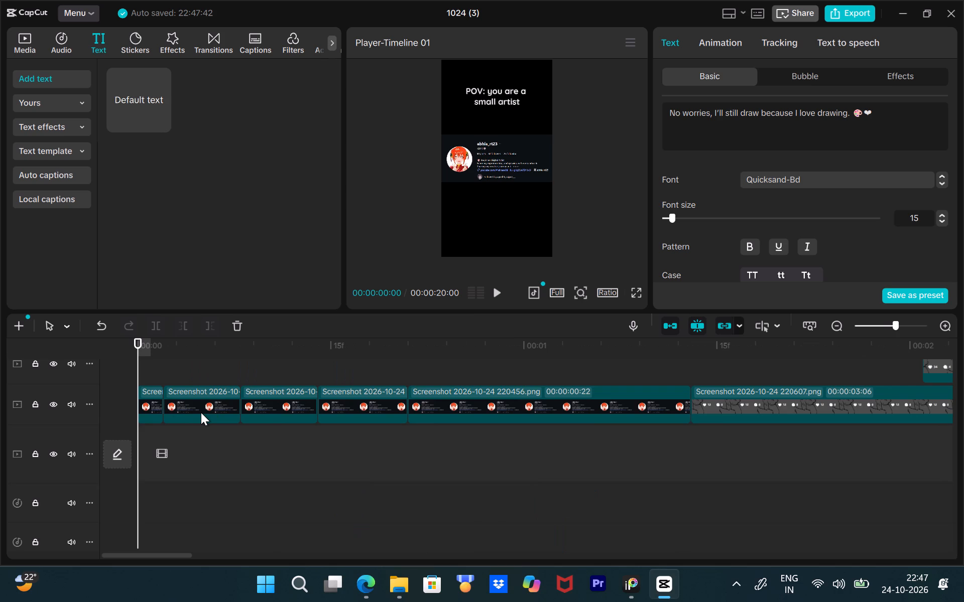
triple_click(153, 403)
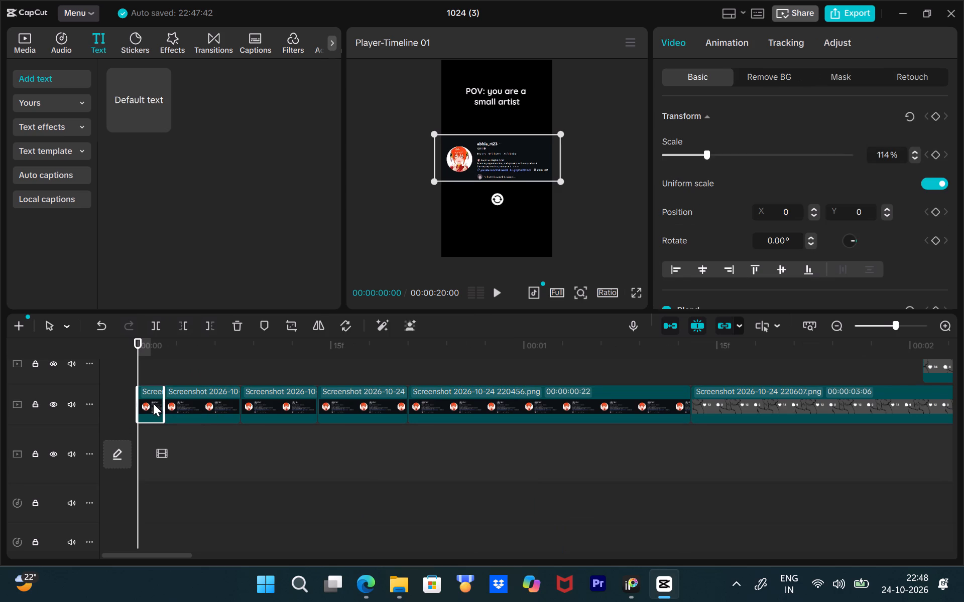
left_click(284, 328)
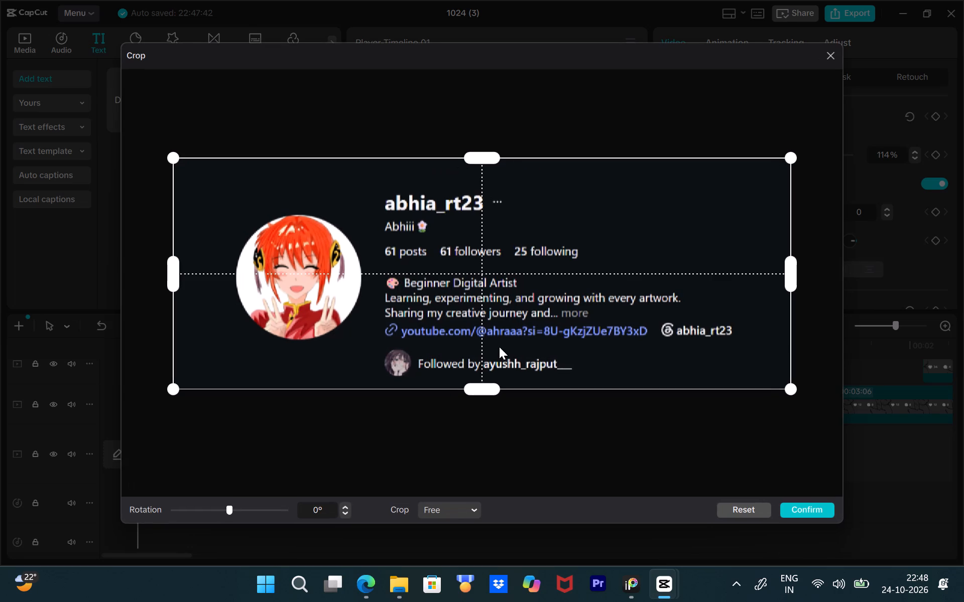
left_click_drag(484, 386, 458, 344)
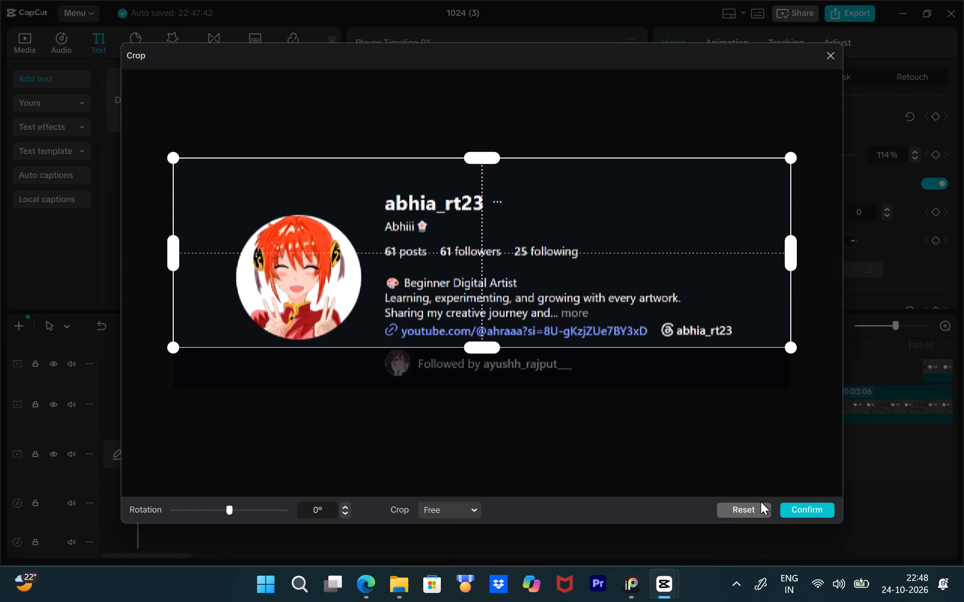
left_click(804, 504)
Crop the "Followed by" line off the bottom of the second profile screenshot clip.
left_click(182, 391)
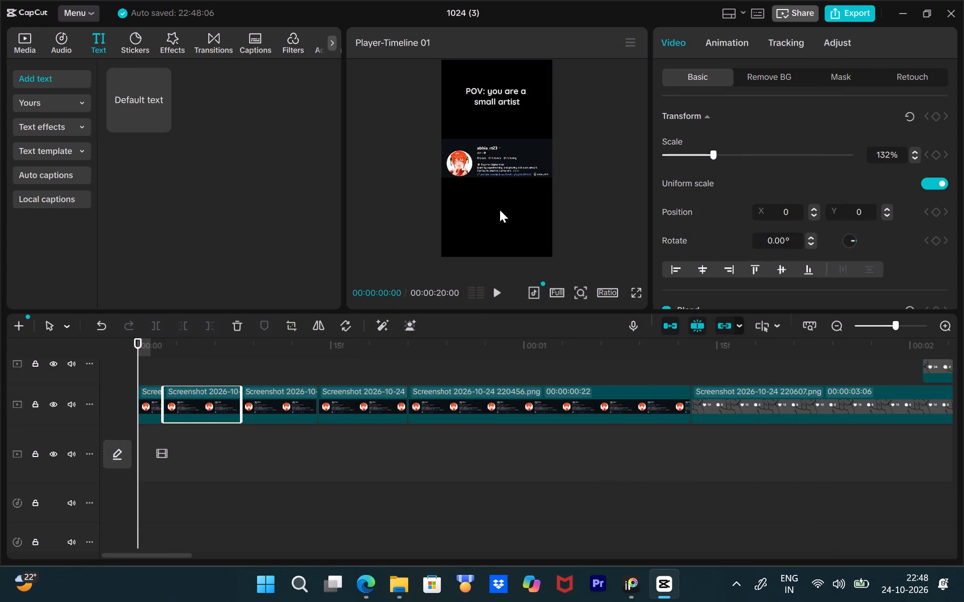
left_click_drag(143, 348, 182, 367)
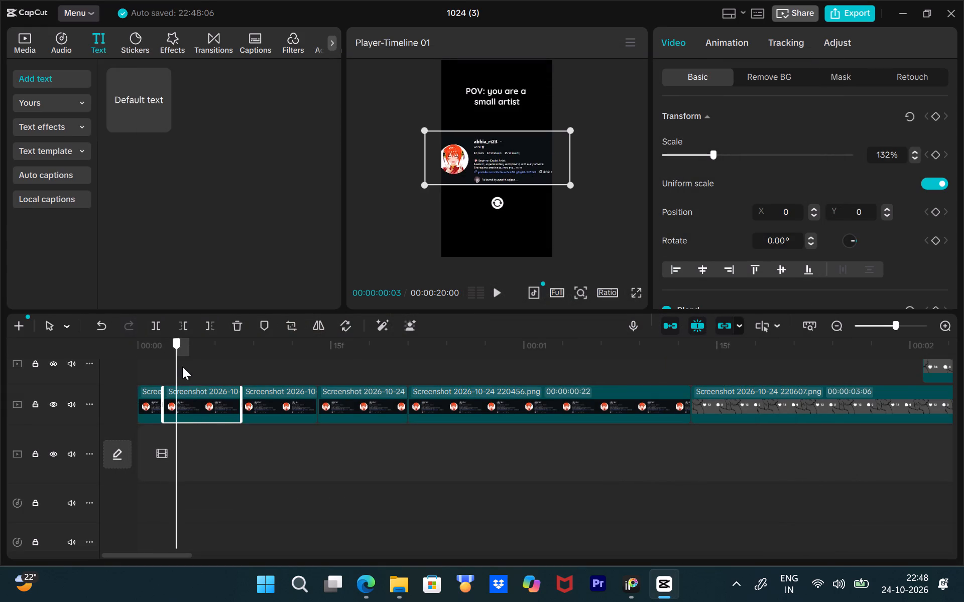
left_click_drag(182, 367, 183, 367)
left_click(294, 325)
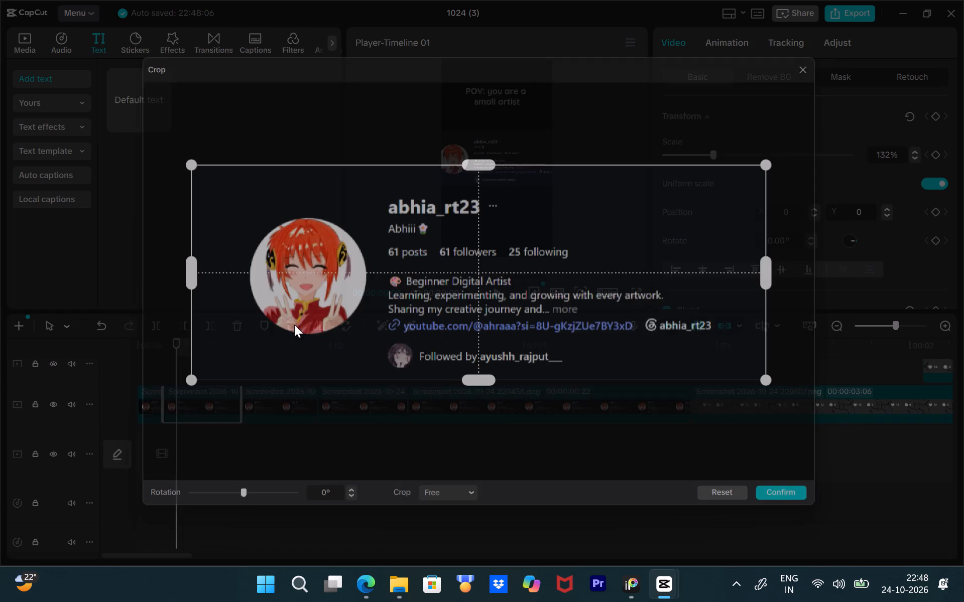
left_click_drag(477, 386, 452, 346)
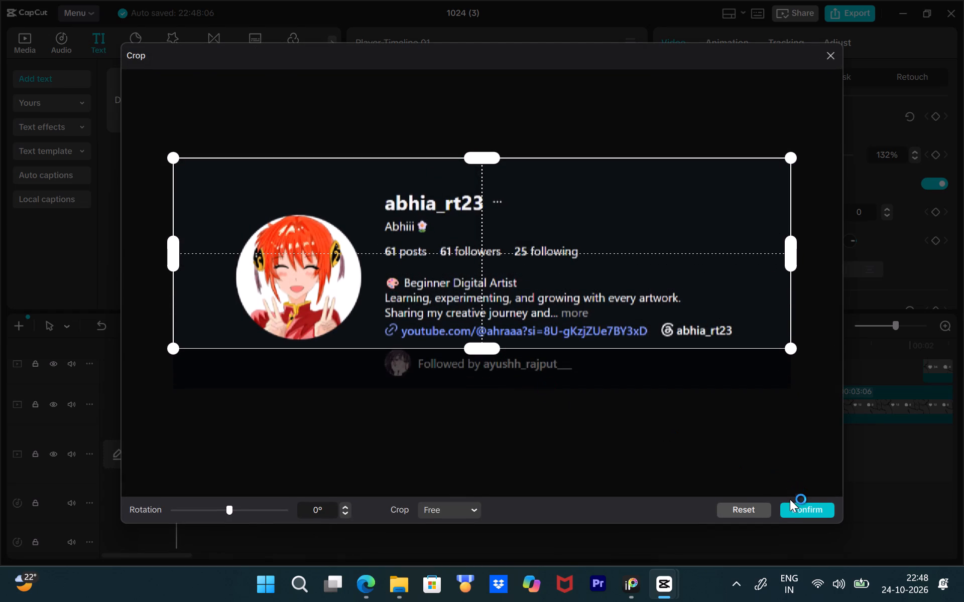
left_click(792, 503)
Crop the bottom of the third profile screenshot clip to cut away the "Followed by" line.
left_click(277, 405)
left_click_drag(176, 355, 245, 383)
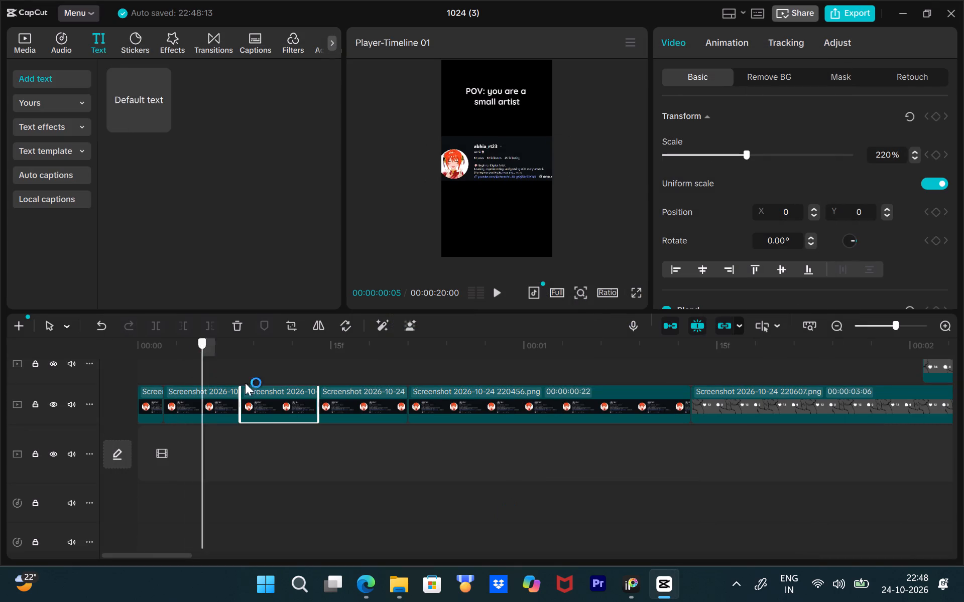
left_click_drag(245, 383, 268, 392)
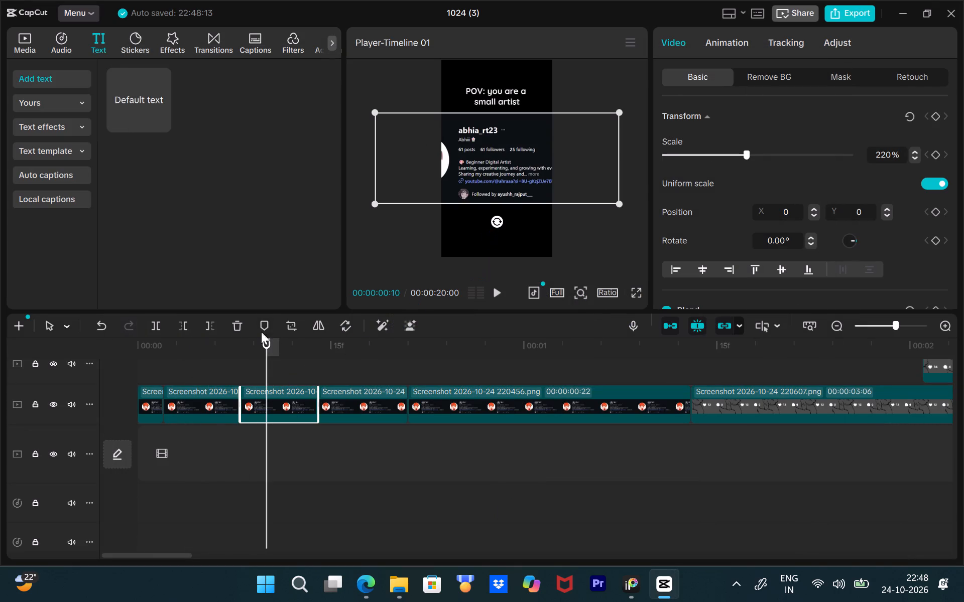
left_click(301, 327)
left_click(290, 326)
left_click_drag(482, 388, 456, 355)
left_click(819, 511)
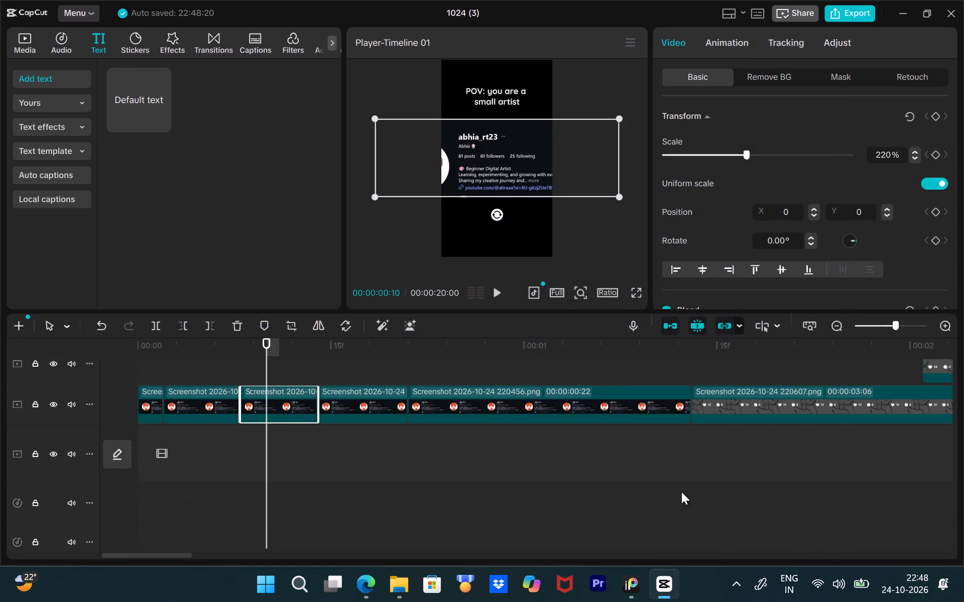
Crop the bottom of the fourth profile screenshot clip to remove the "Followed by" line.
left_click(375, 408)
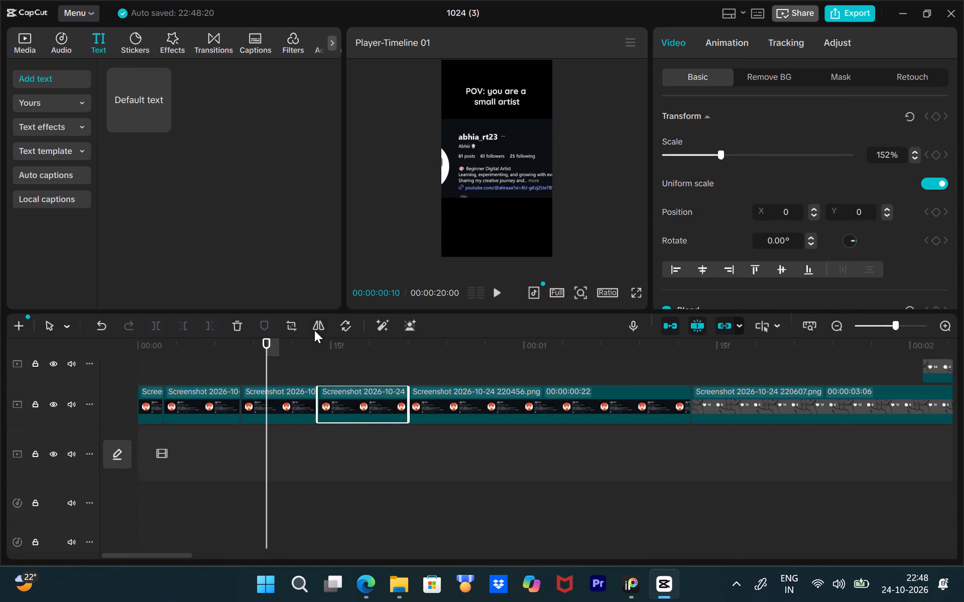
left_click(289, 325)
left_click_drag(487, 387, 456, 346)
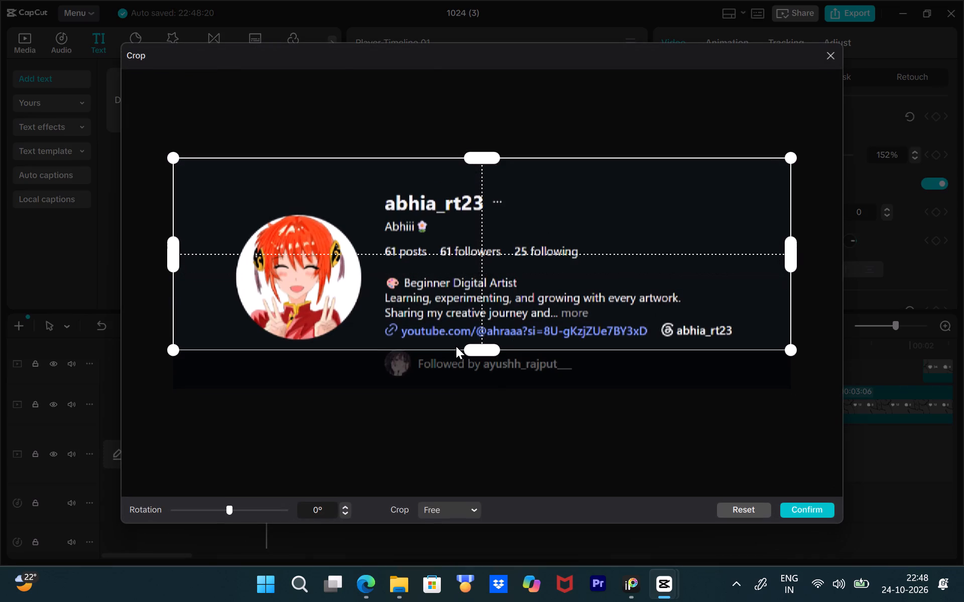
left_click_drag(456, 346, 454, 345)
left_click(806, 512)
Check the framing of the fifth profile screenshot clip and play on into the first likes screenshot clip.
left_click(439, 408)
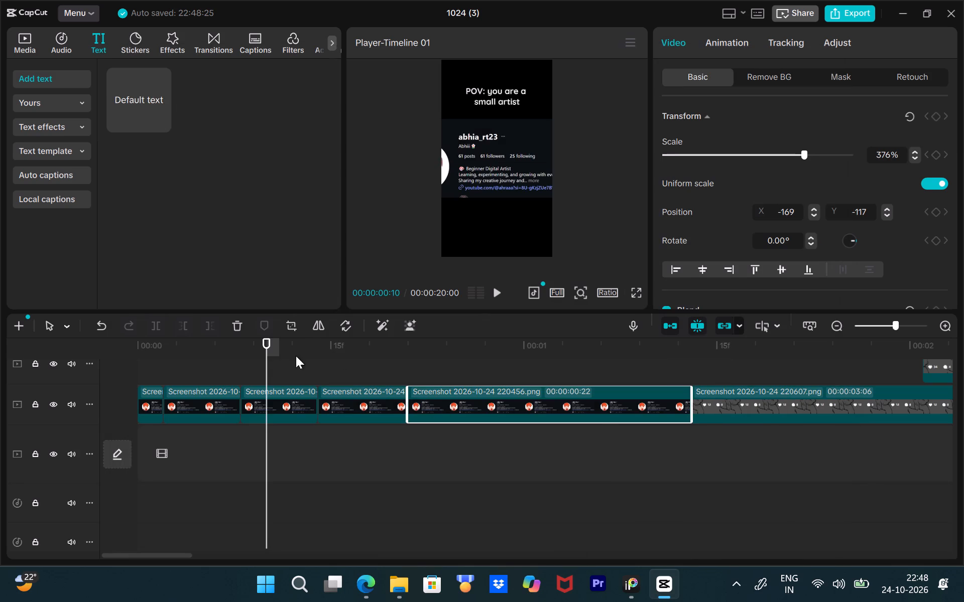
left_click_drag(271, 348, 468, 386)
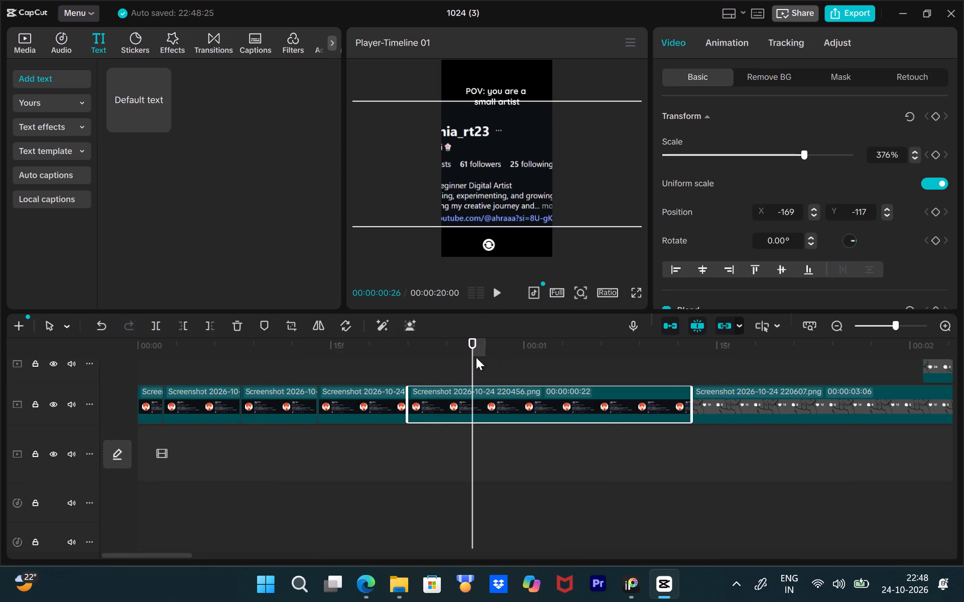
left_click_drag(471, 337, 0, 359)
left_click_drag(470, 345, 52, 375)
key("space")
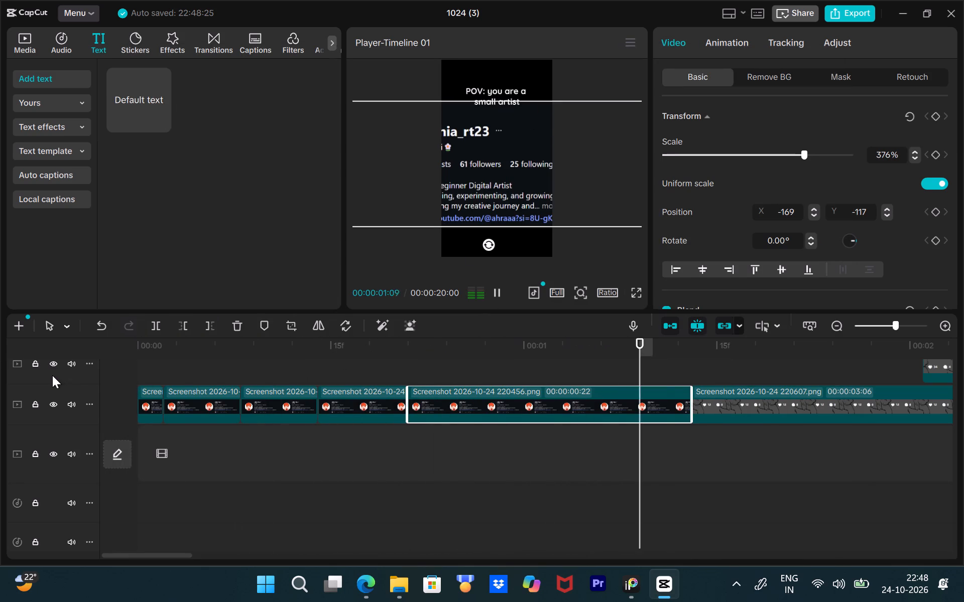
key("space")
Change the opening caption to read "POV: When you are a small artist".
double_click(490, 95)
left_click(486, 92)
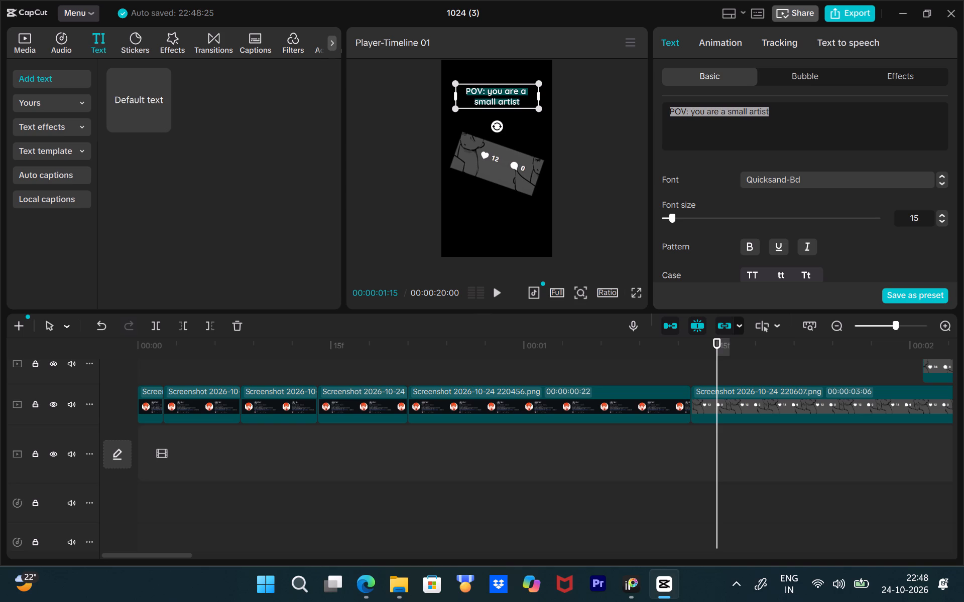
key("space")
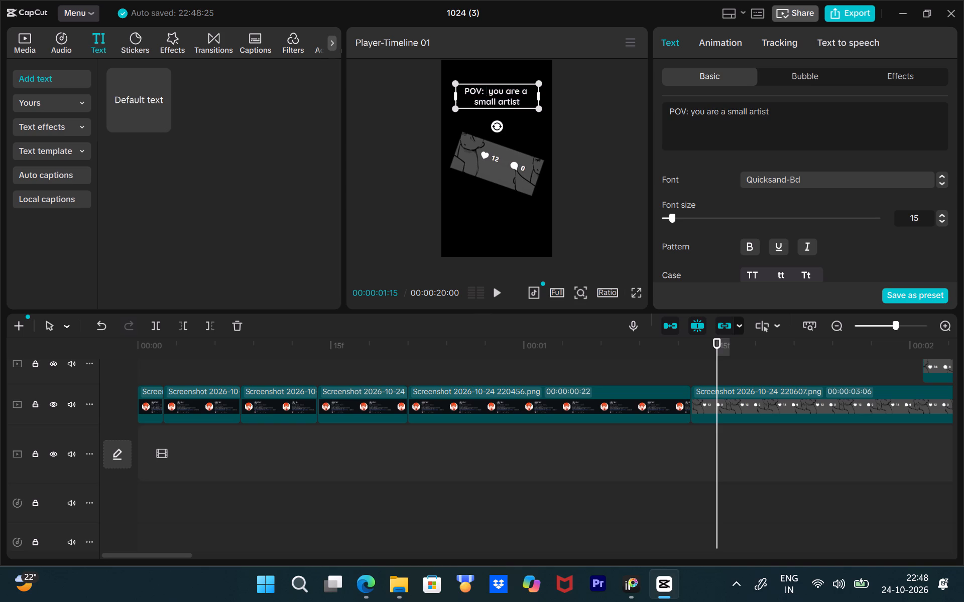
type("WHn")
key("BackSpace")
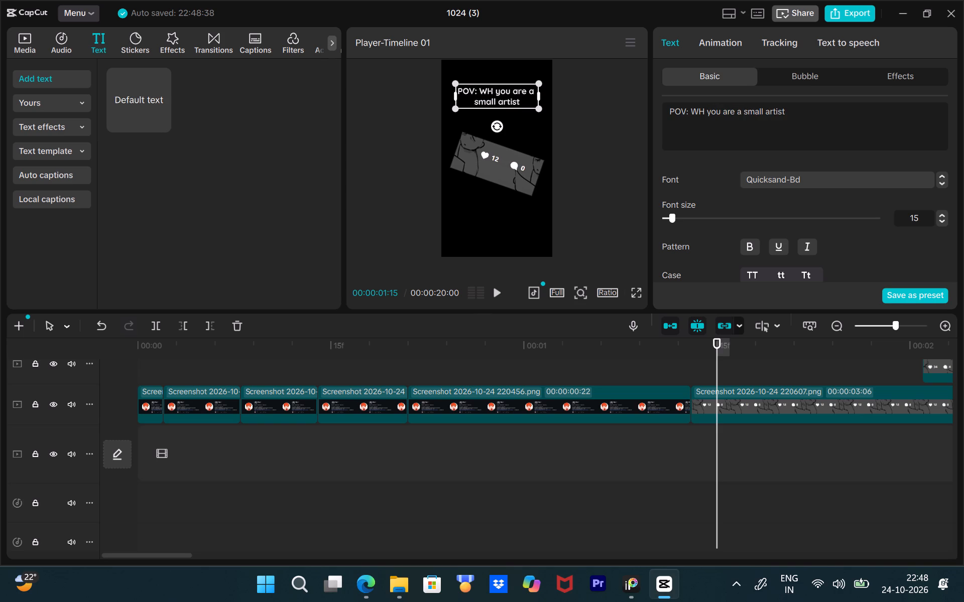
type("en")
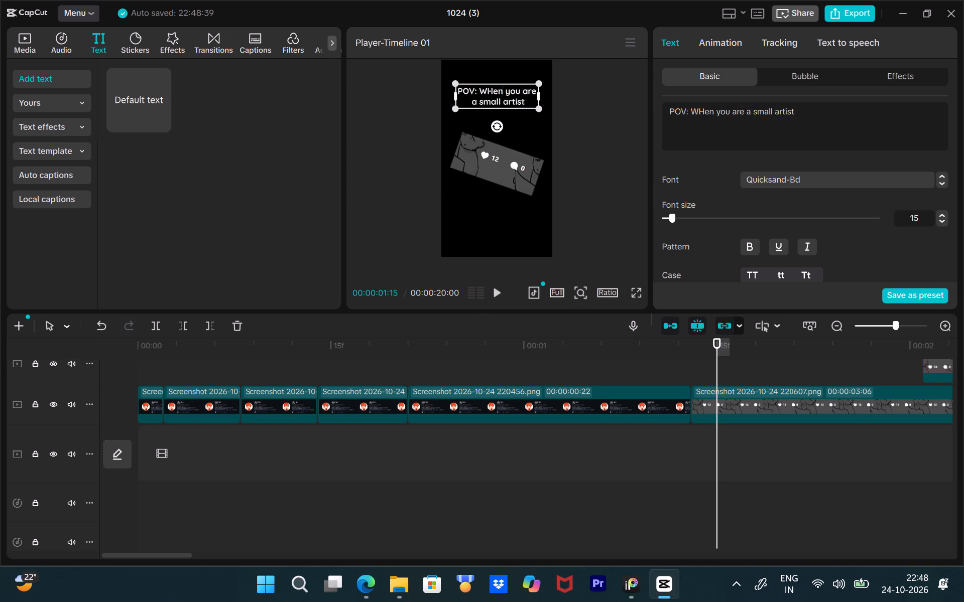
left_click(493, 92)
key("BackSpace")
key("h")
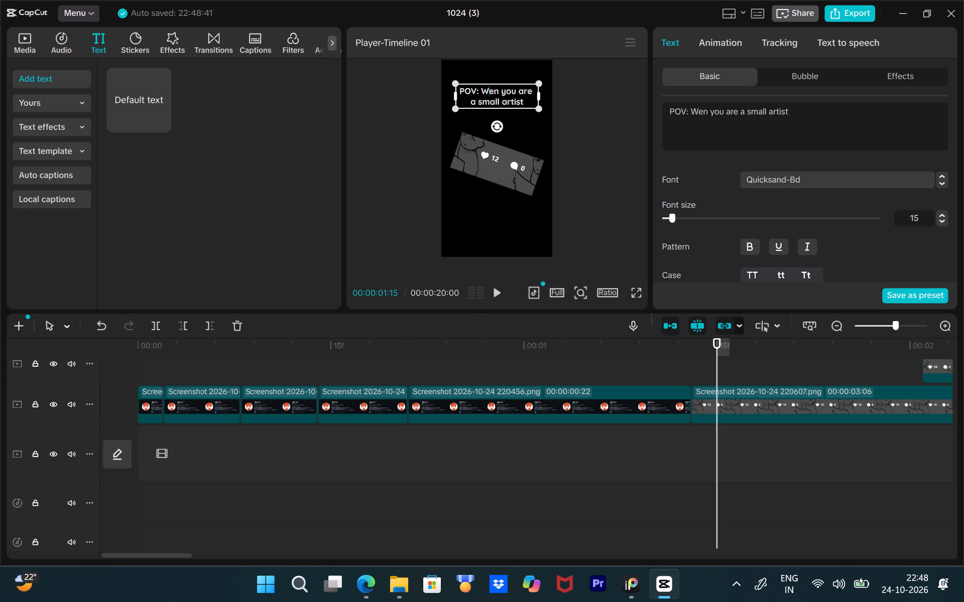
left_click(371, 102)
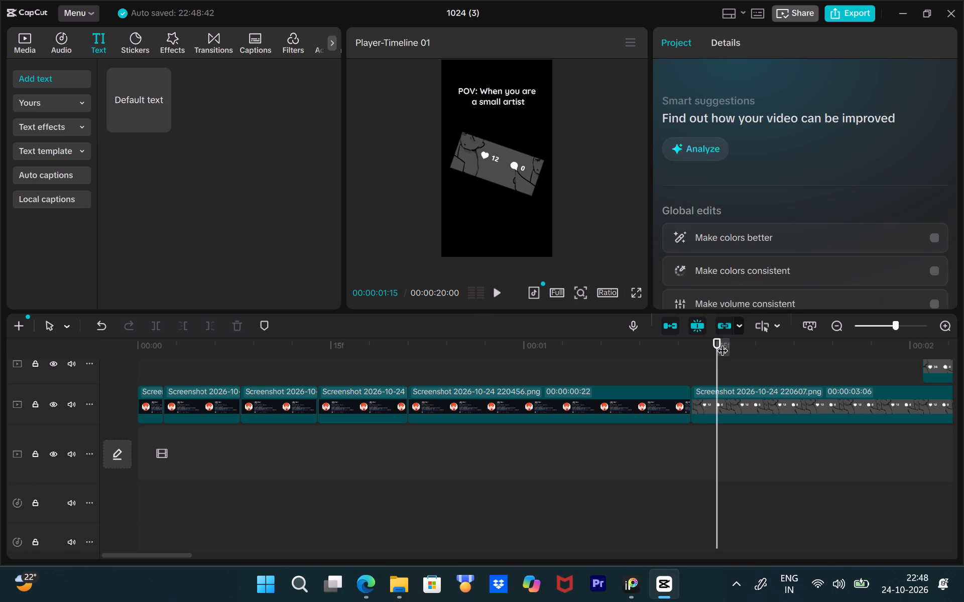
Play the reel from the start up to the first artwork, checking the captions and sound effects against the clips.
left_click_drag(717, 344, 131, 380)
key("space")
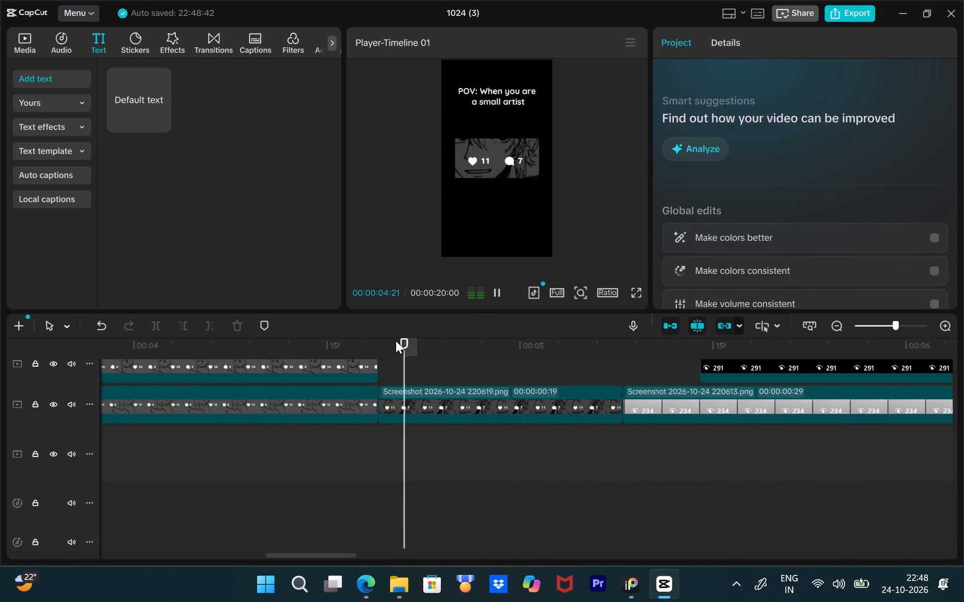
key("space")
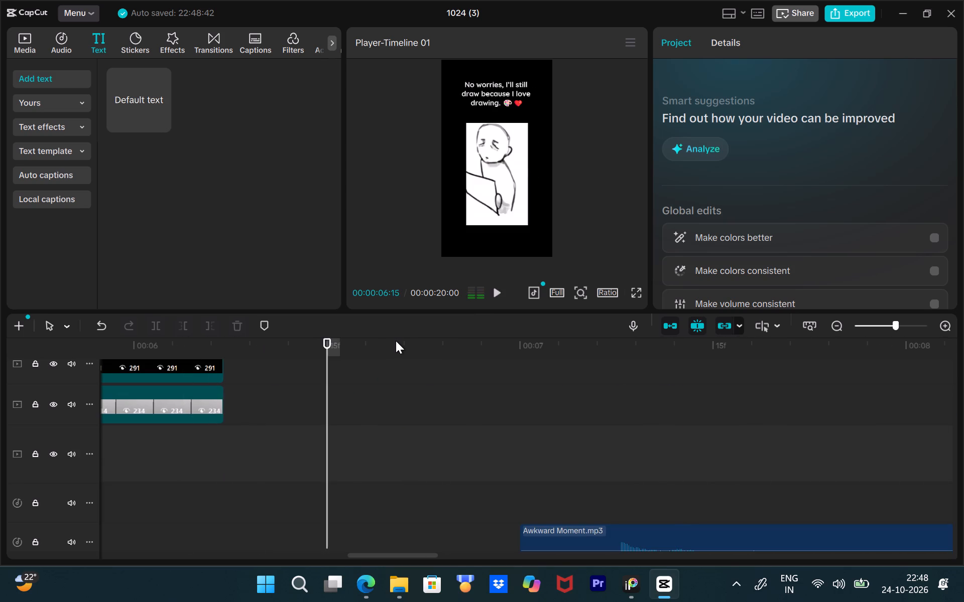
key("space")
key("space")
key("space")
key("space")
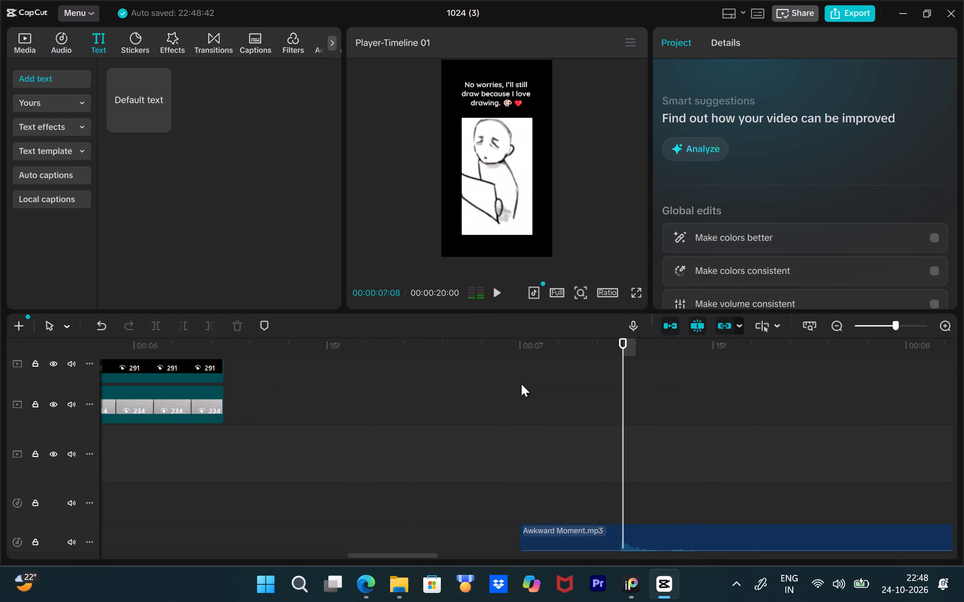
key("space")
key("space")
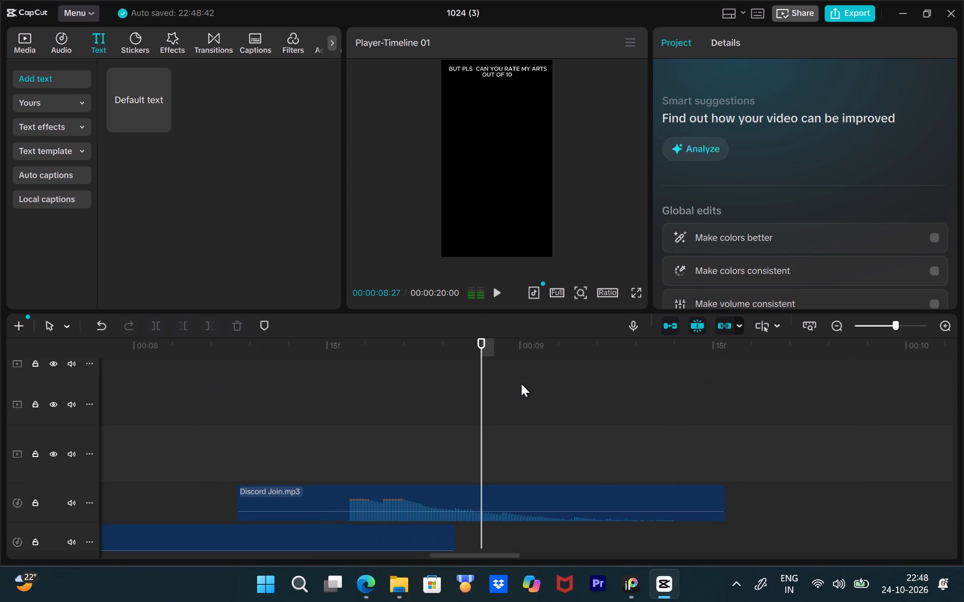
scroll(521, 384, "down", 1)
key("space")
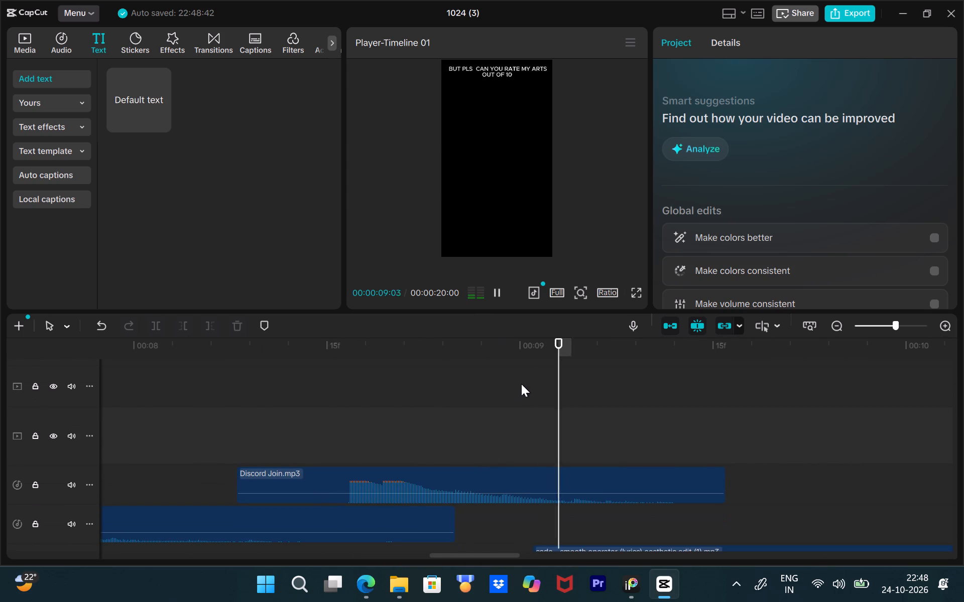
key("space")
key("space")
key("space")
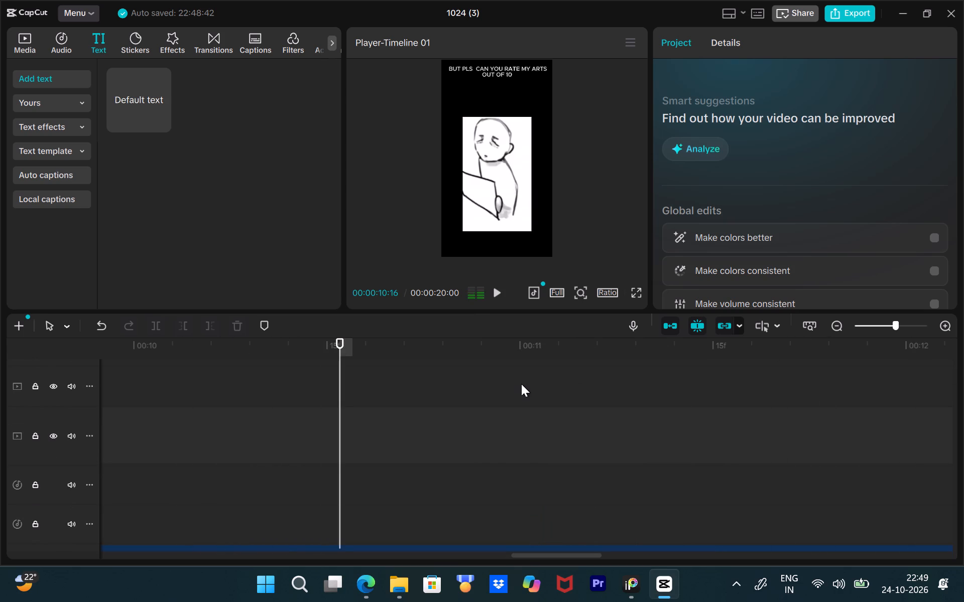
key("space")
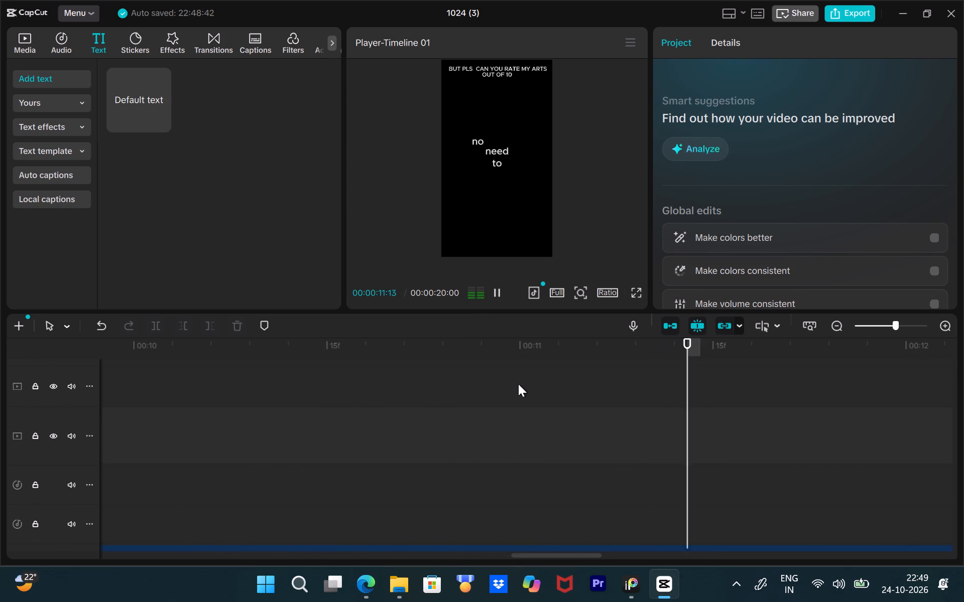
key("space")
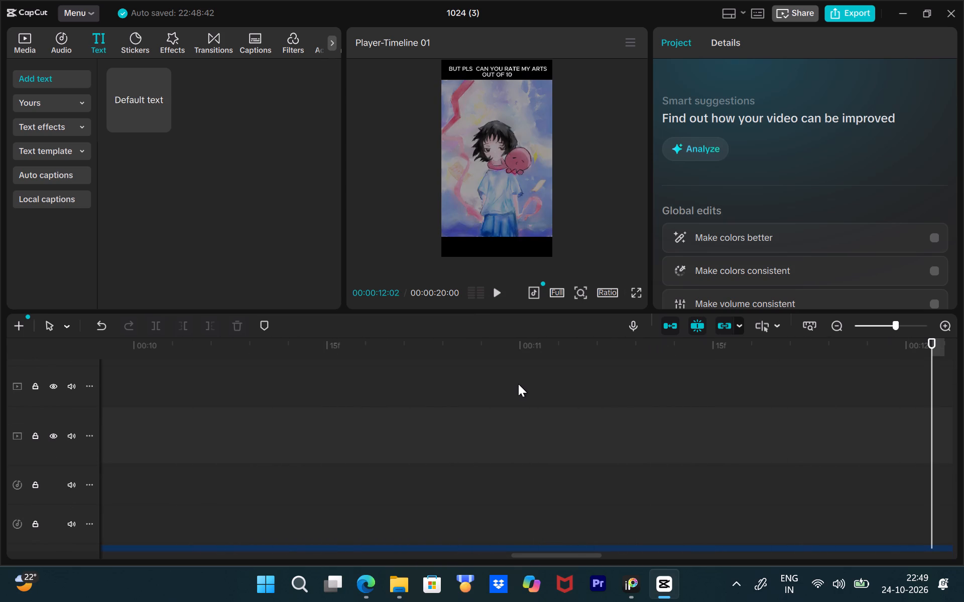
Replay the reel's second half from about 5 seconds, reviewing the captions, audio and artwork timing, including the black gap around 9 seconds.
key("ctrl+minus")
key("ctrl+minus")
key("ctrl+minus")
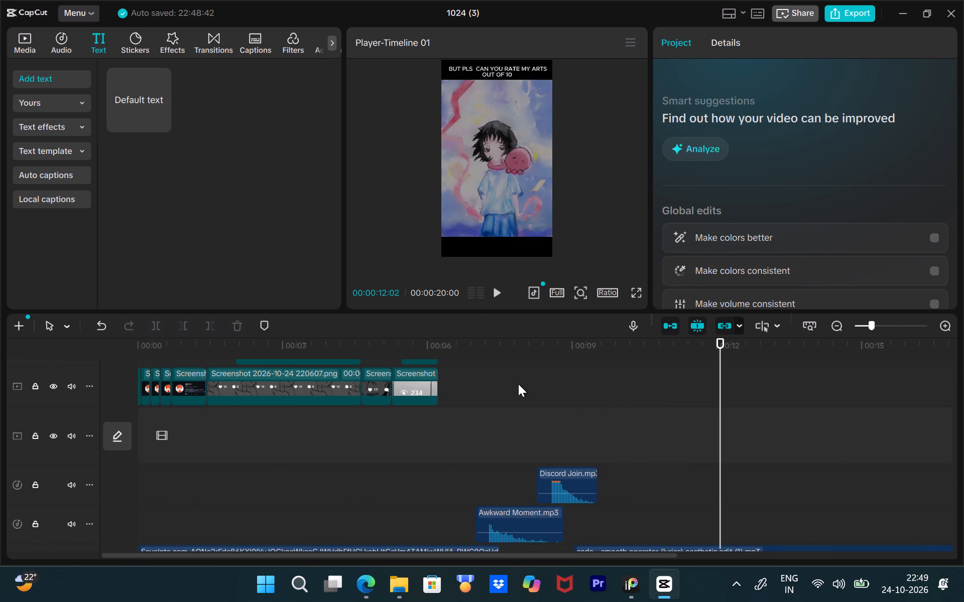
left_click_drag(721, 358, 441, 393)
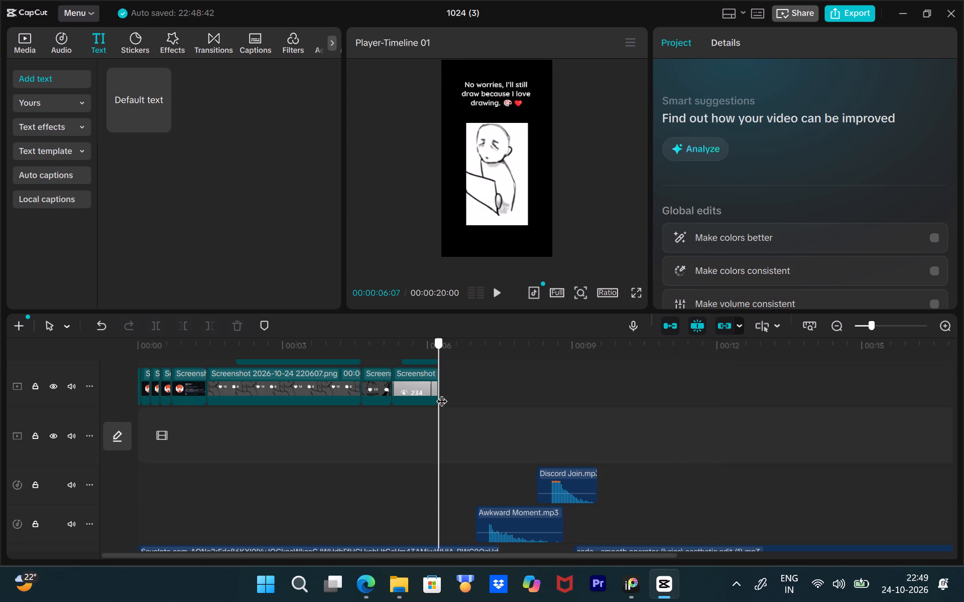
left_click_drag(441, 393, 434, 393)
left_click_drag(432, 346, 381, 347)
key("space")
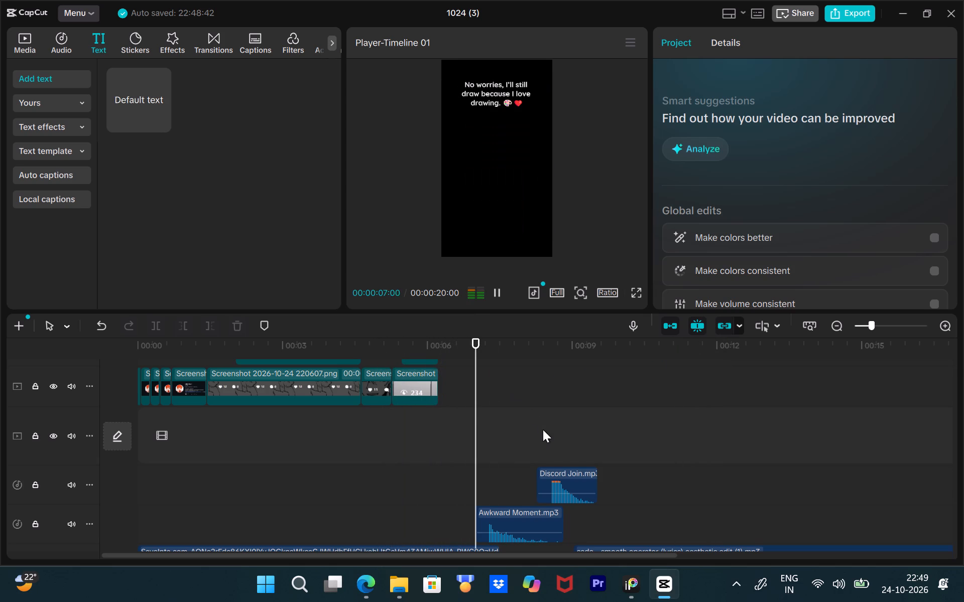
scroll(543, 429, "down", 1)
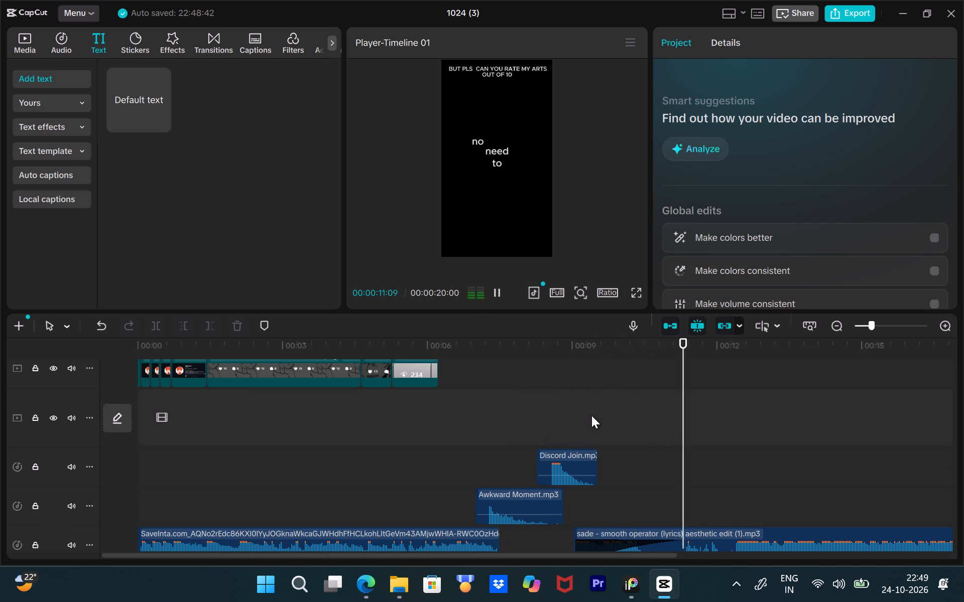
scroll(601, 475, "down", 3)
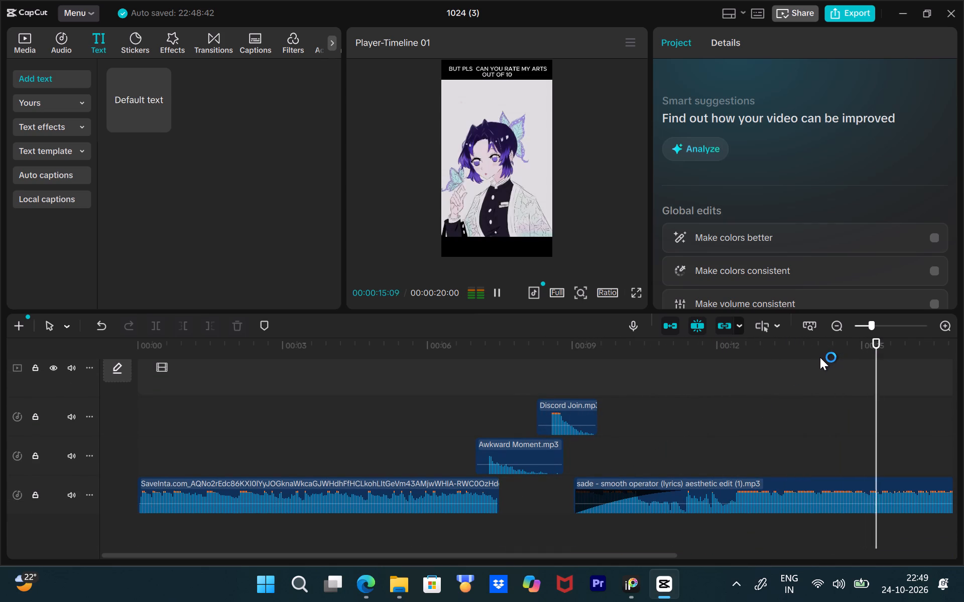
key("space")
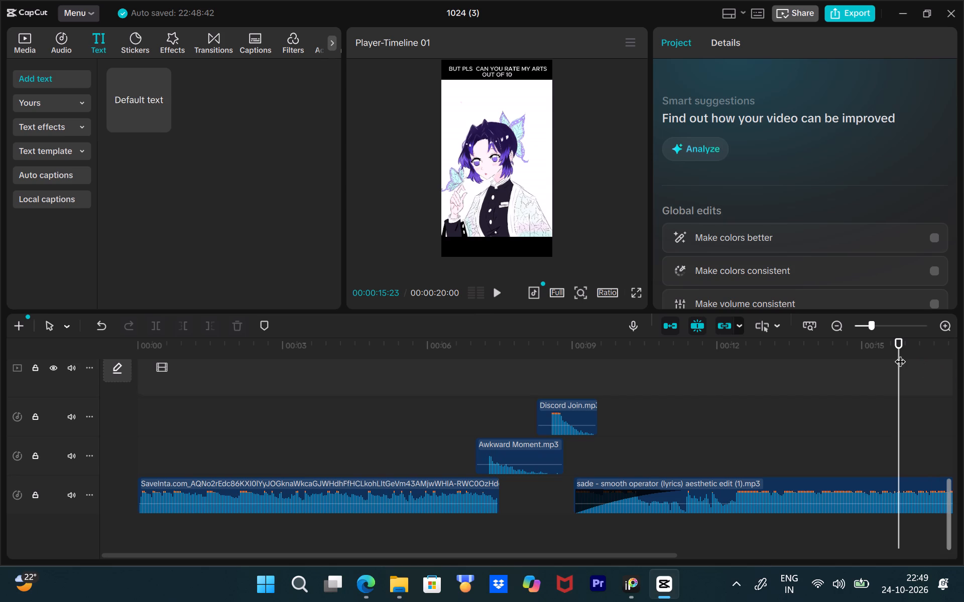
left_click_drag(900, 354, 506, 435)
scroll(539, 437, "up", 4)
key("space")
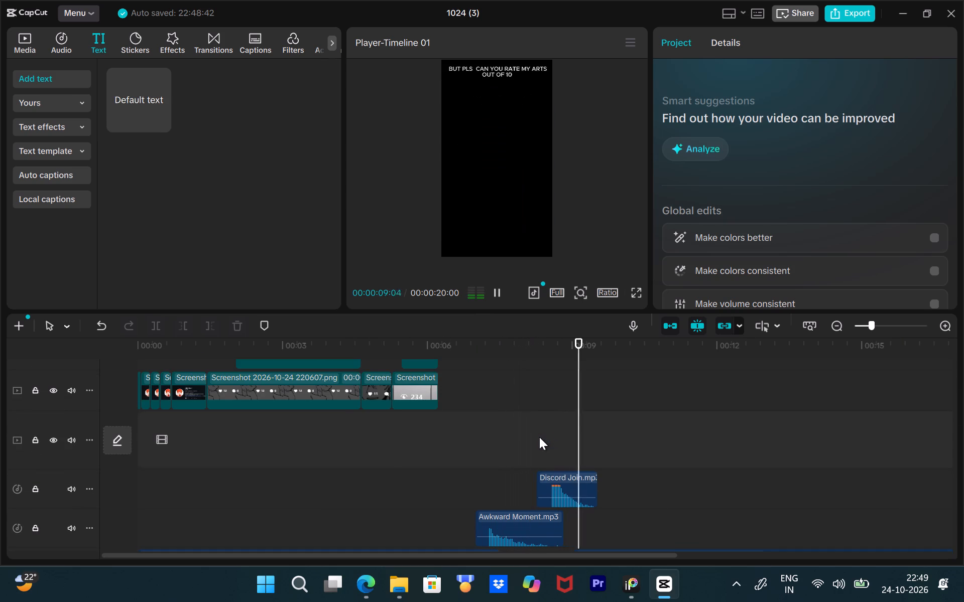
key("space")
Split the "BUT PLS CAN YOU RATE MY ARTS OUT OF 10" caption at 00:00:09:16, where the second group of sketch clips starts.
left_click_drag(610, 368, 561, 368)
scroll(573, 462, "up", 11)
left_click_drag(568, 363, 599, 396)
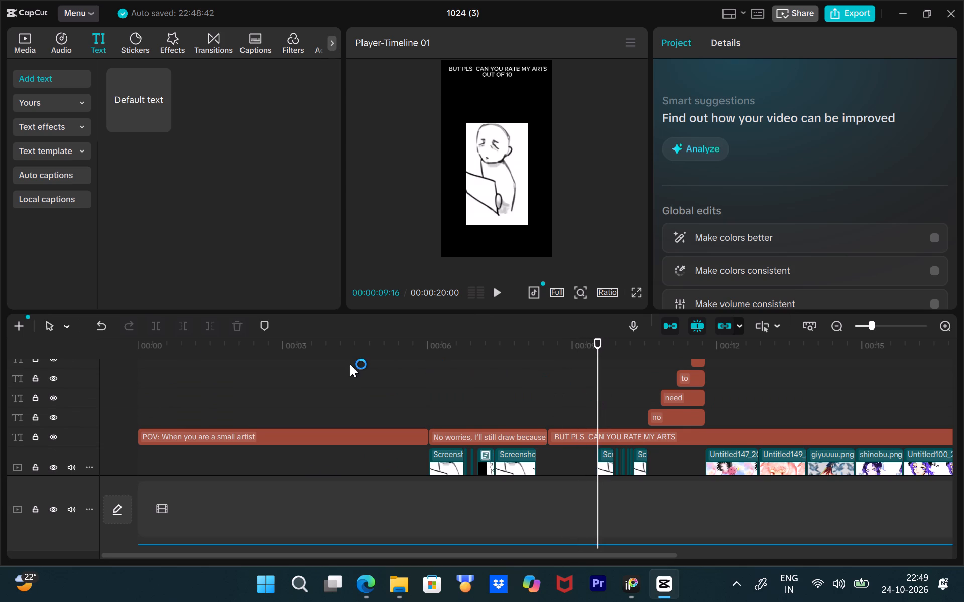
left_click(595, 442)
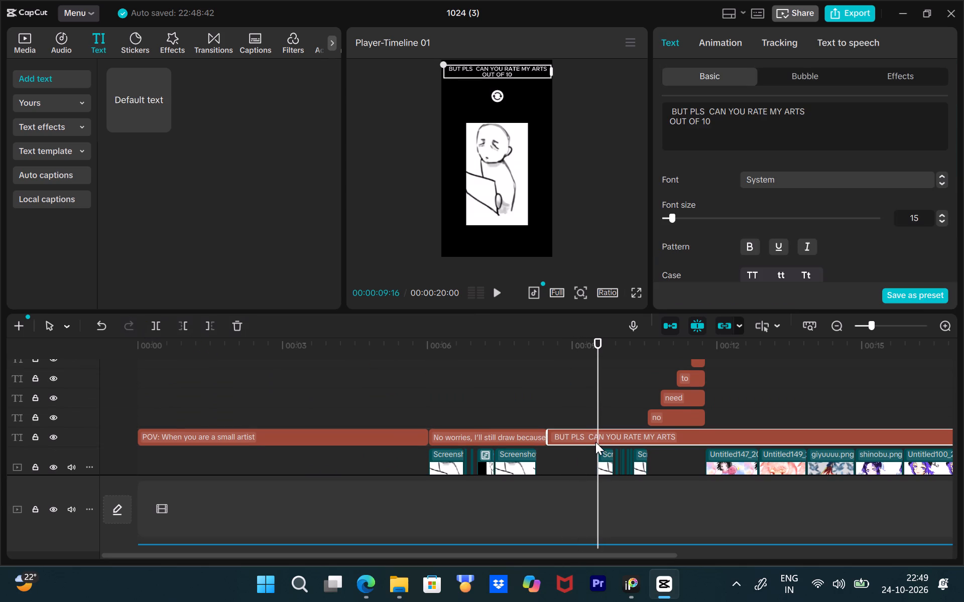
left_click(156, 325)
Narrow the first part of the split caption to wrap onto three lines and move it just above the centre of the frame.
left_click(560, 438)
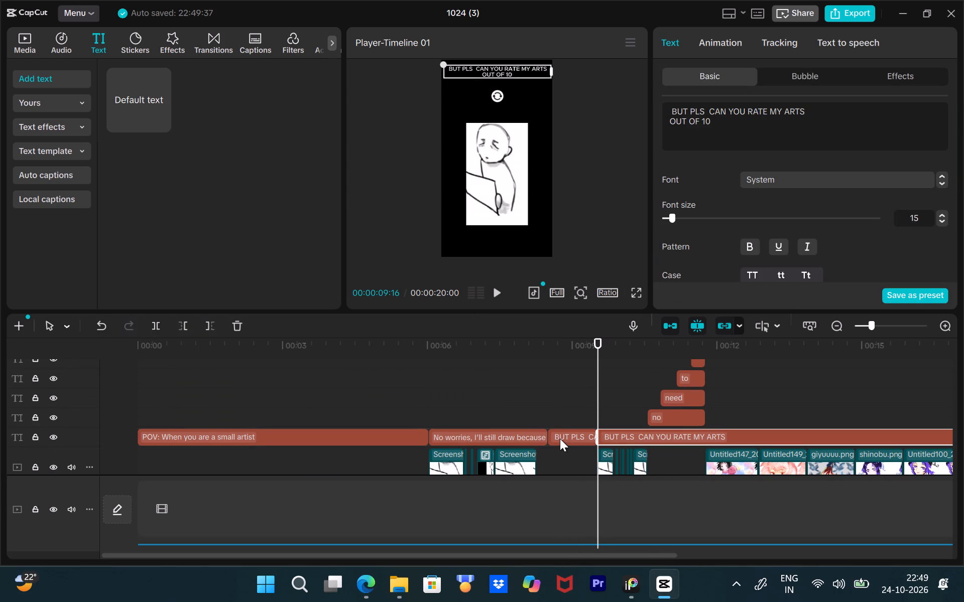
left_click_drag(601, 359, 585, 357)
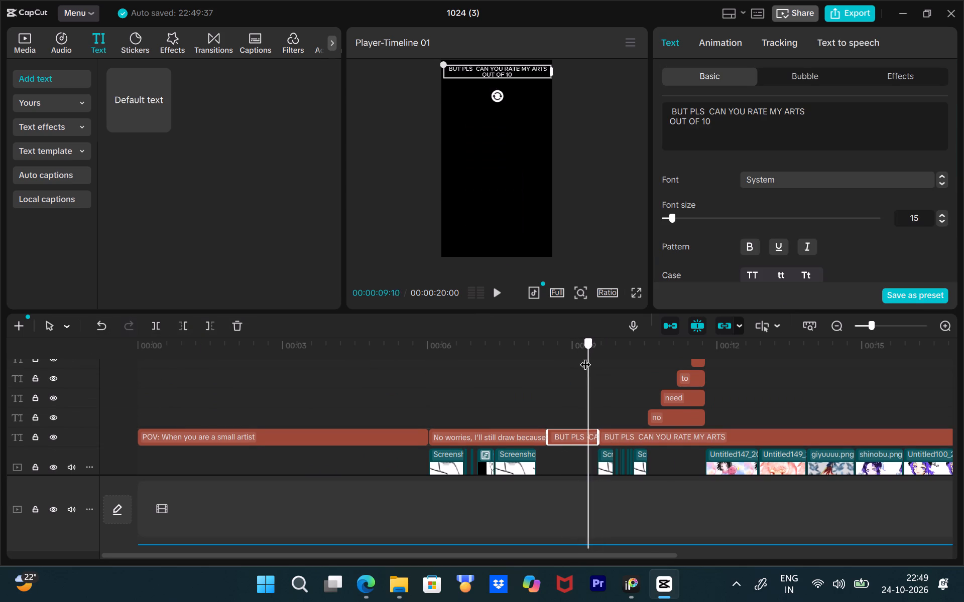
left_click_drag(585, 357, 584, 357)
left_click_drag(550, 73, 539, 71)
left_click(537, 65)
left_click_drag(540, 66, 505, 65)
left_click_drag(492, 67, 515, 125)
left_click_drag(528, 133, 543, 150)
left_click_drag(522, 131, 524, 149)
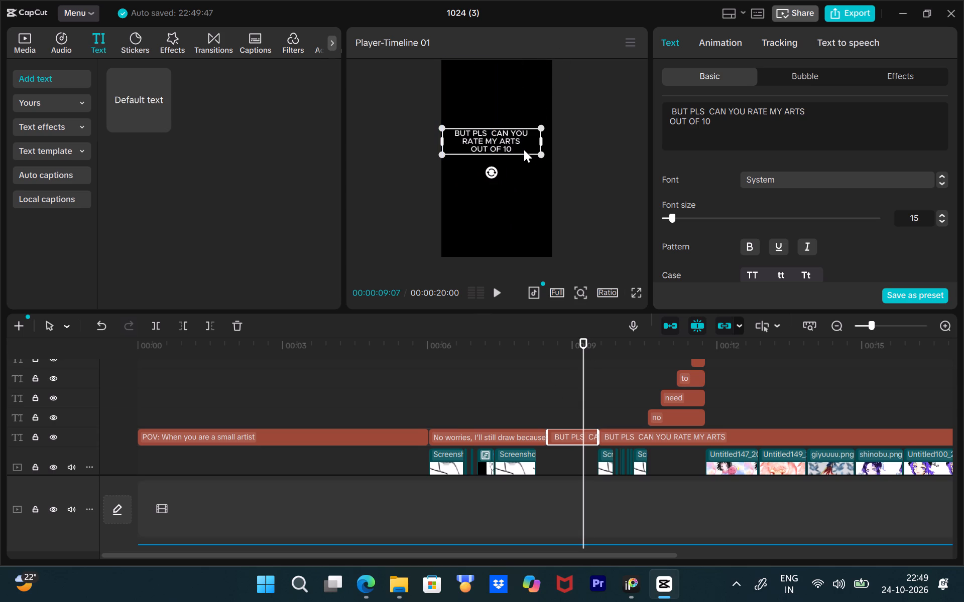
left_click_drag(523, 142, 524, 137)
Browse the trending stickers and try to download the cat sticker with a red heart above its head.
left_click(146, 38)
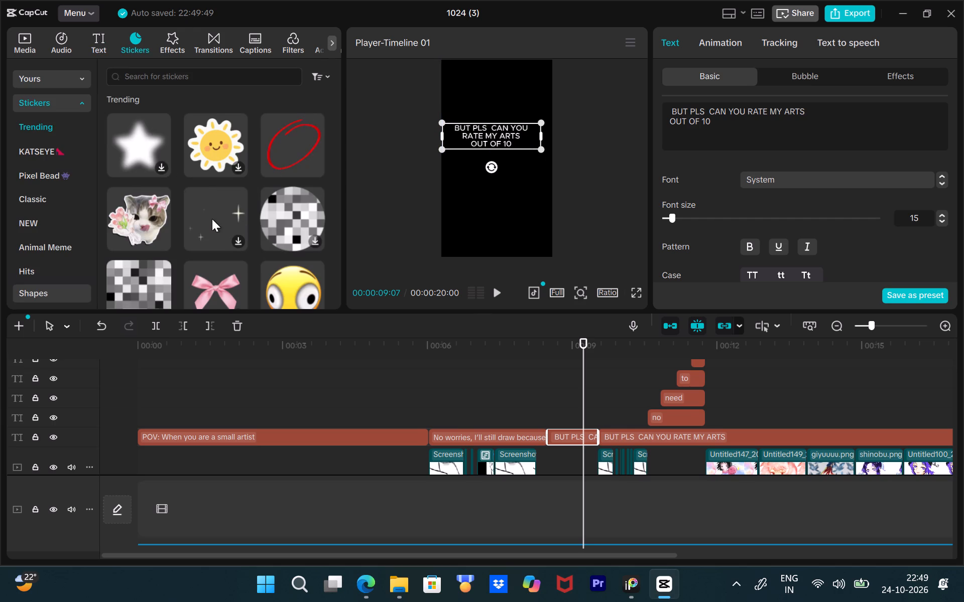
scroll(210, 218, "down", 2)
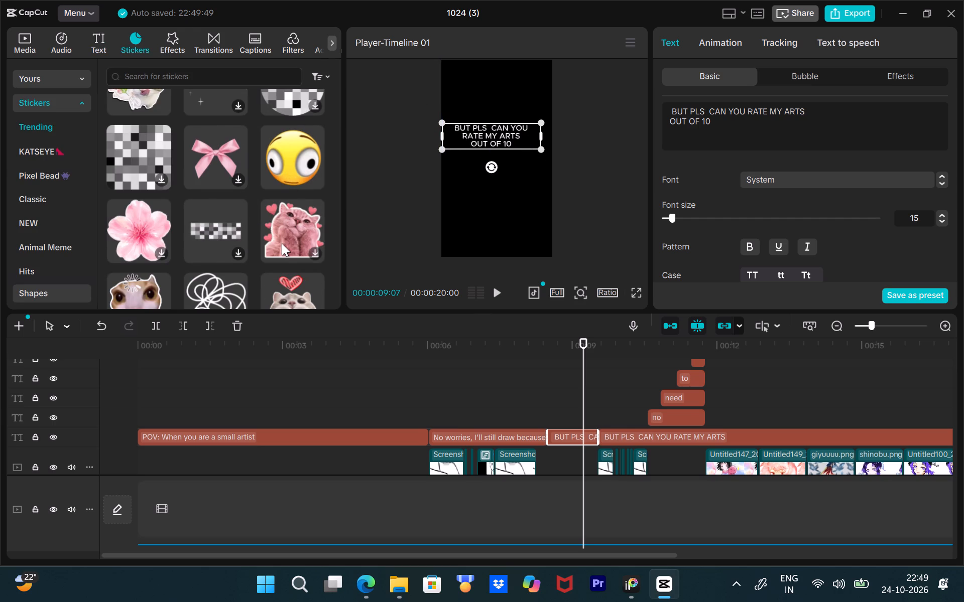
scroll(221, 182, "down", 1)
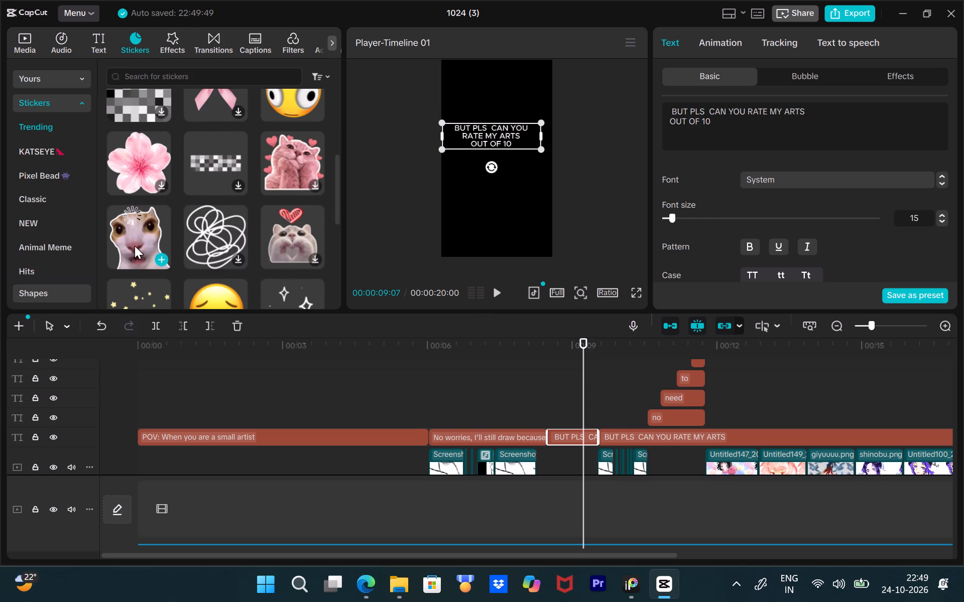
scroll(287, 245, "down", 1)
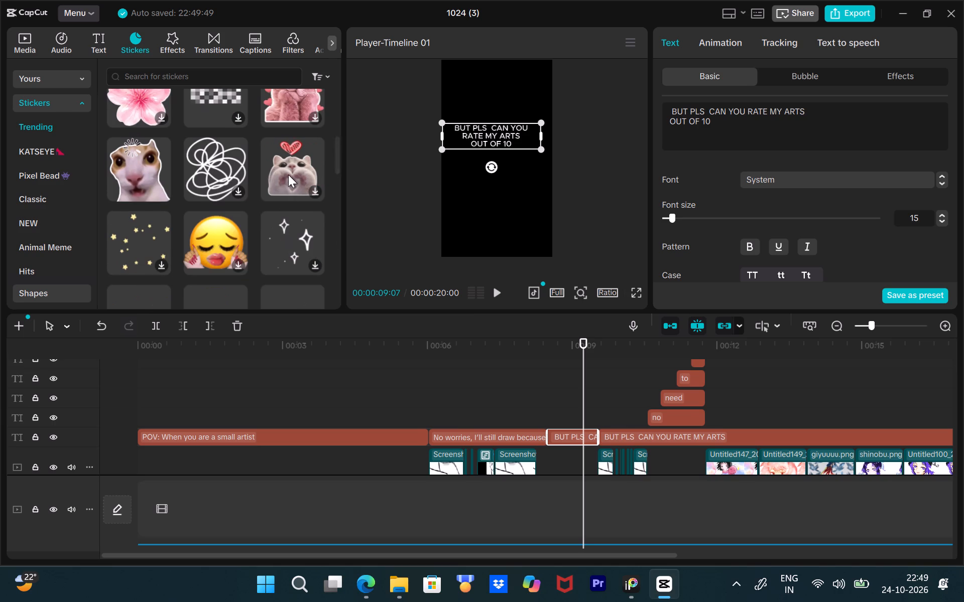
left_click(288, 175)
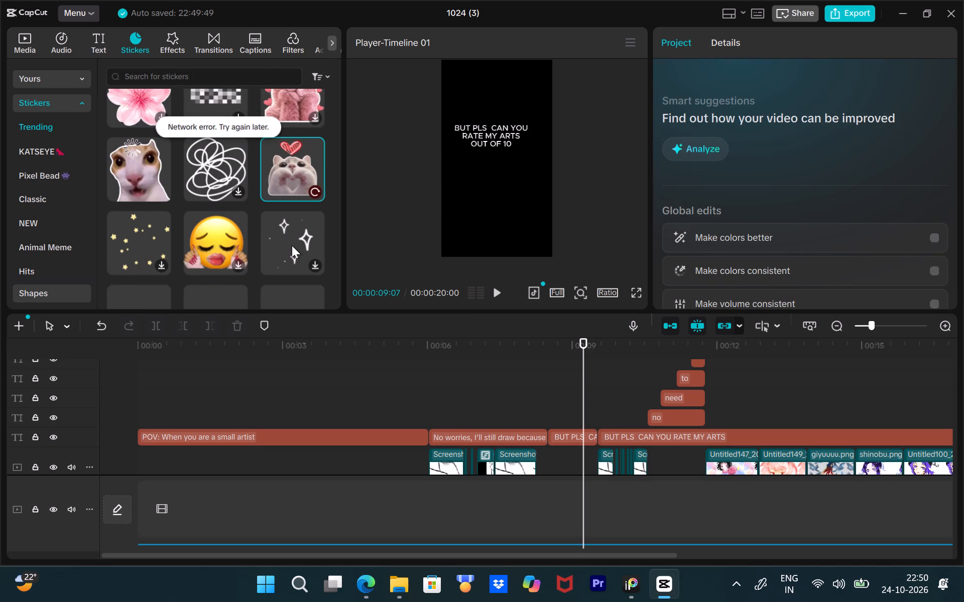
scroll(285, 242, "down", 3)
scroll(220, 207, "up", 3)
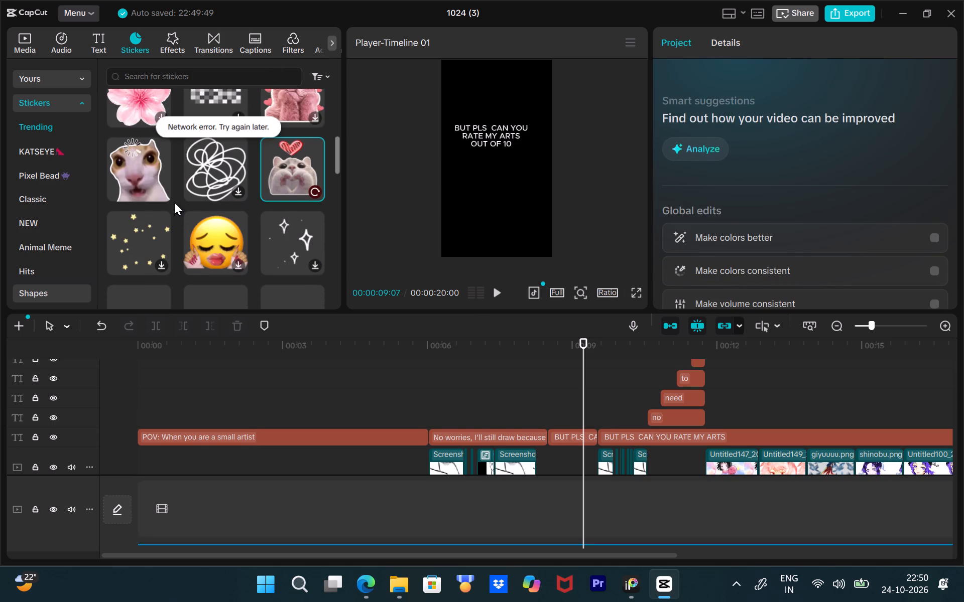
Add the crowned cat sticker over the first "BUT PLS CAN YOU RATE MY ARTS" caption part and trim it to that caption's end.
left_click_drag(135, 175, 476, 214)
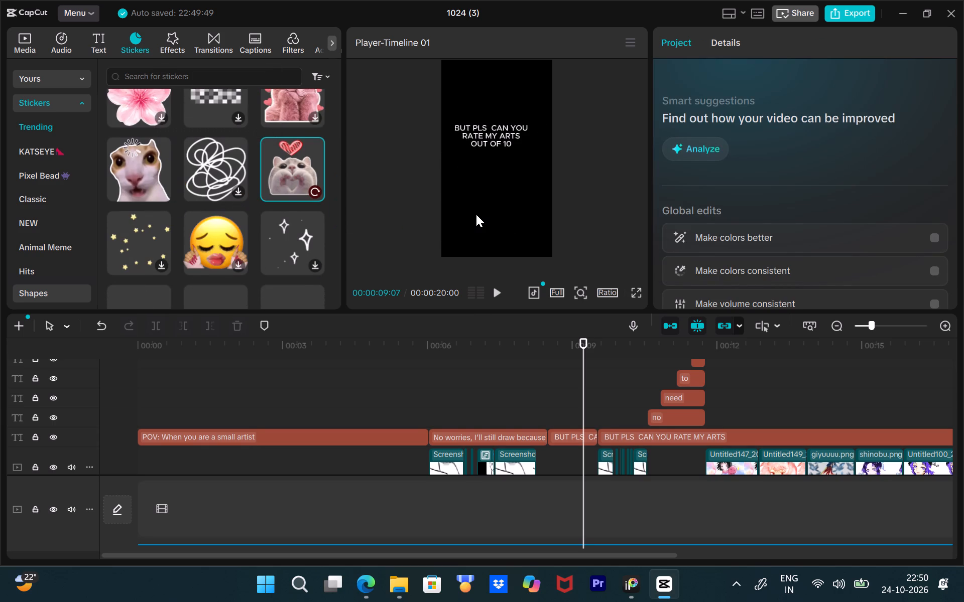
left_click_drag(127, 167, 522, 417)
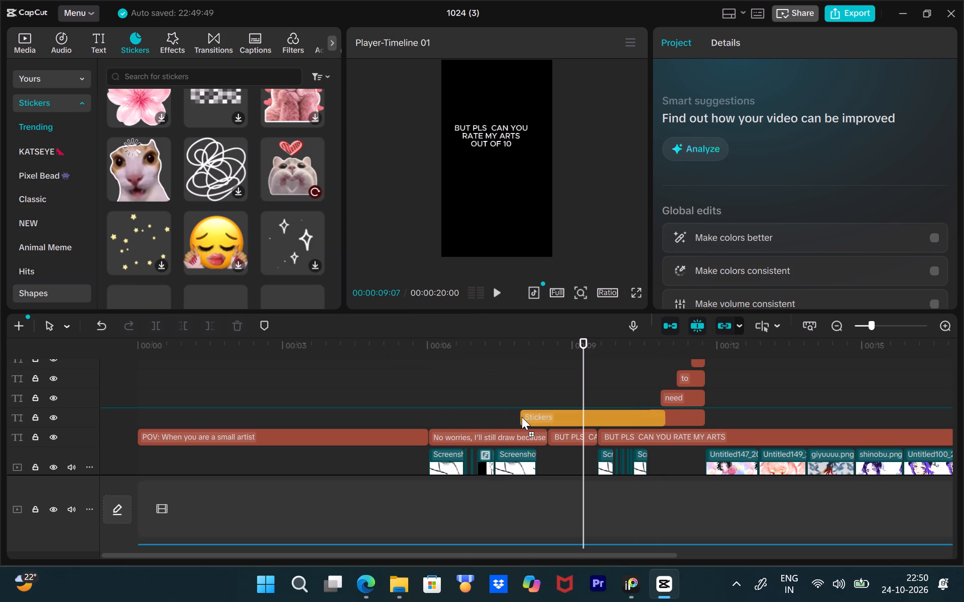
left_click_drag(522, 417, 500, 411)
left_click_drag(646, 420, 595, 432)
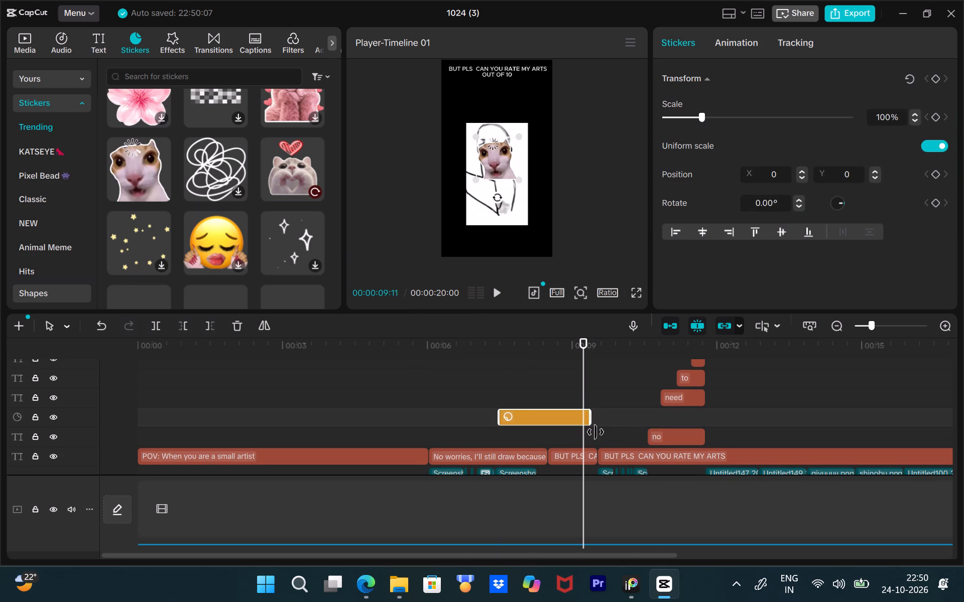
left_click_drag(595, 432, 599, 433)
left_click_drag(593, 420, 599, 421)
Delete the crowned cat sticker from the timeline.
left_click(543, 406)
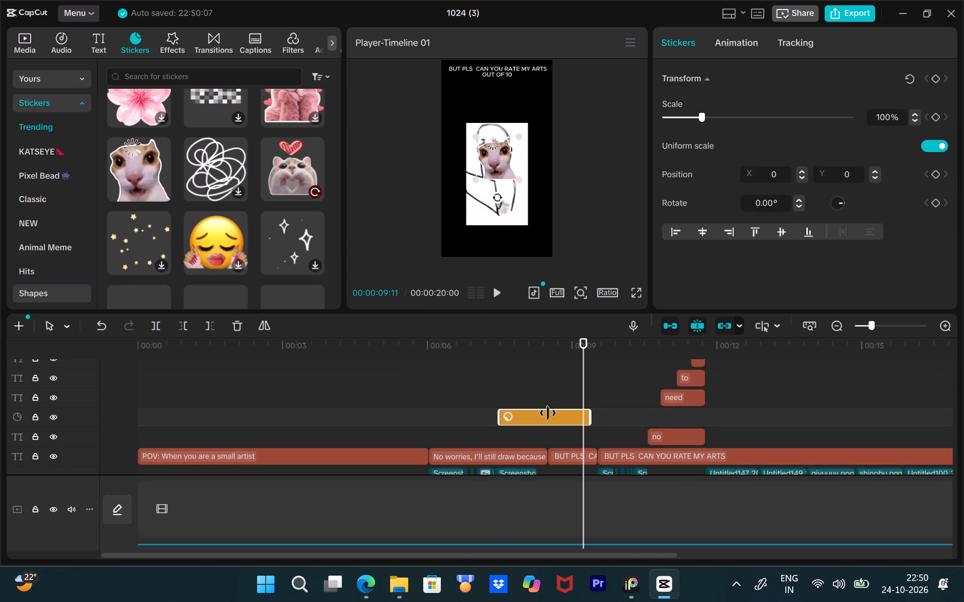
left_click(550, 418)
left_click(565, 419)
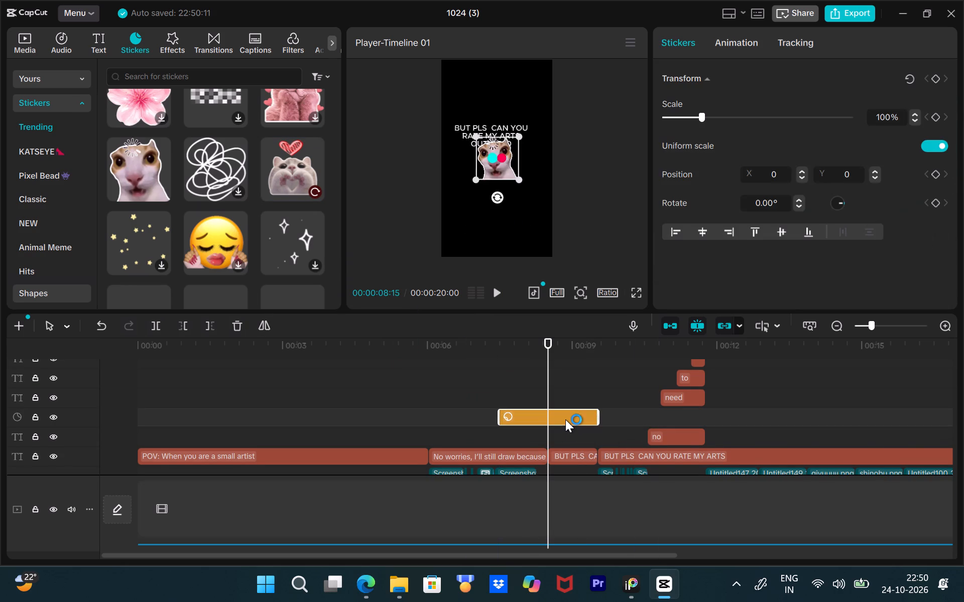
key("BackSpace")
Close the 1024 (3) project and return to the project overview.
left_click(952, 7)
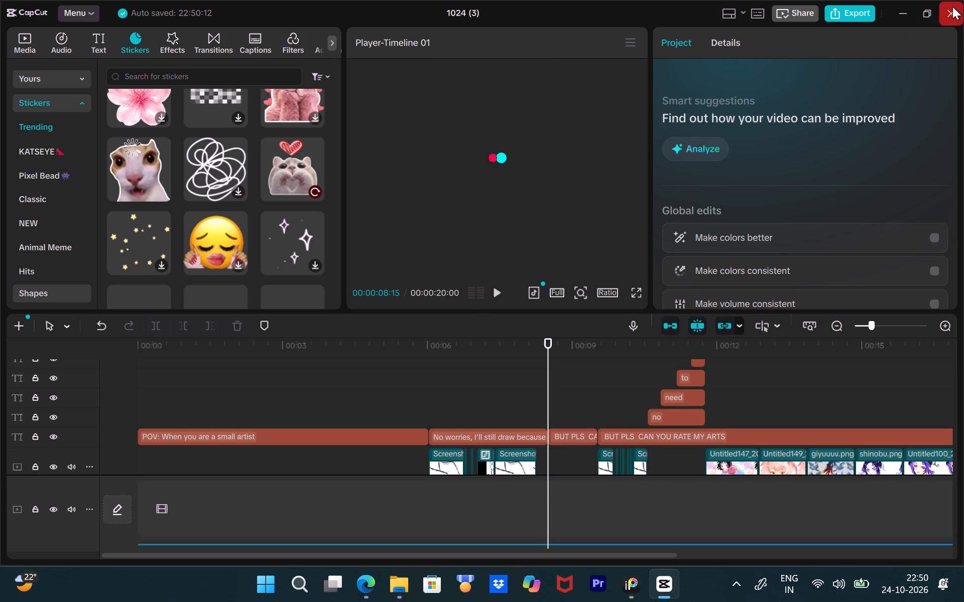
Check the system's network settings and reveal the hidden background apps.
left_click(811, 588)
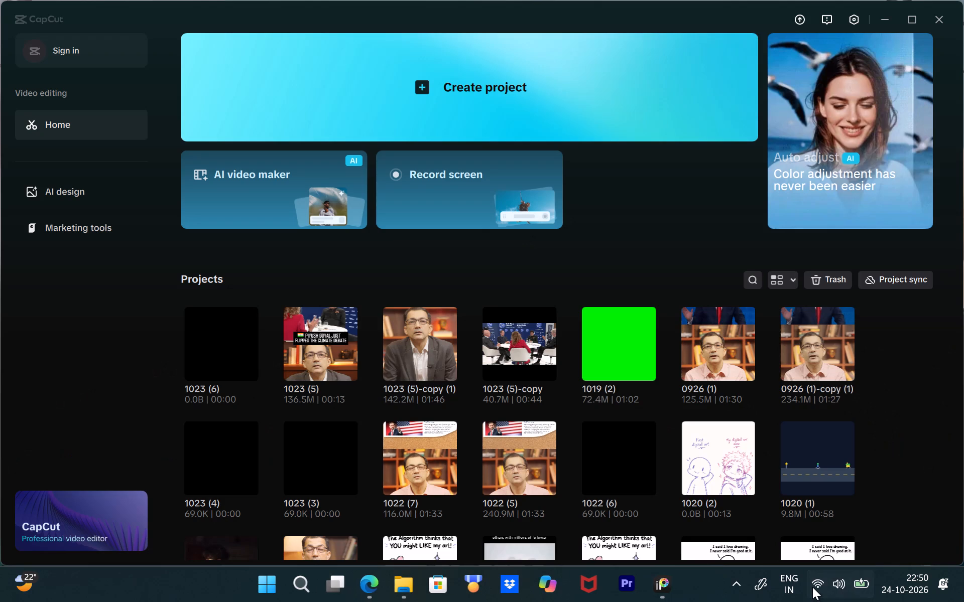
left_click(814, 587)
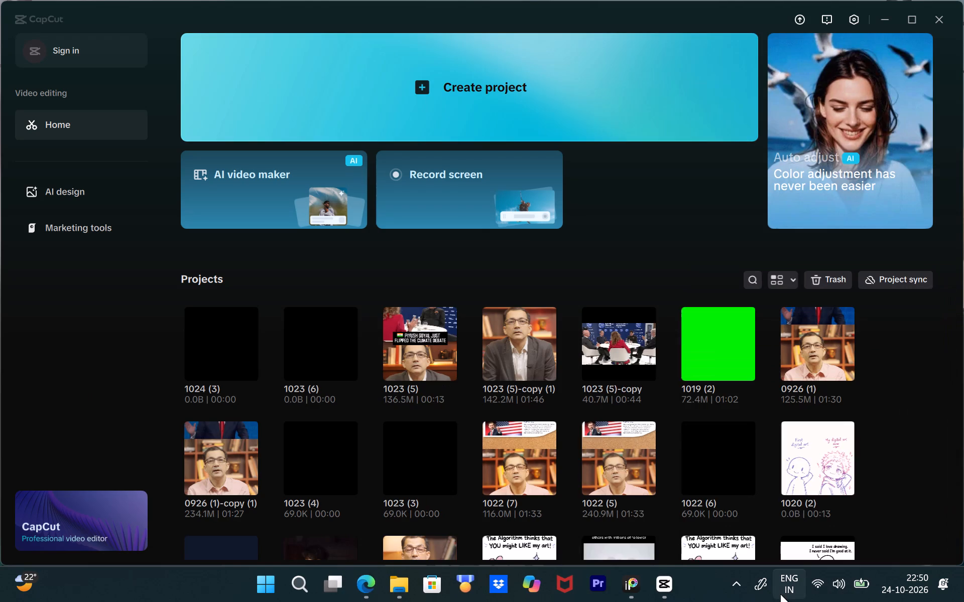
left_click(735, 584)
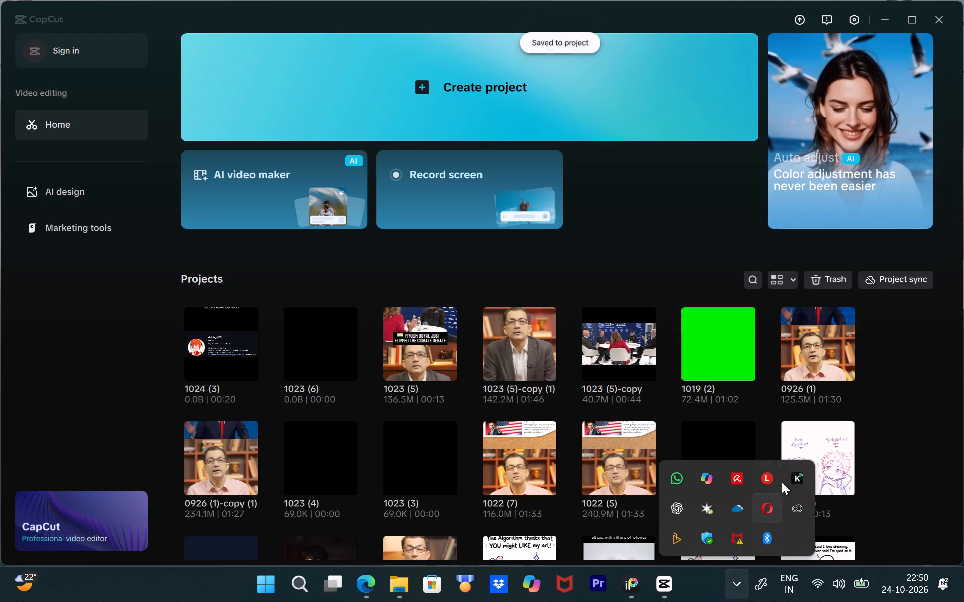